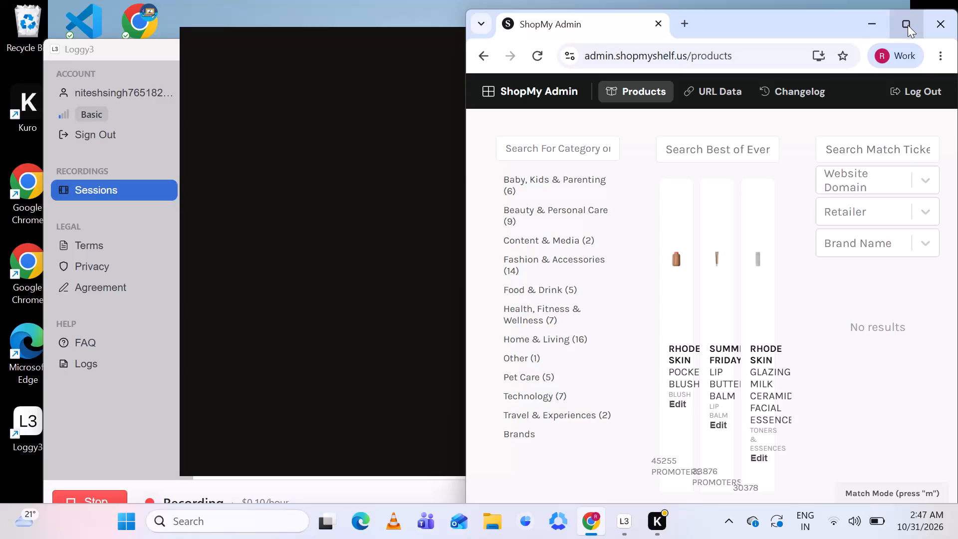
Maximize the browser window and open the URL Data page of unmatched URLs.
click(908, 25)
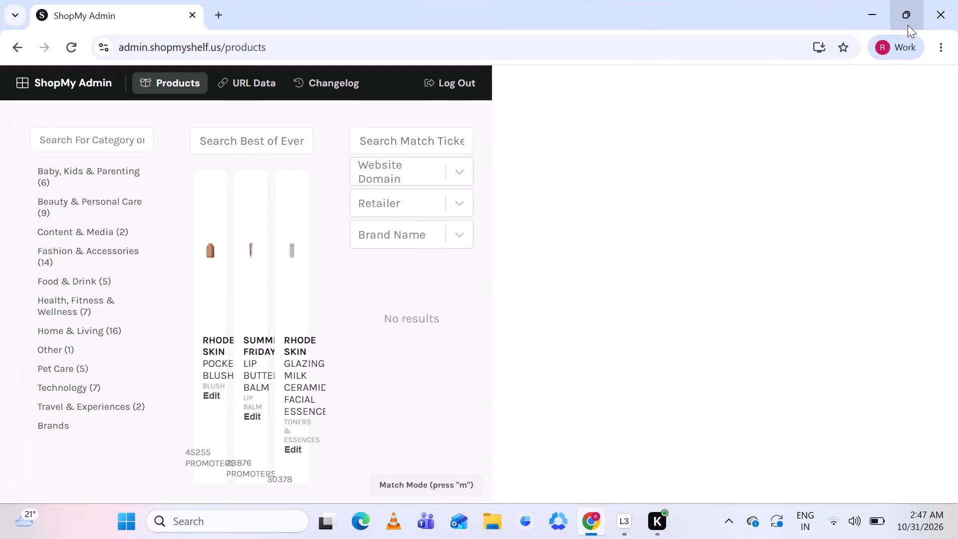
click(259, 79)
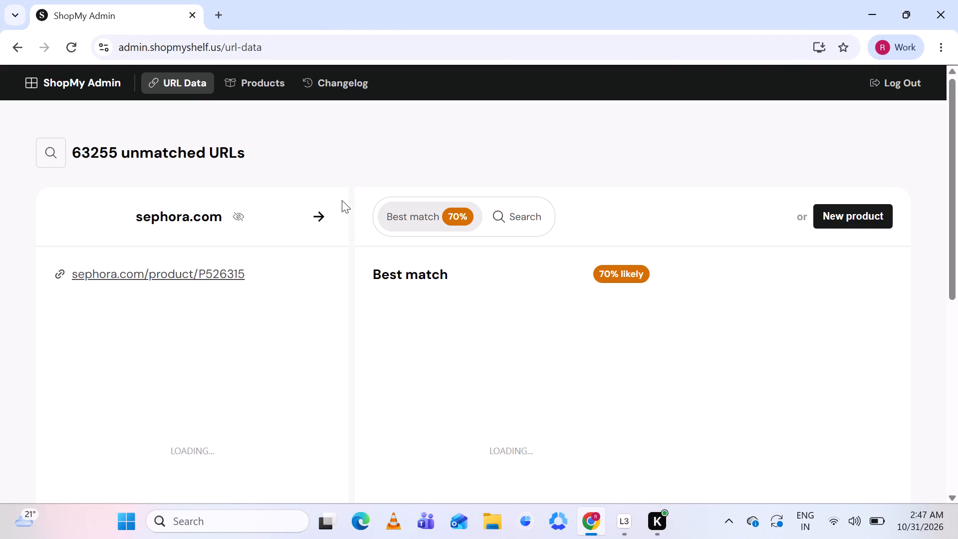
Compare the sephora.com/product/P526315 listing with its suggested match, opening the product page of Alpyn Beauty's Sculpt & Soothe Skincare Set.
scroll(473, 326, down, 1)
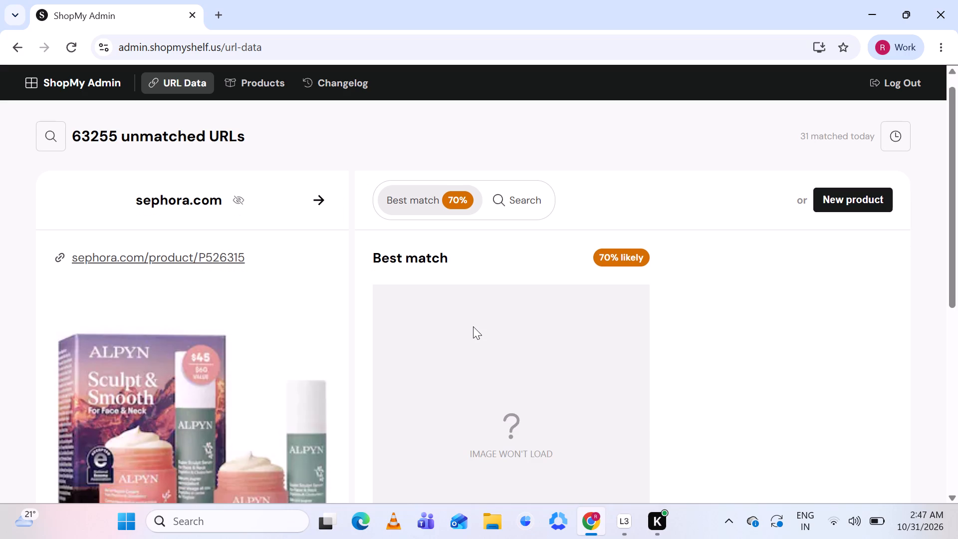
scroll(473, 326, down, 3)
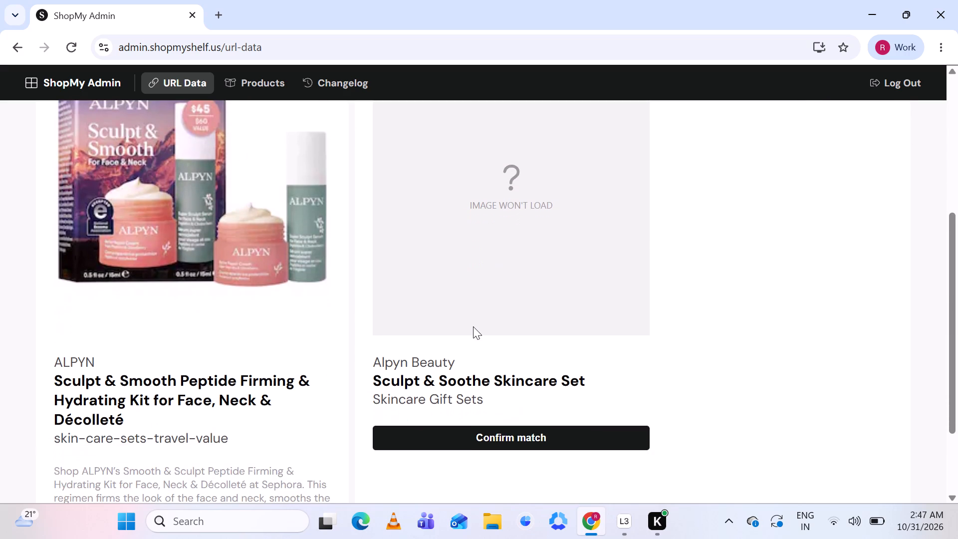
click(426, 376)
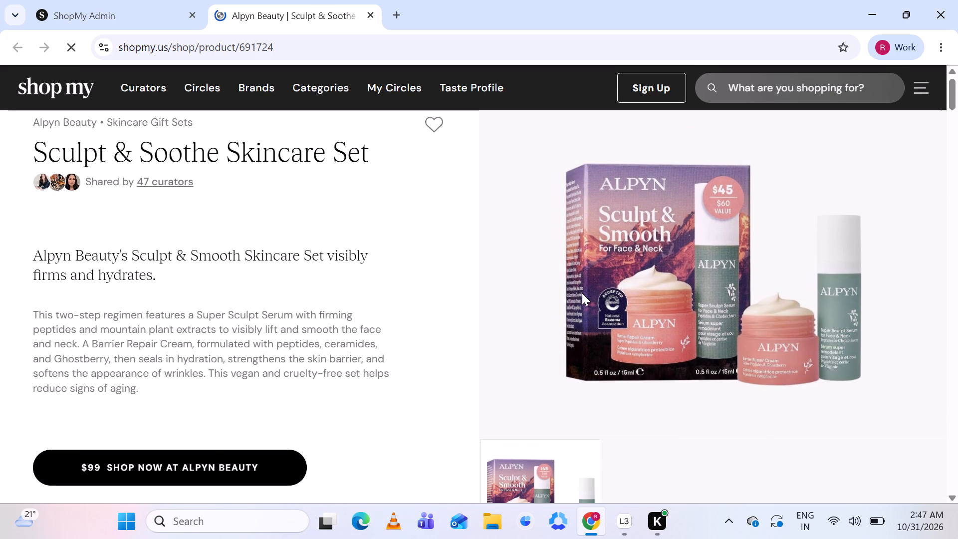
click(132, 6)
scroll(339, 201, up, 1)
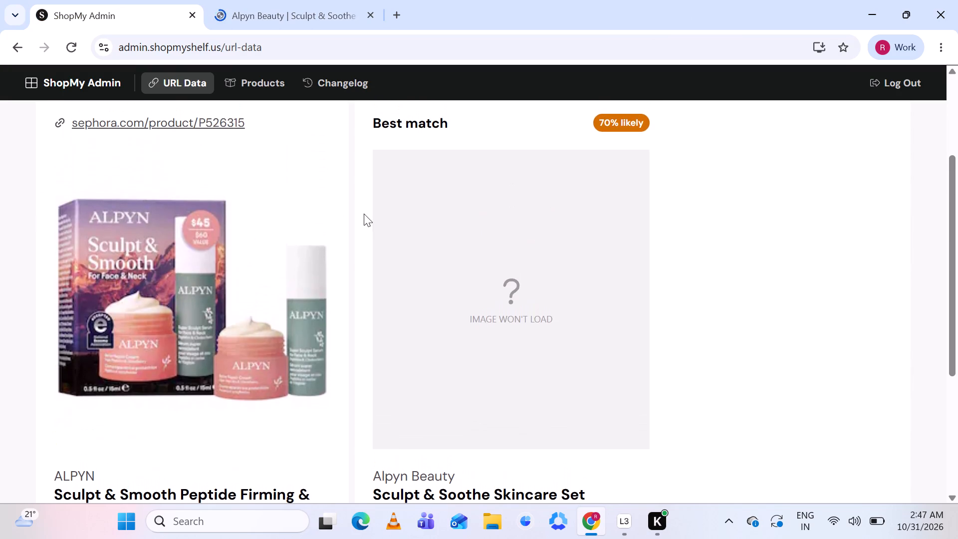
Confirm Alpyn Beauty's Sculpt & Soothe Skincare Set as the match for the sephora.com URL and save the changes.
scroll(447, 285, down, 3)
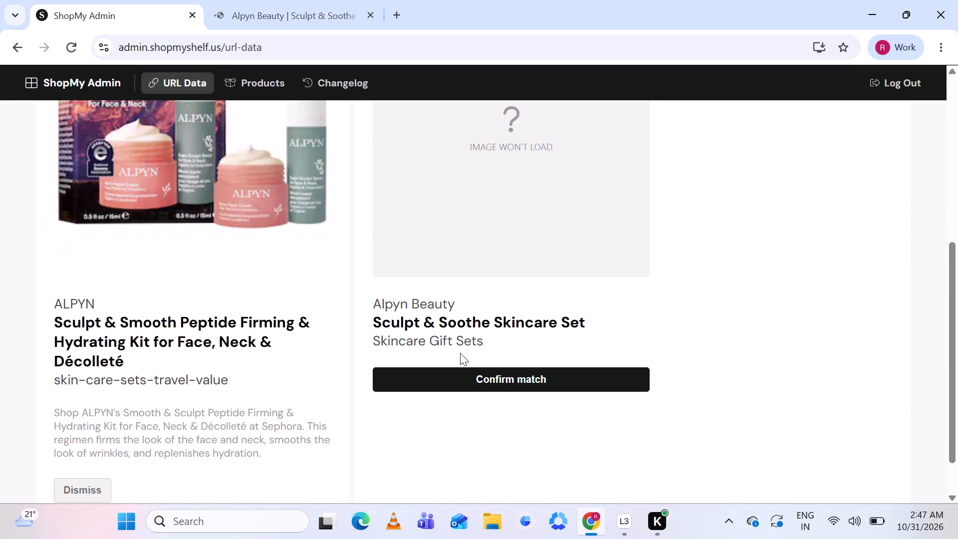
click(477, 374)
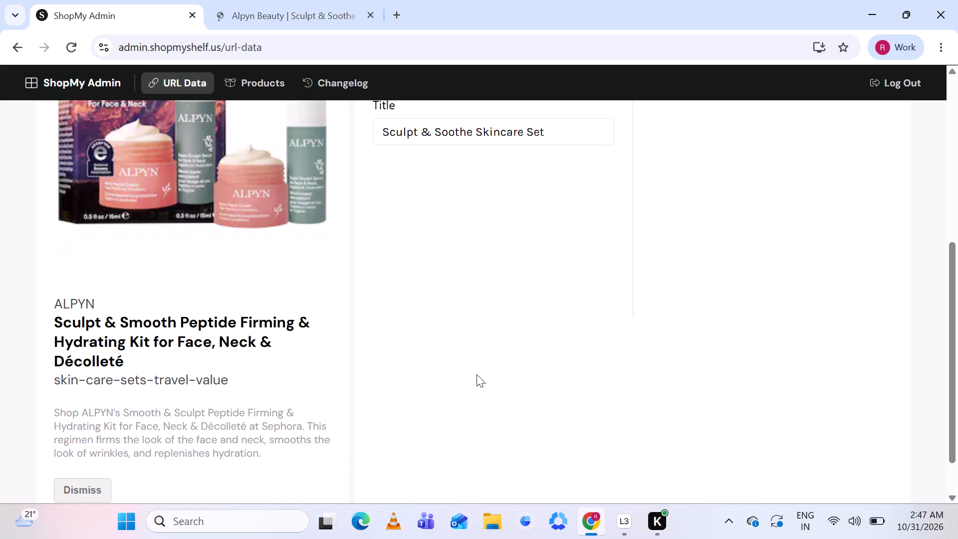
scroll(496, 317, up, 2)
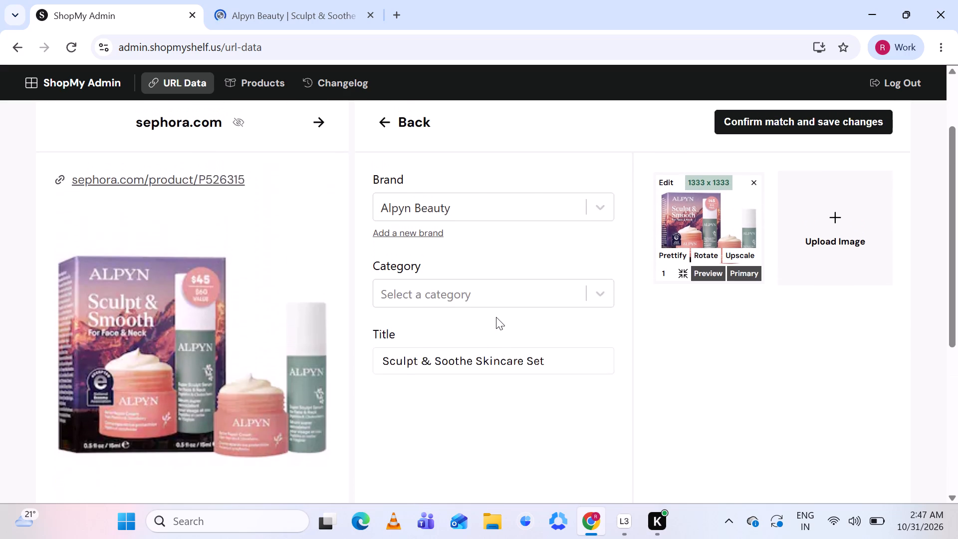
scroll(496, 317, down, 1)
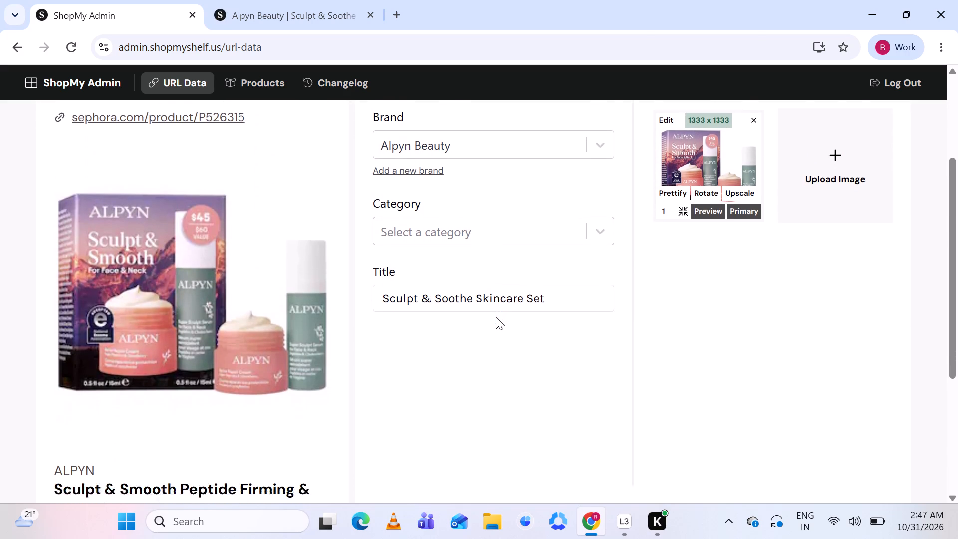
scroll(496, 317, down, 1)
scroll(496, 317, up, 2)
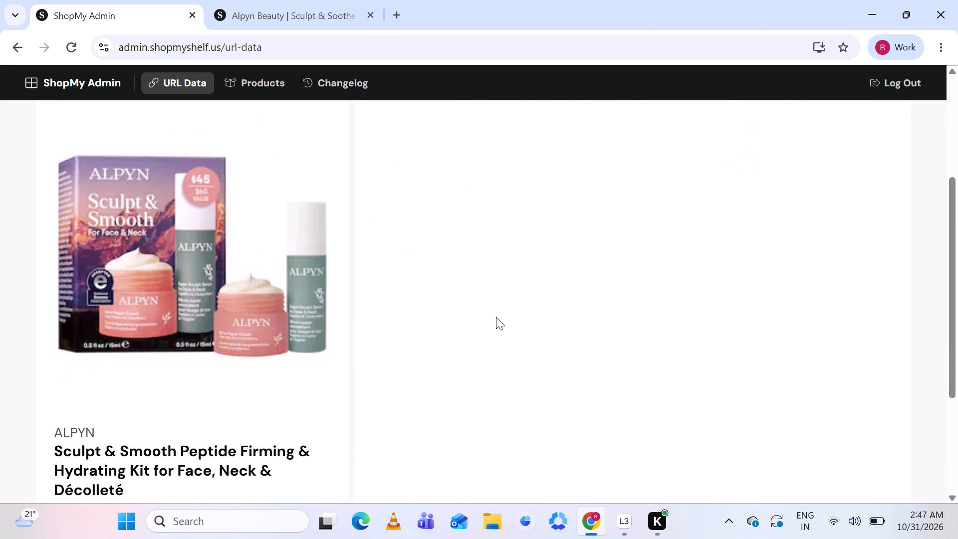
scroll(496, 317, up, 3)
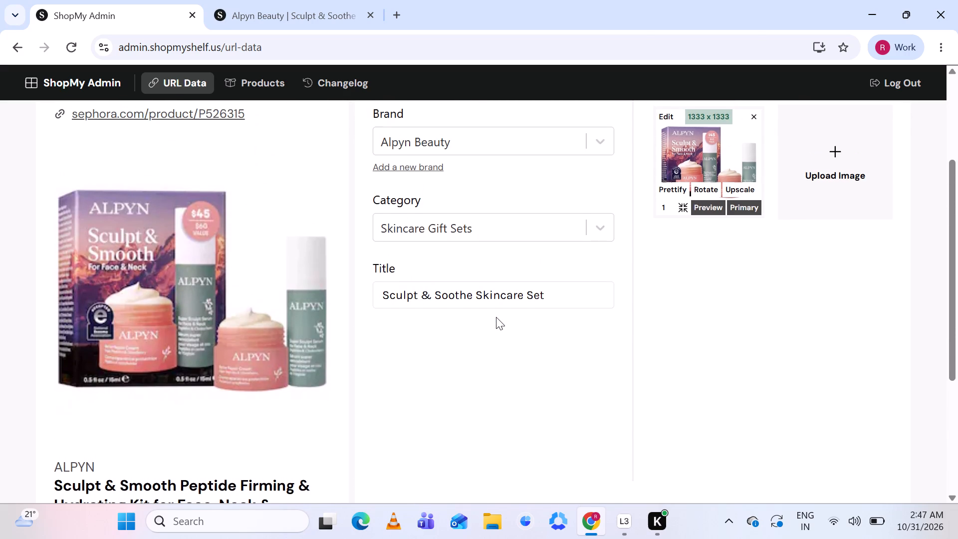
scroll(496, 317, up, 2)
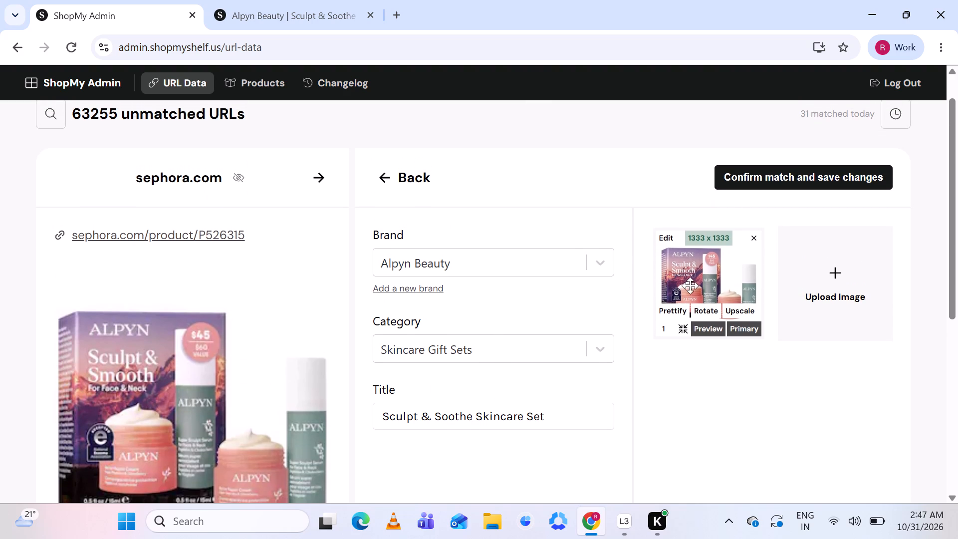
click(779, 170)
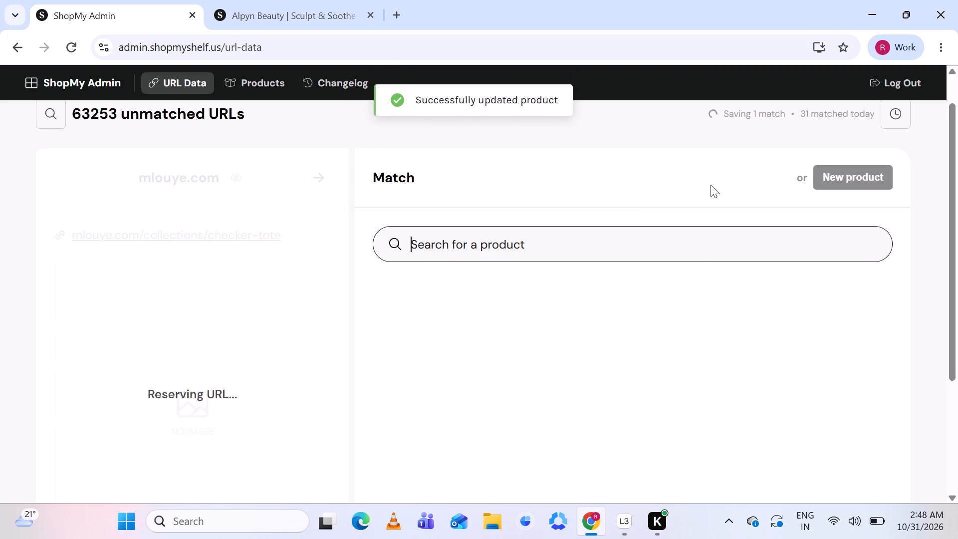
Skip the mlouye.com checker-tote and foodnetwork.com recipe URLs, advancing to the abeccagrace.com URL.
scroll(611, 284, down, 1)
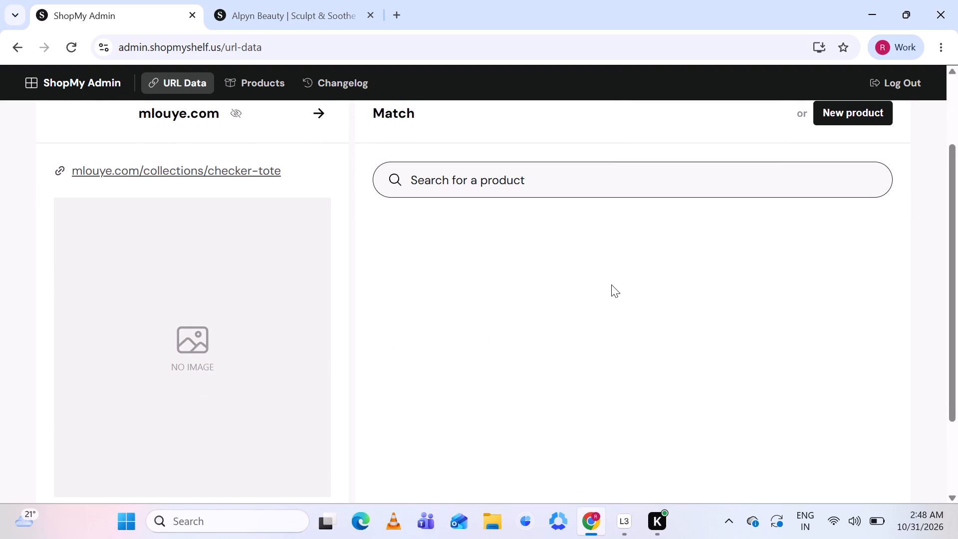
scroll(611, 284, down, 1)
scroll(611, 284, up, 1)
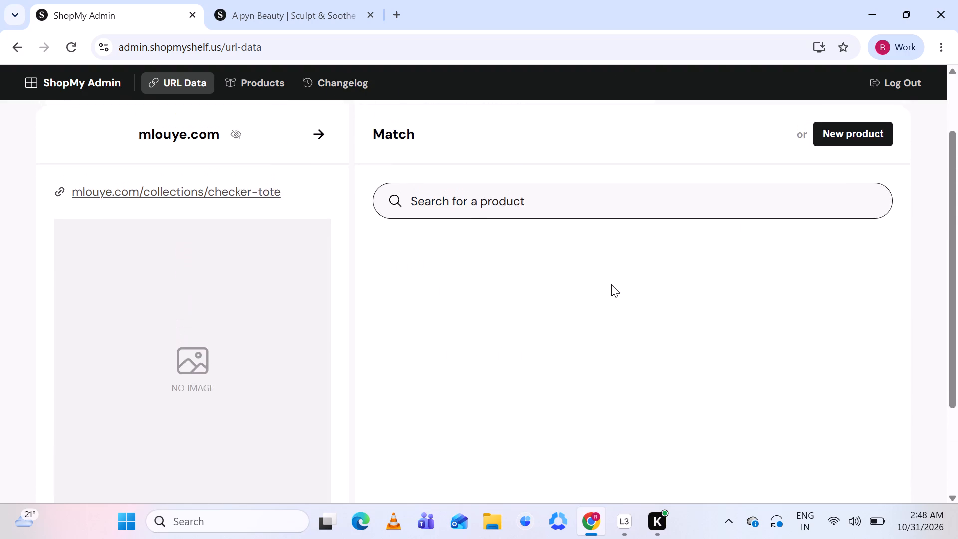
click(320, 144)
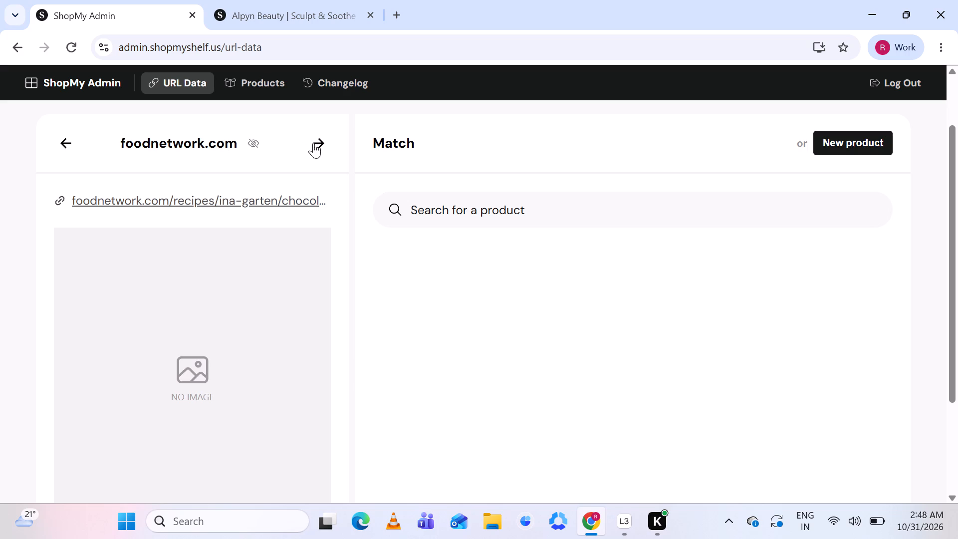
click(318, 143)
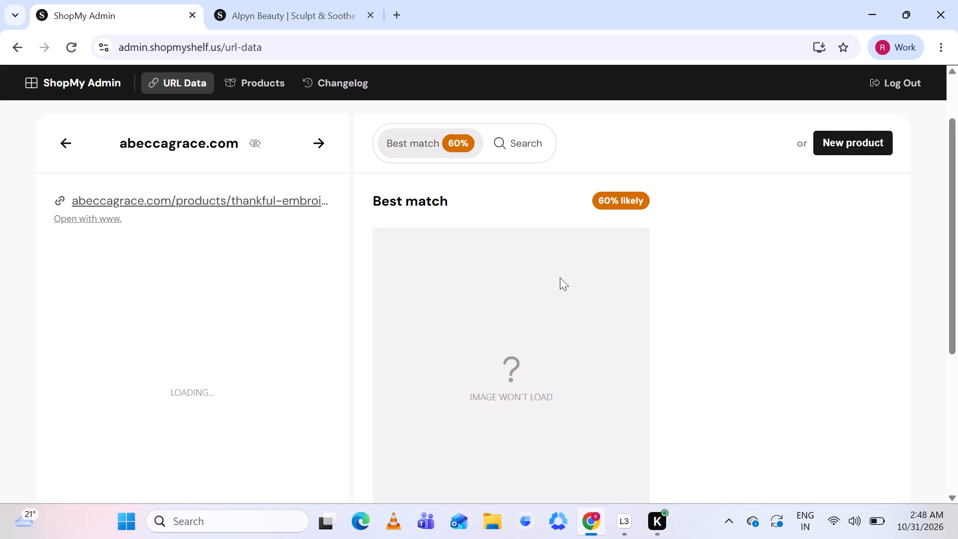
Compare the abeccagrace.com sweatshirt with the suggested Pink Lily Thankful Embroidered Sweater on its product page, closing the old Alpyn Beauty page.
scroll(560, 277, down, 2)
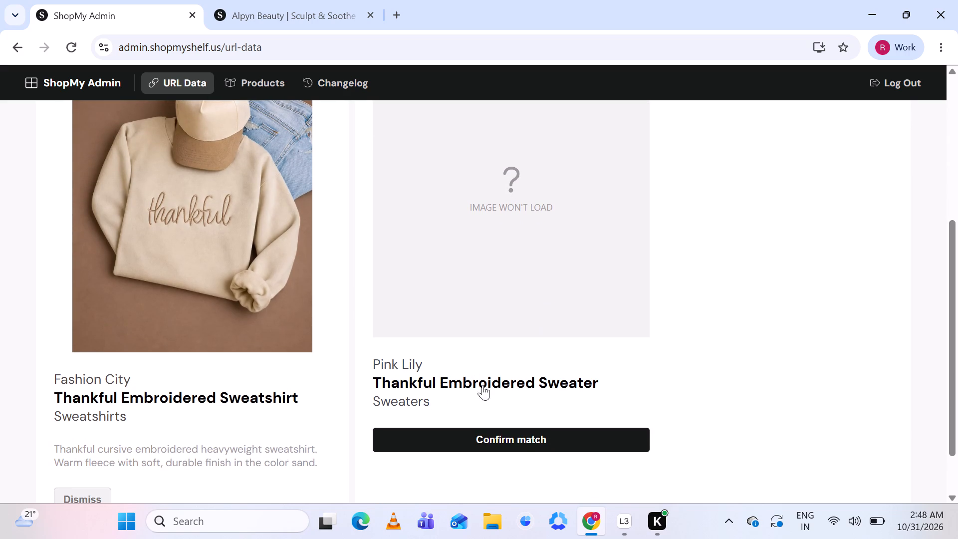
click(493, 383)
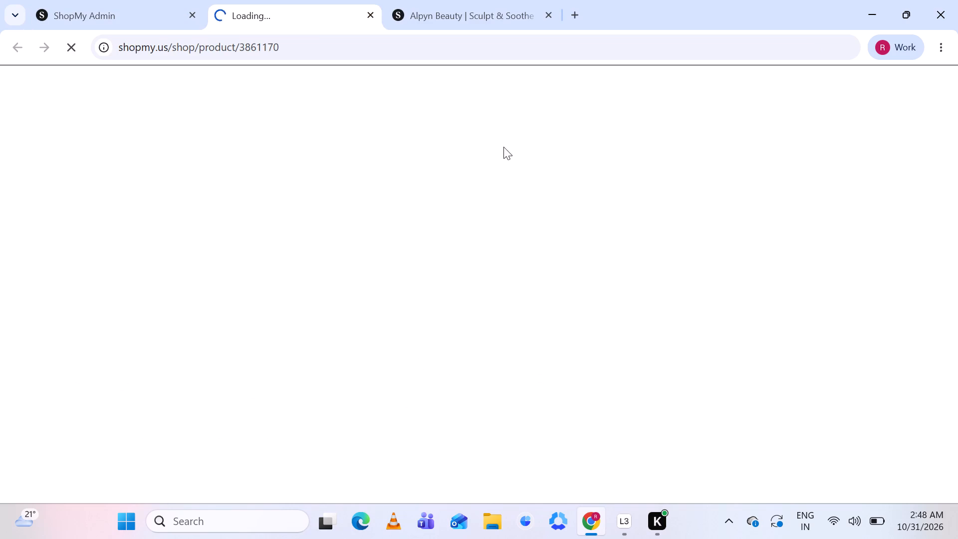
click(547, 14)
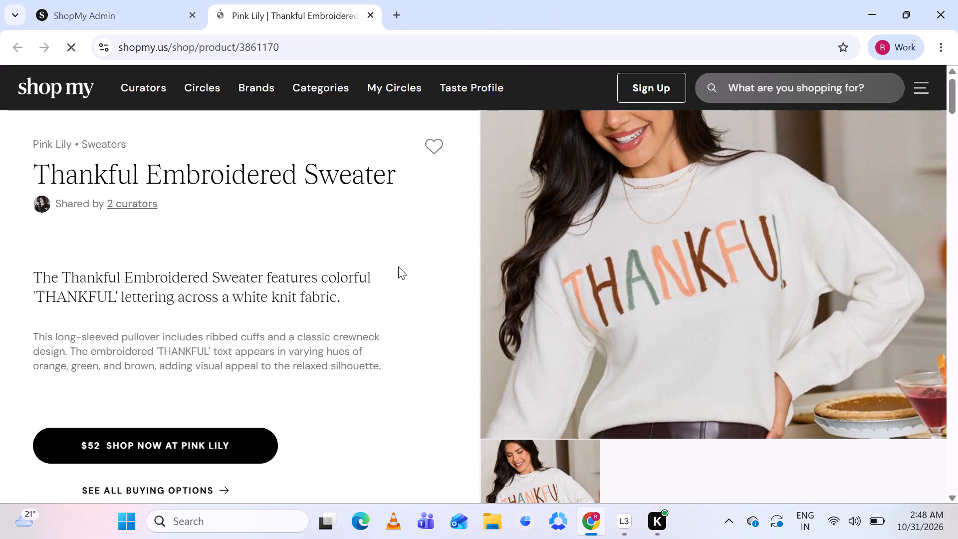
click(117, 3)
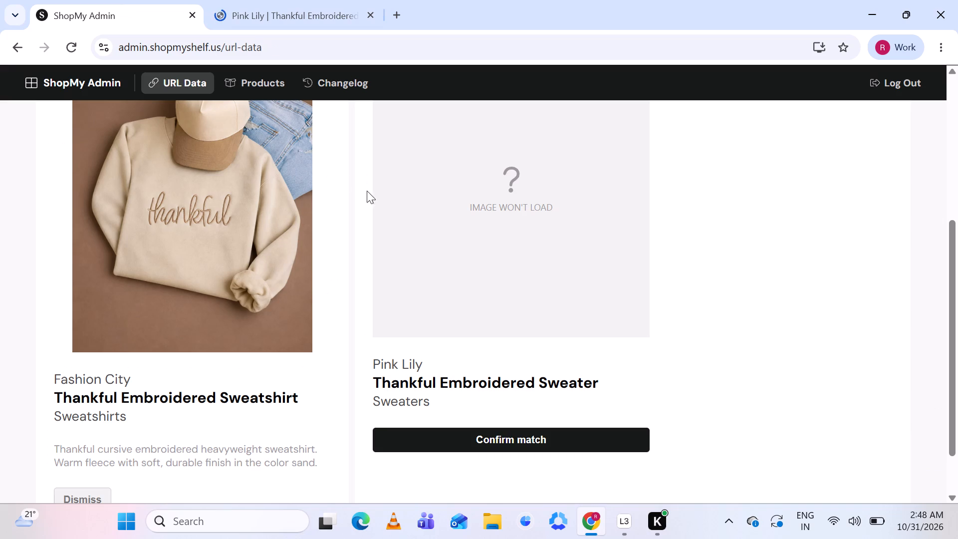
Start a new product entry for the abeccagrace.com Thankful Embroidered Sweatshirt instead of confirming the suggested match.
scroll(372, 194, up, 2)
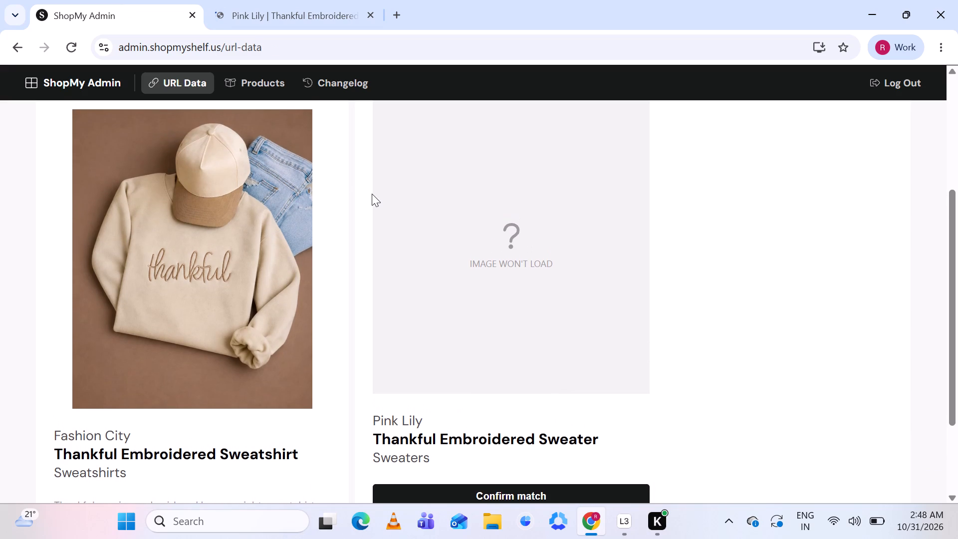
scroll(372, 194, up, 1)
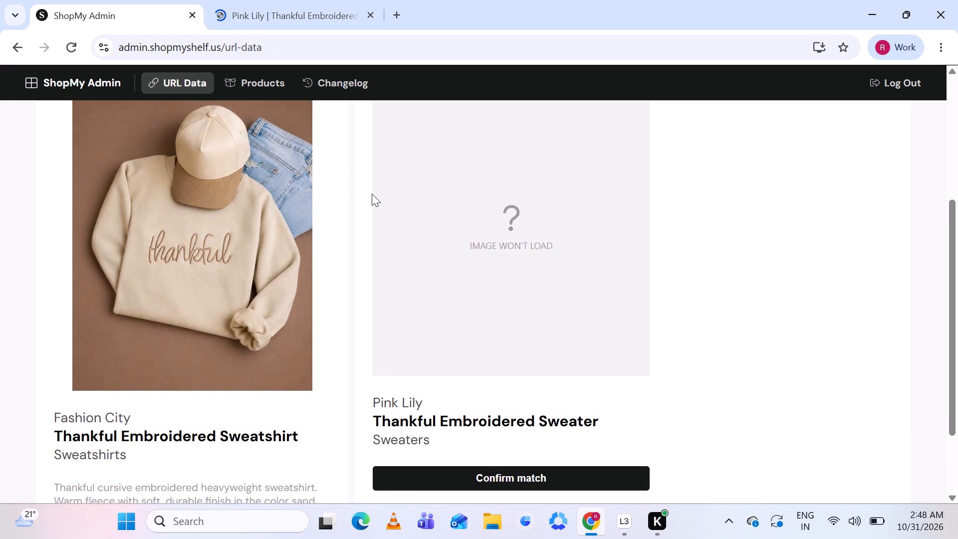
scroll(372, 194, up, 2)
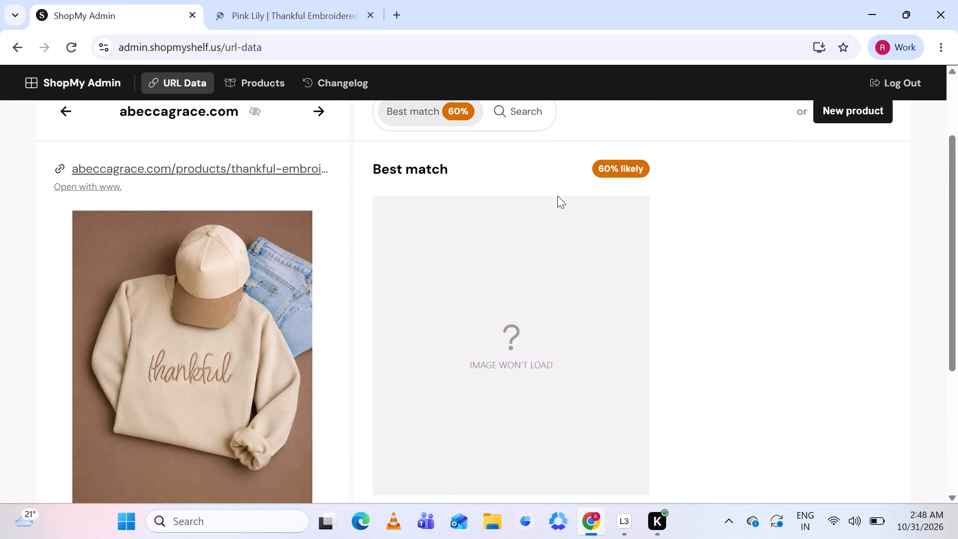
scroll(610, 202, up, 1)
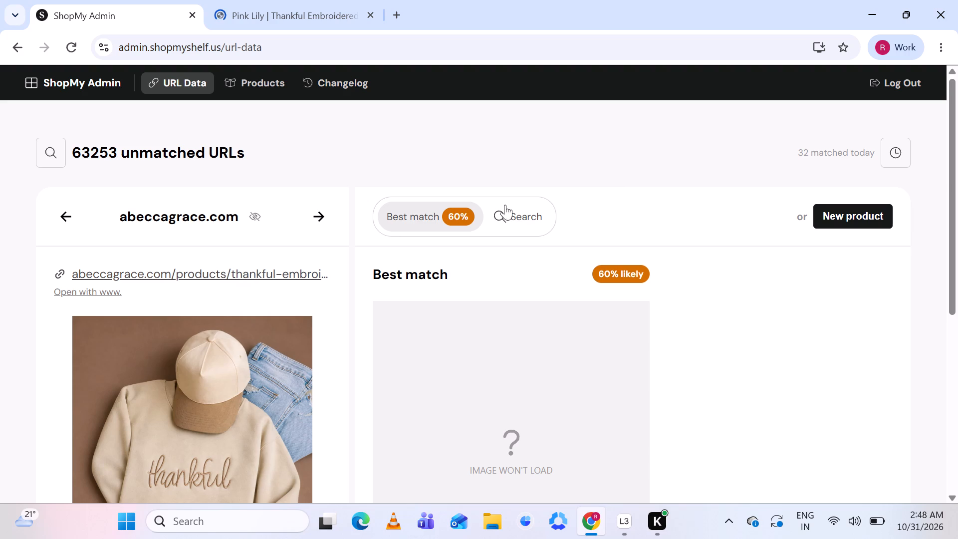
click(524, 211)
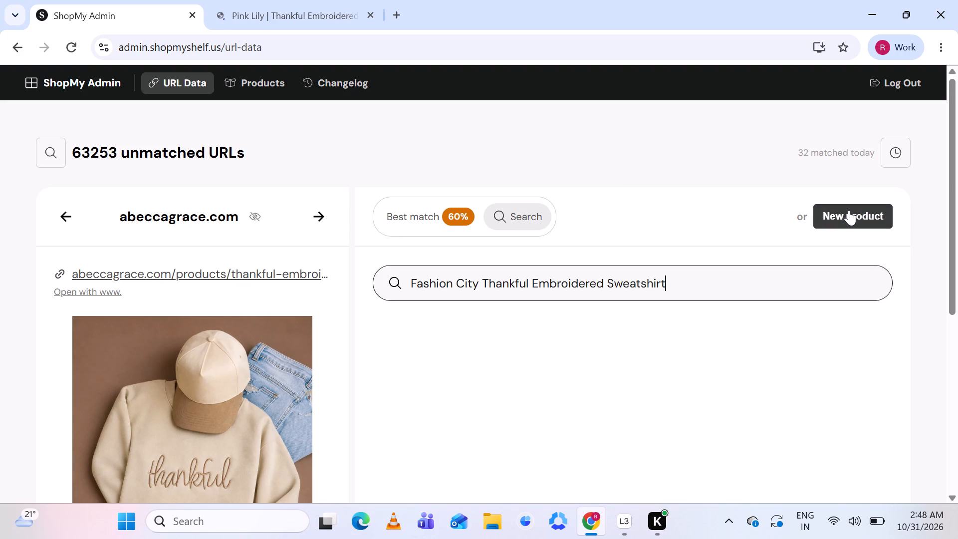
click(849, 210)
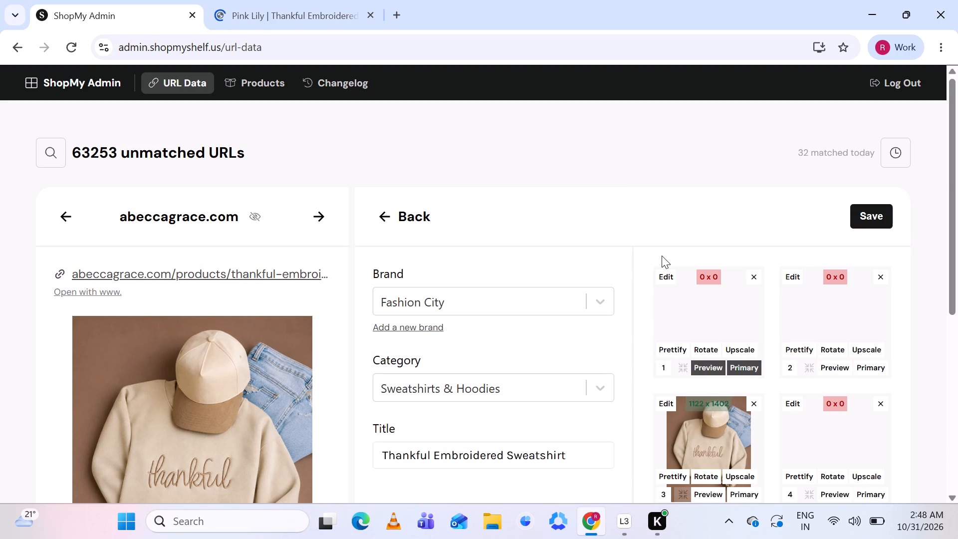
Remove the size chart, close-up and duplicate images from the Thankful Embroidered Sweatshirt entry, keeping a single 1024 x 1280 product image.
scroll(554, 297, down, 2)
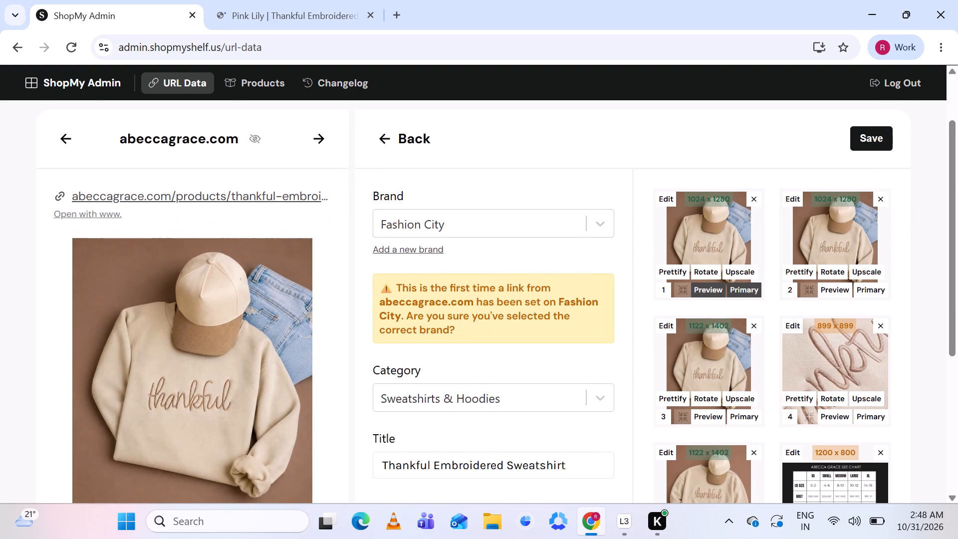
scroll(554, 297, down, 2)
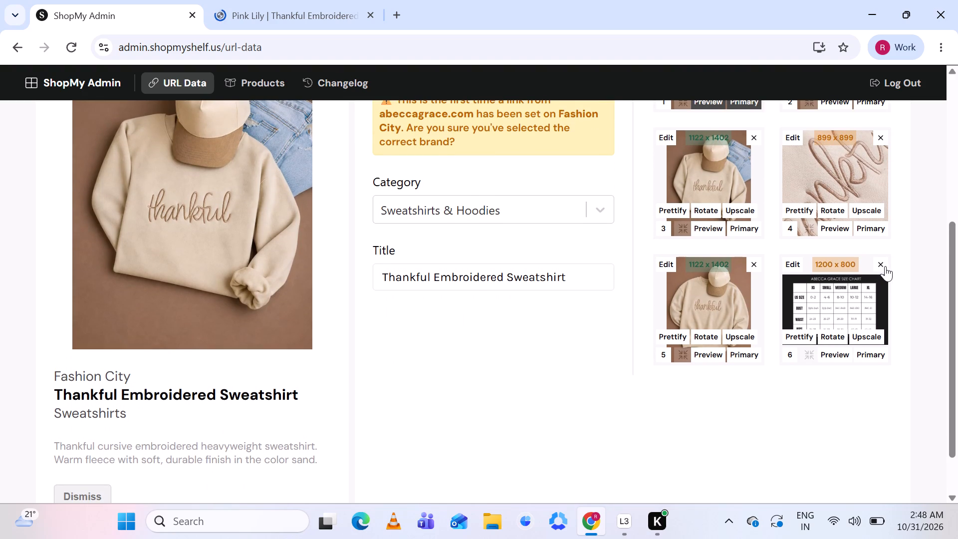
click(883, 265)
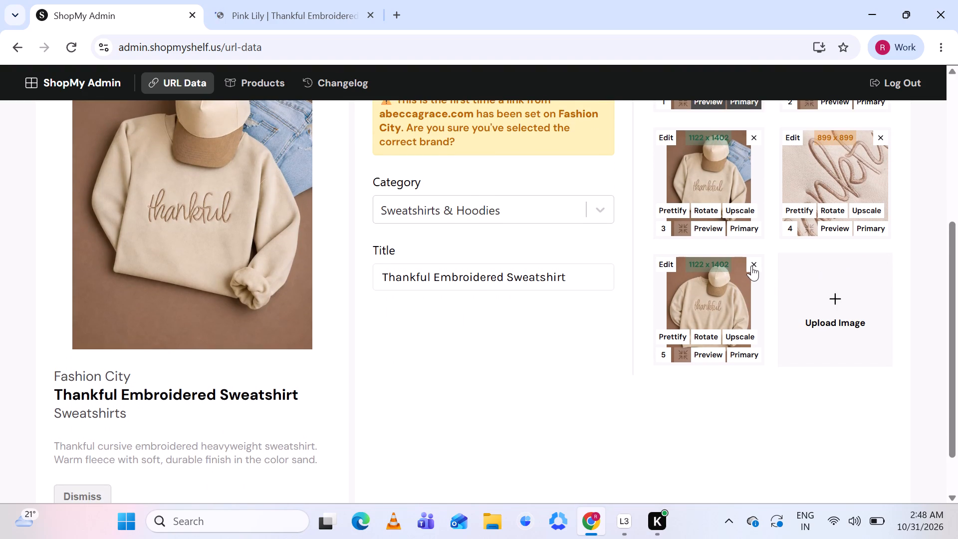
scroll(772, 197, up, 1)
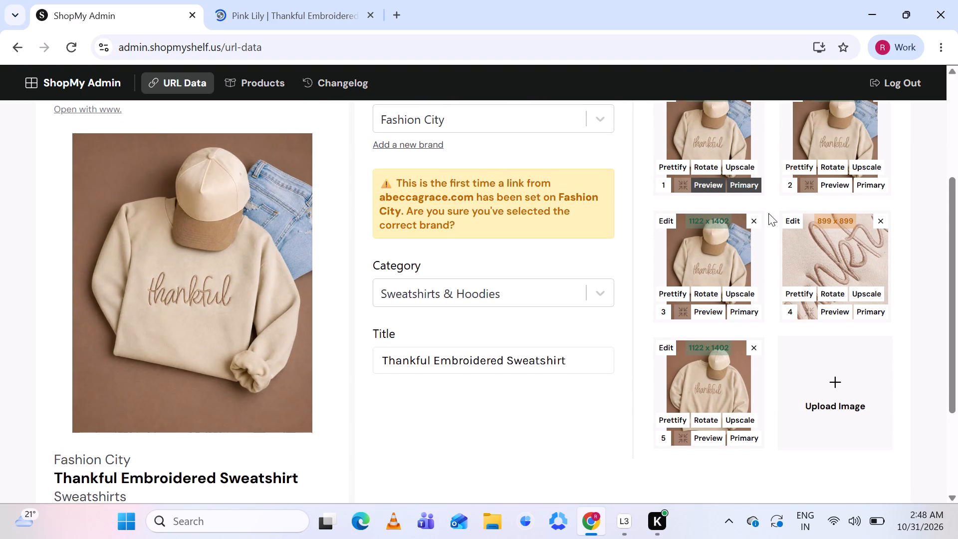
click(752, 349)
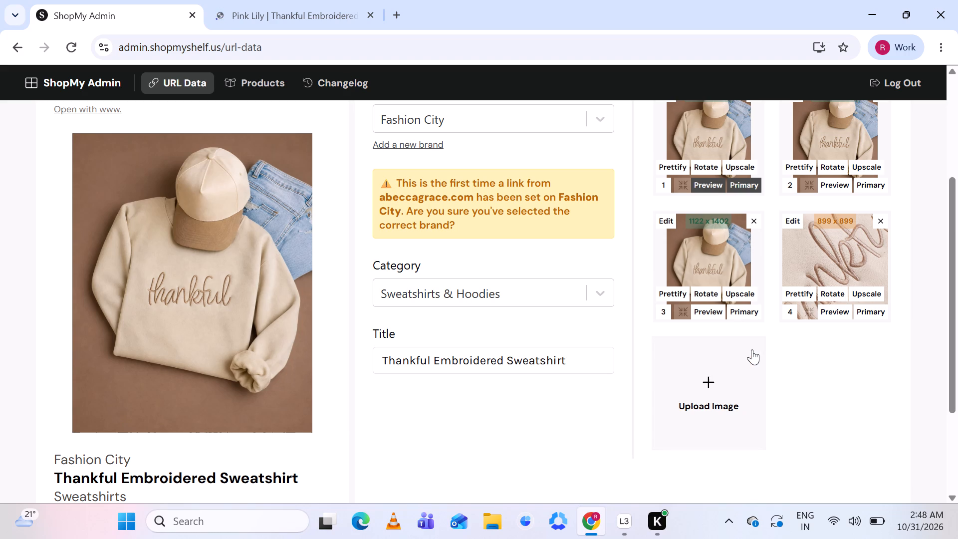
click(884, 220)
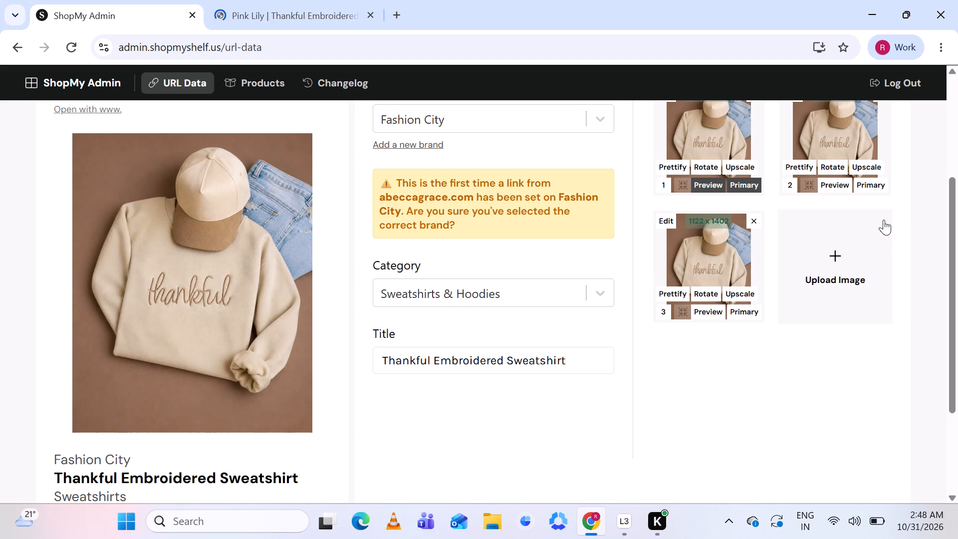
scroll(738, 257, up, 1)
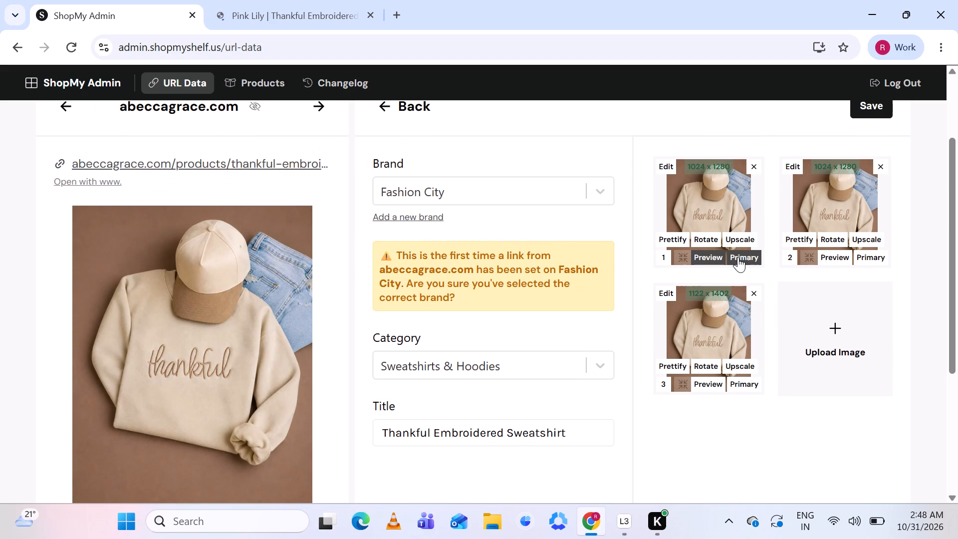
click(754, 295)
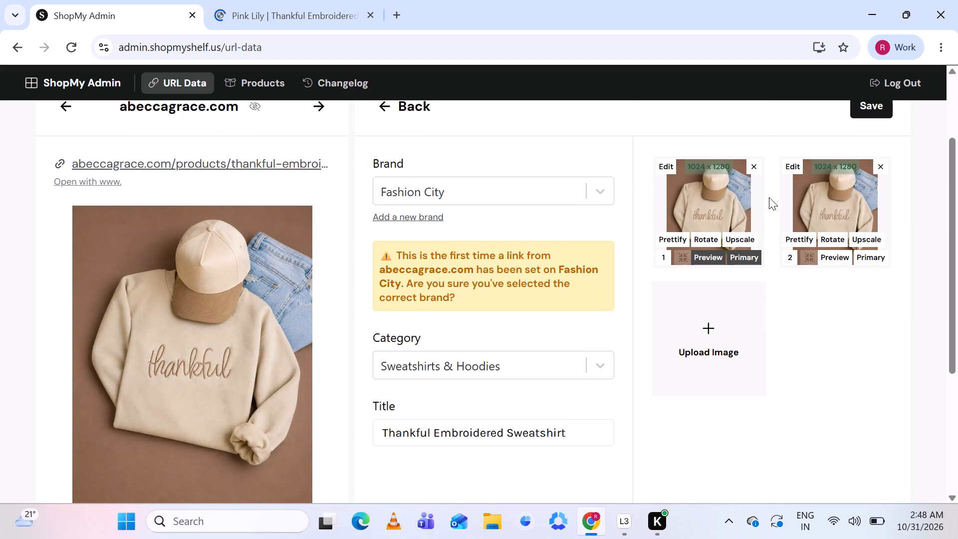
click(749, 166)
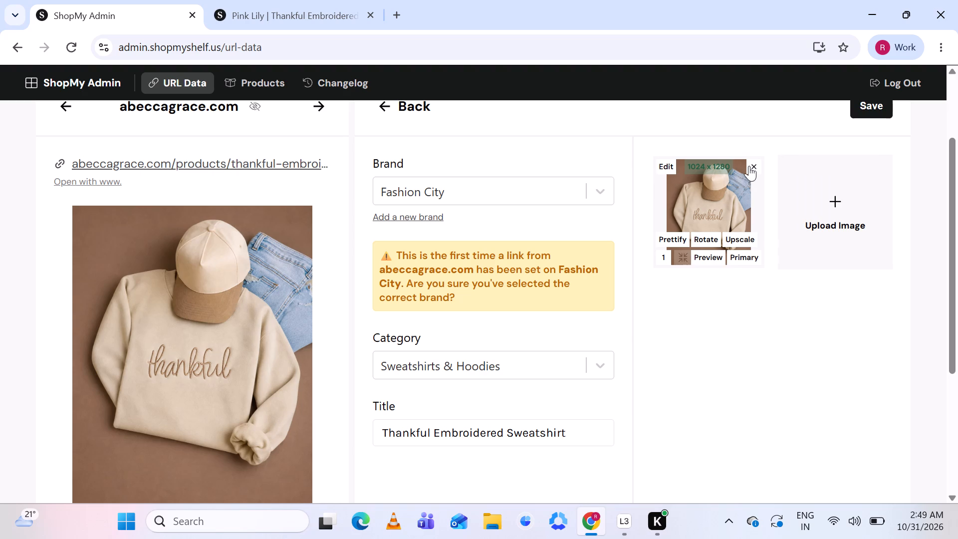
Review the new Fashion City Thankful Embroidered Sweatshirt entry under Sweatshirts & Hoodies and save it as a product.
scroll(794, 263, down, 1)
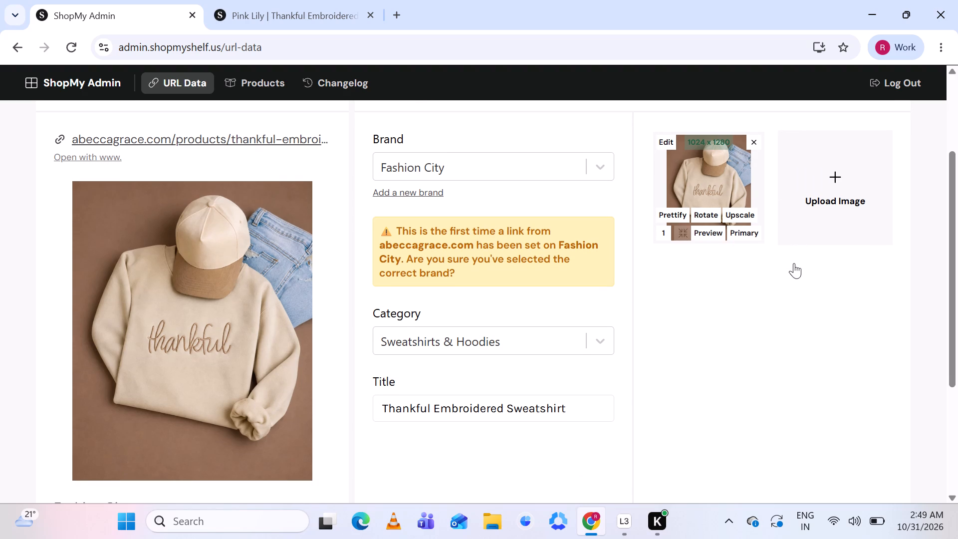
scroll(794, 263, down, 4)
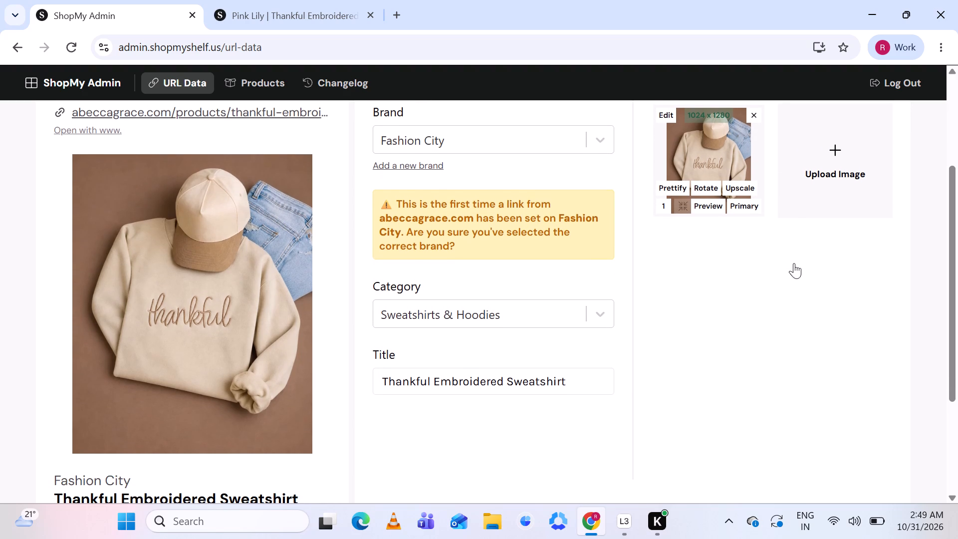
scroll(794, 263, down, 1)
scroll(794, 263, up, 1)
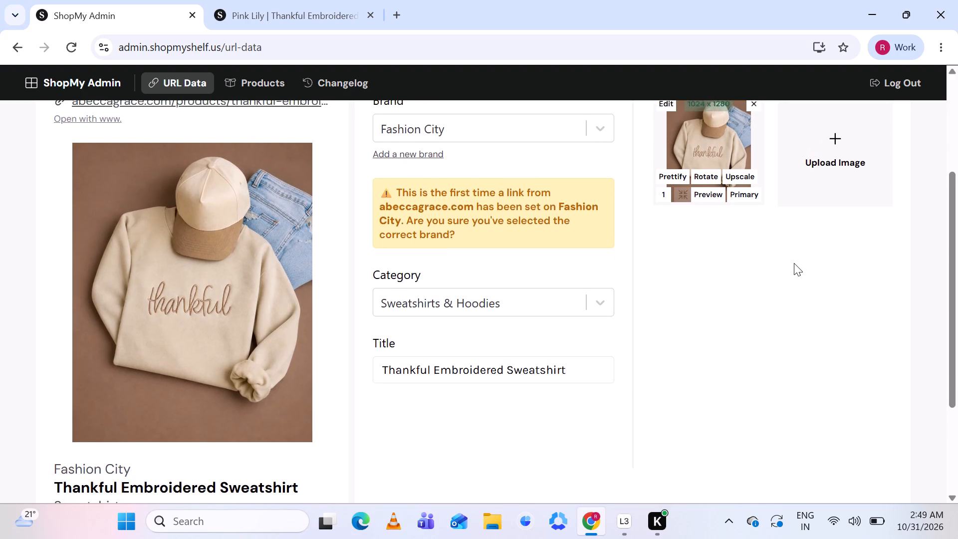
scroll(794, 263, up, 1)
click(868, 211)
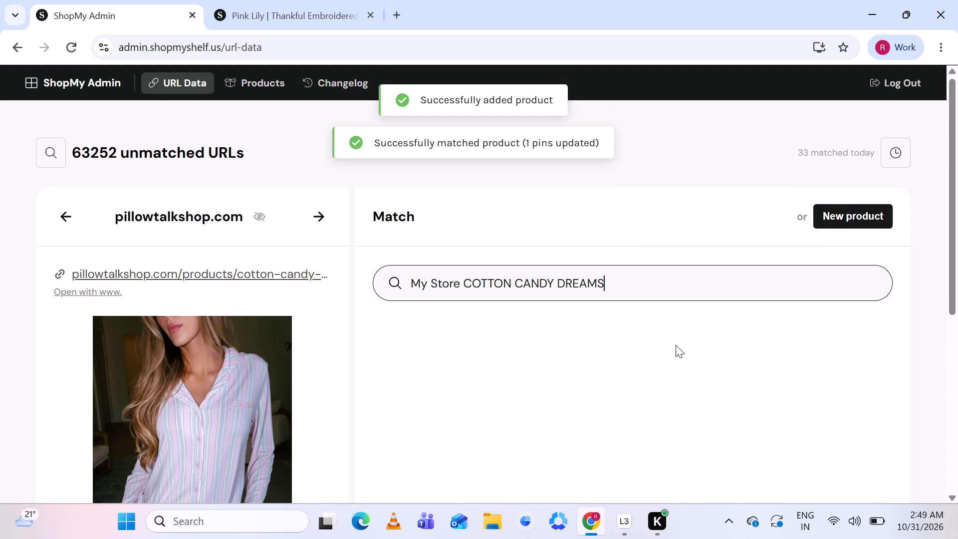
Skip the pillowtalkshop.com Cotton Candy Dreams pajamas and temyris.com beauty minaudière URLs, advancing to the staplesadvantage.com URL.
scroll(676, 345, down, 2)
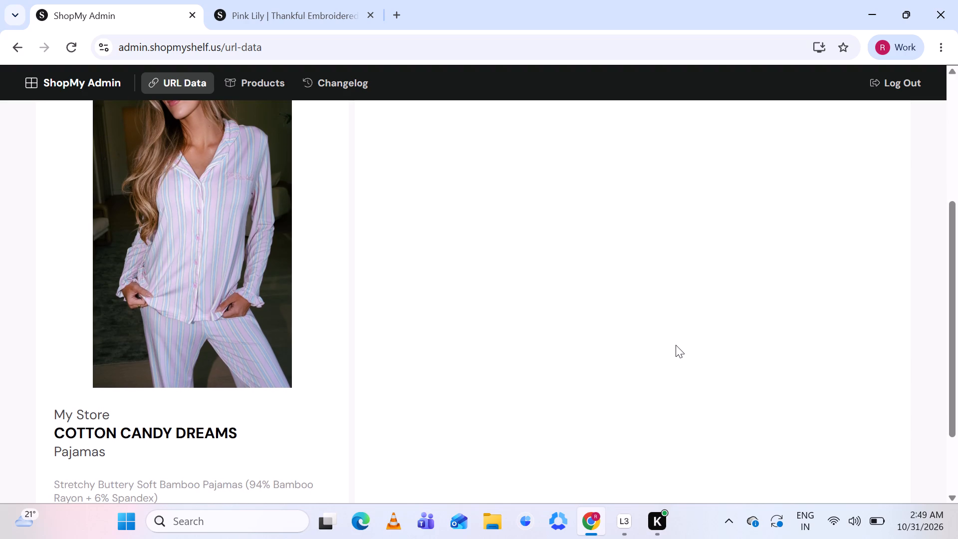
scroll(676, 345, down, 1)
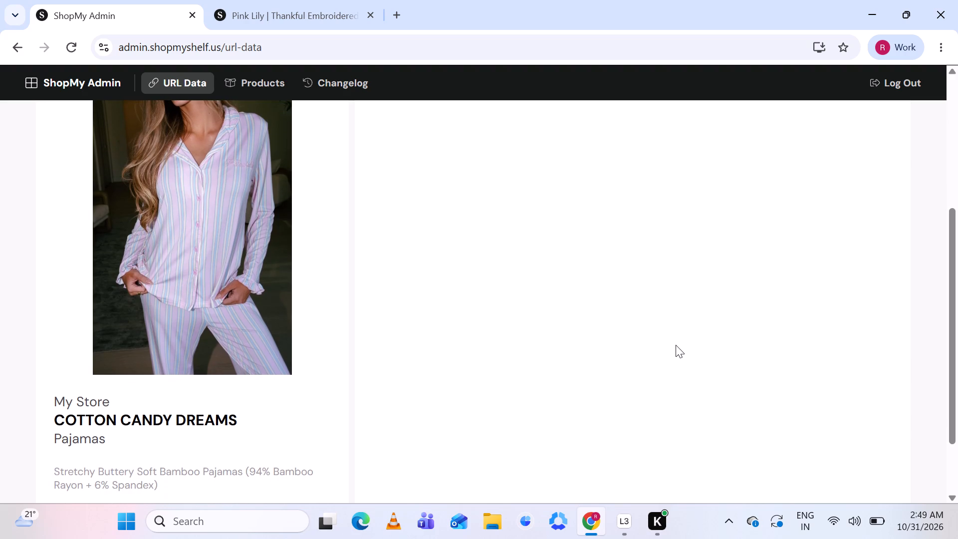
scroll(676, 345, up, 2)
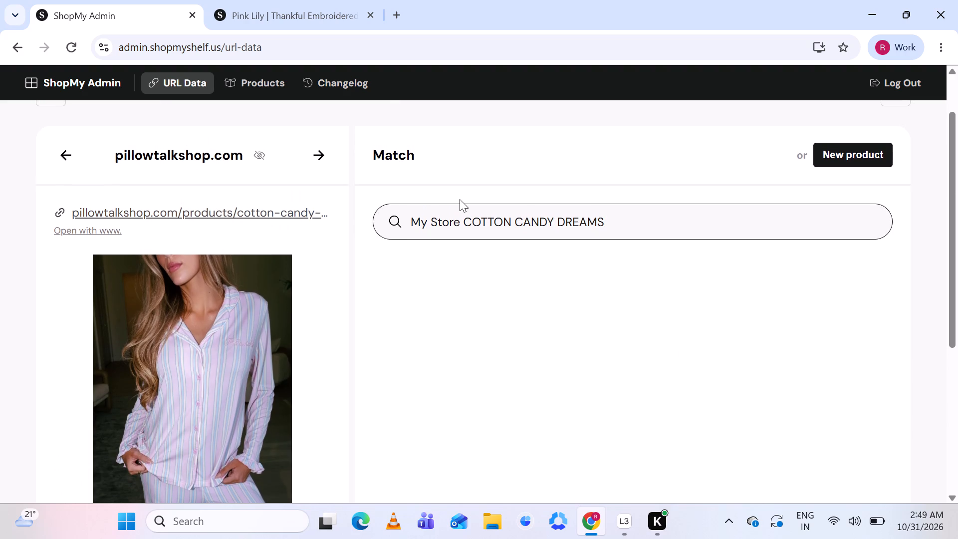
click(320, 154)
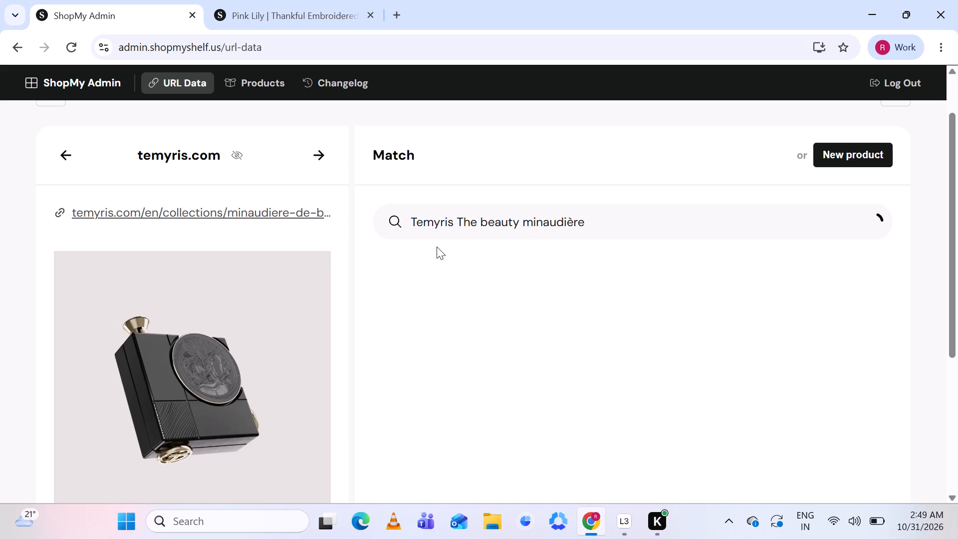
scroll(437, 248, down, 1)
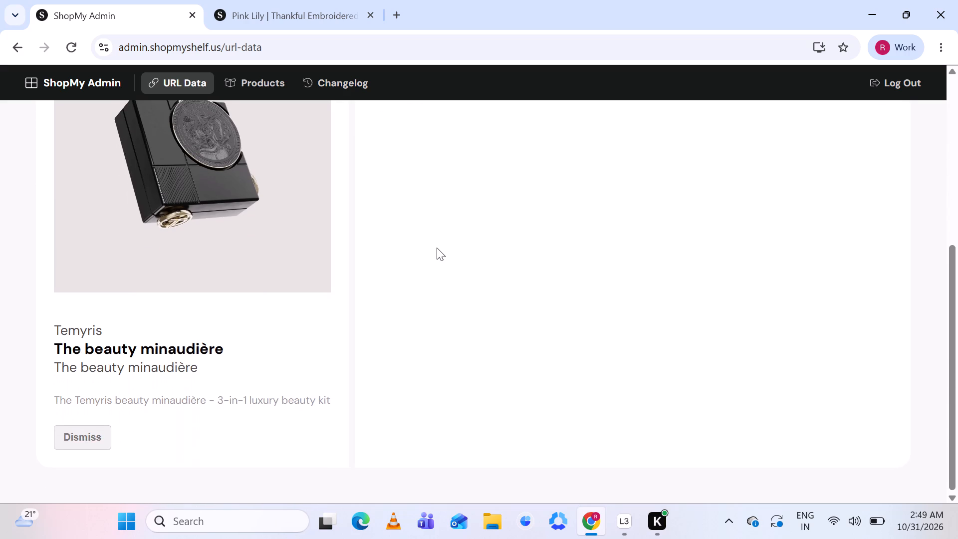
scroll(437, 248, up, 2)
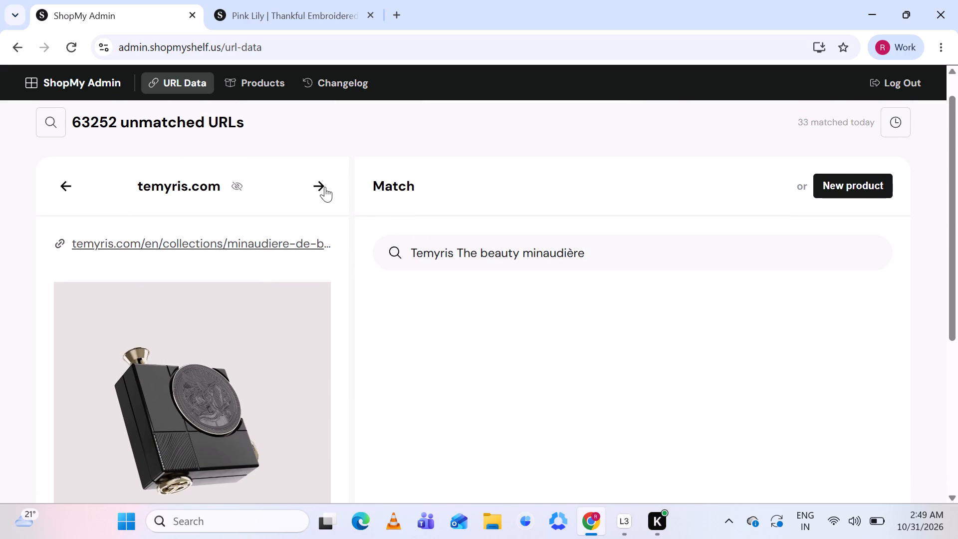
click(326, 188)
Compare the staplesadvantage.com Squishmas Advent Calendar with the suggested NeeDoh match on its product page, closing the old Pink Lily page.
scroll(502, 314, down, 1)
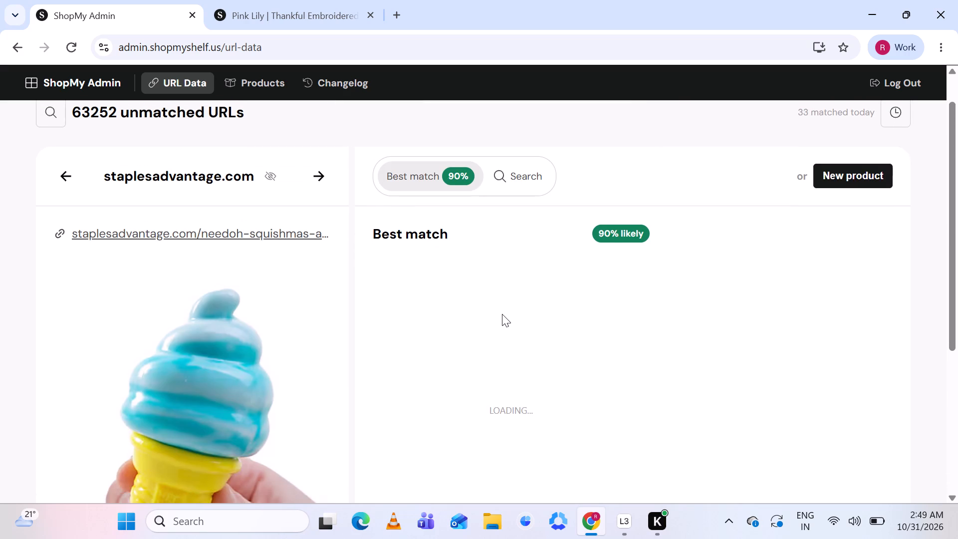
scroll(502, 314, down, 3)
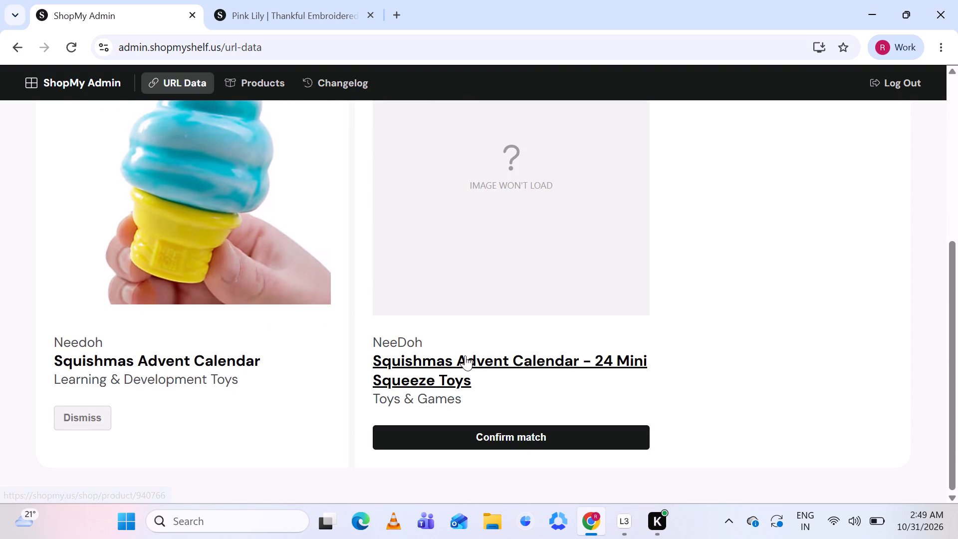
click(465, 355)
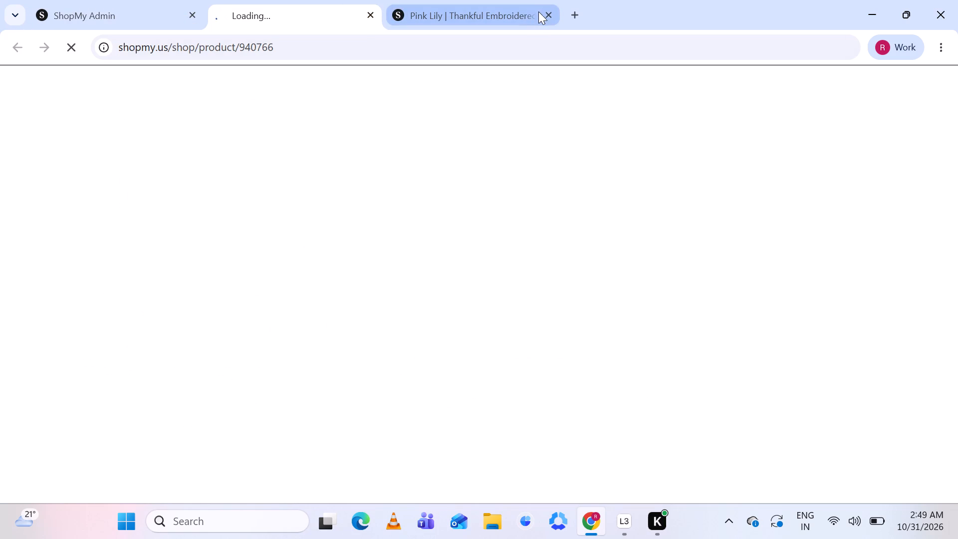
click(548, 14)
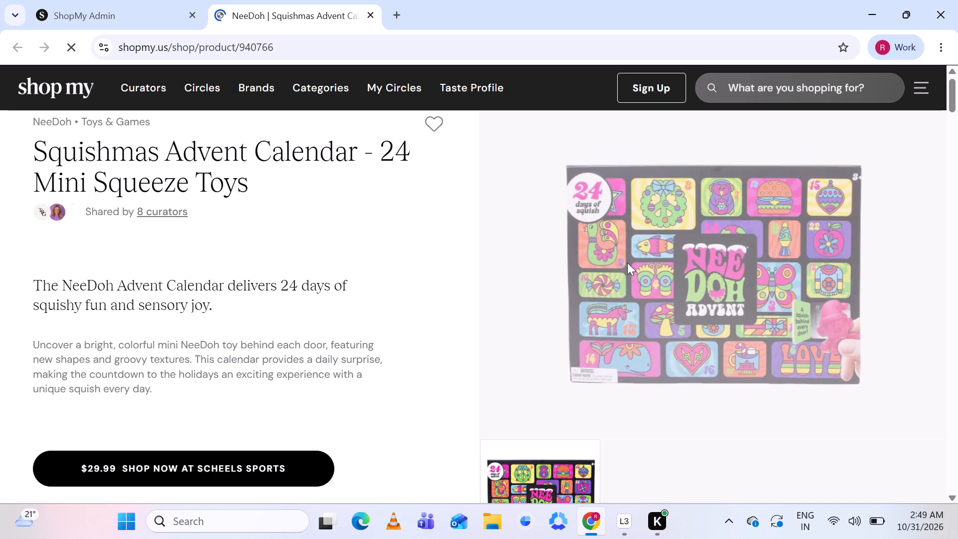
click(94, 2)
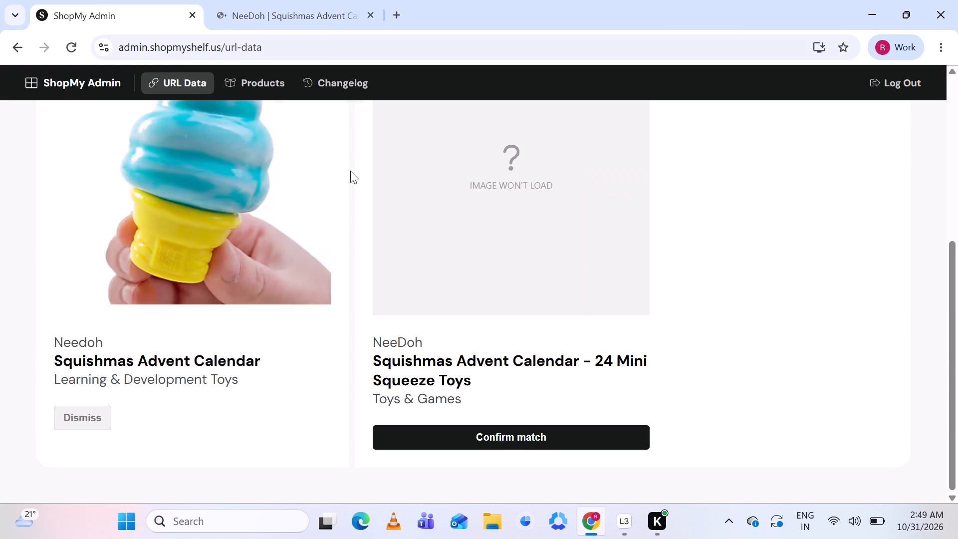
Open the product search for Needoh Squishmas Advent Calendar and compare the listed candidates with the staplesadvantage.com product.
scroll(486, 245, up, 1)
scroll(547, 150, up, 1)
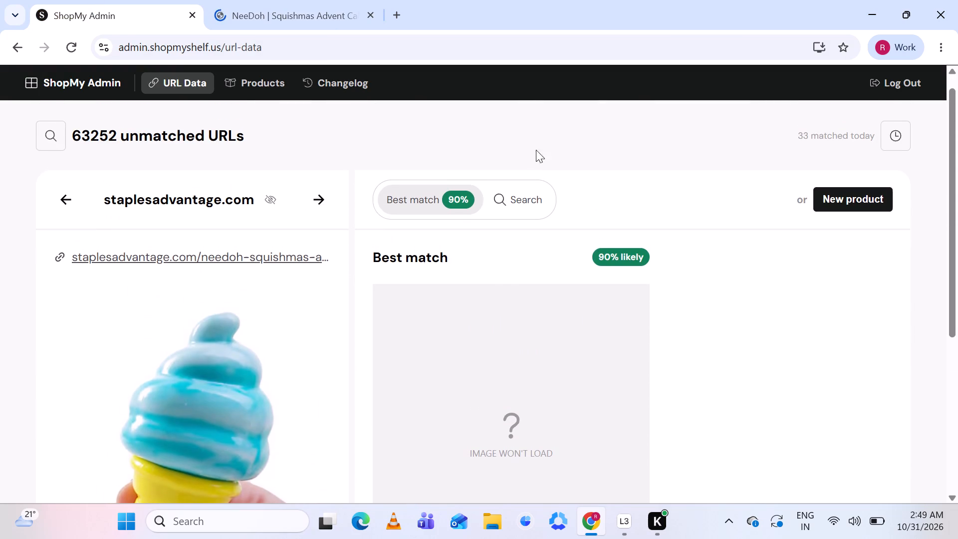
click(529, 197)
scroll(707, 283, down, 1)
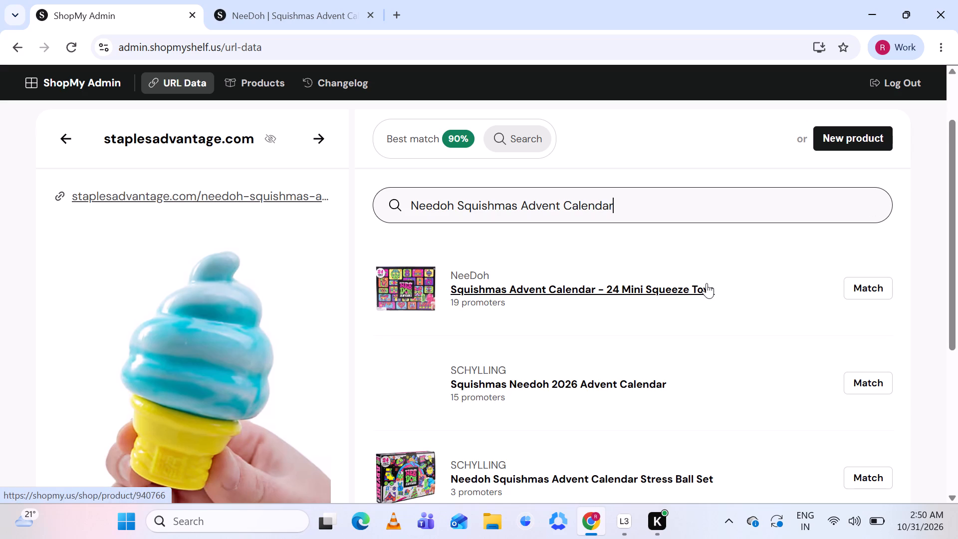
scroll(687, 379, down, 3)
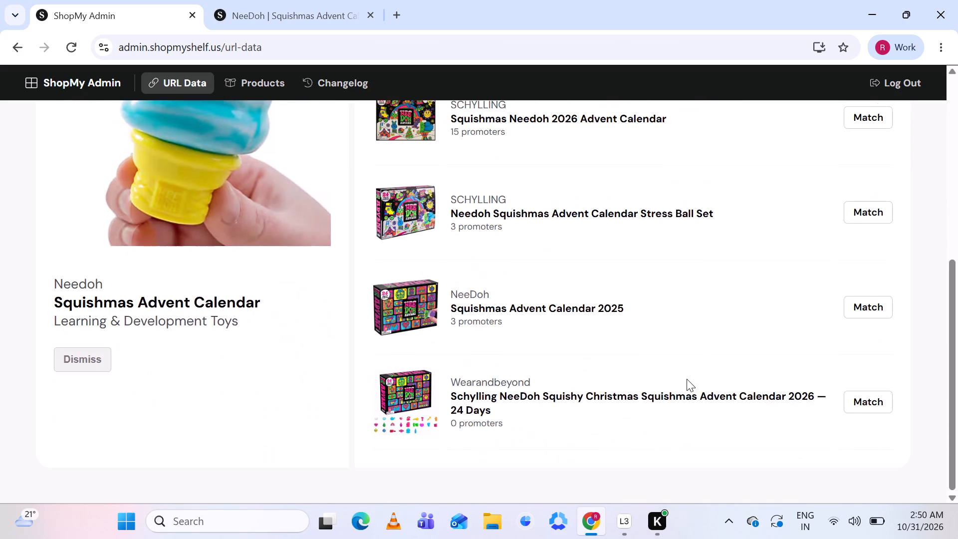
scroll(687, 379, down, 1)
scroll(687, 379, up, 3)
scroll(687, 379, down, 2)
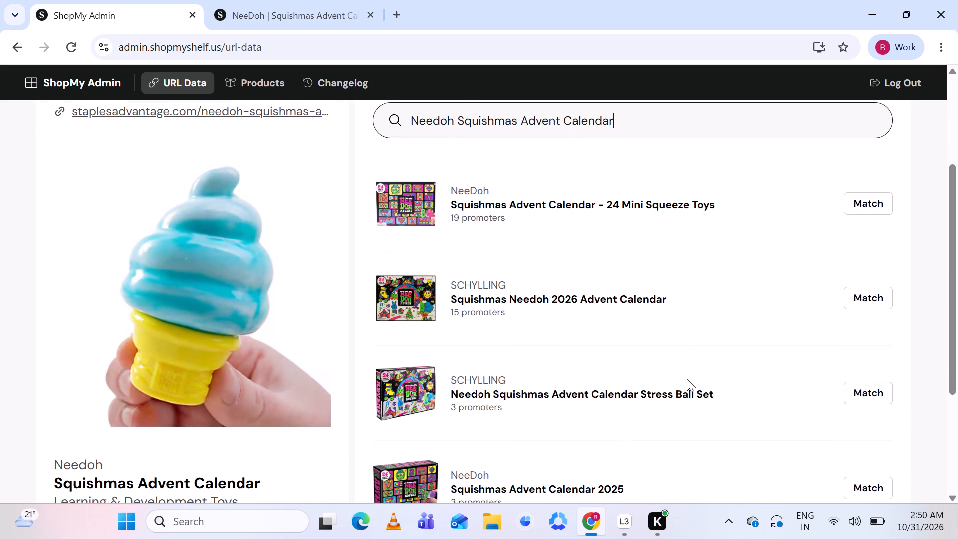
scroll(687, 379, down, 1)
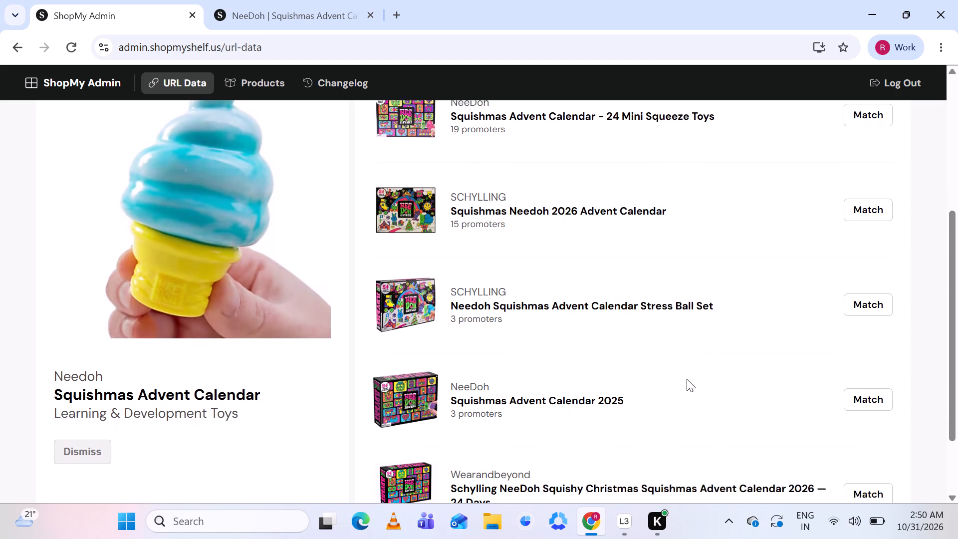
scroll(687, 379, down, 1)
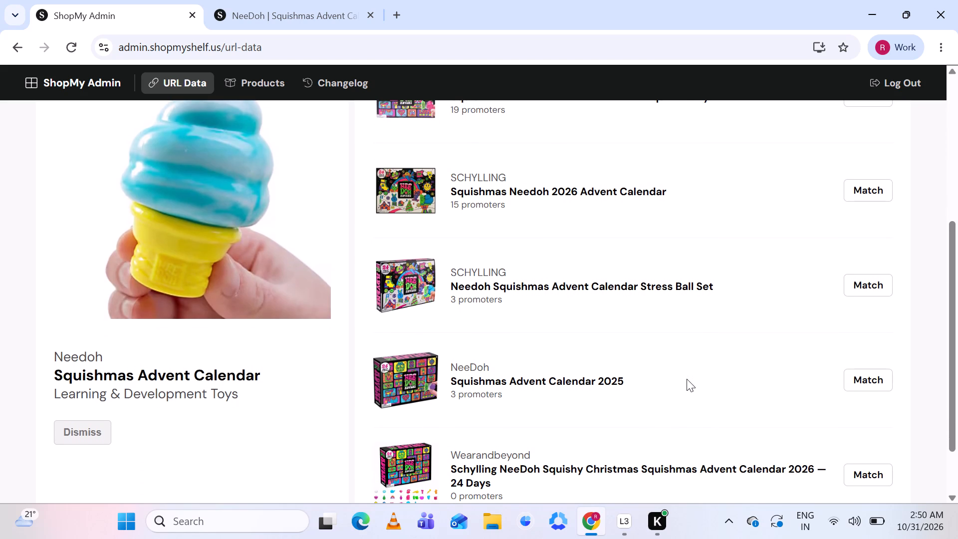
scroll(687, 379, down, 1)
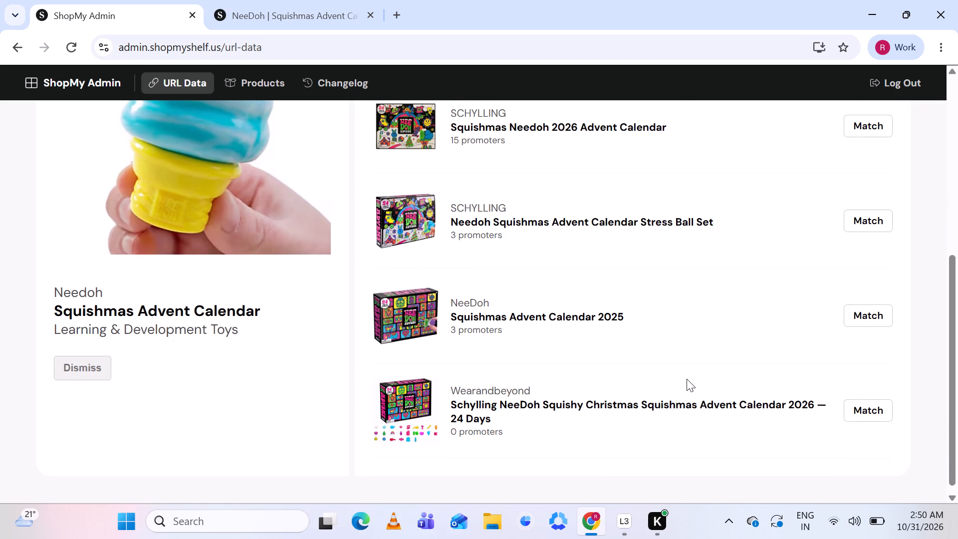
scroll(687, 379, up, 1)
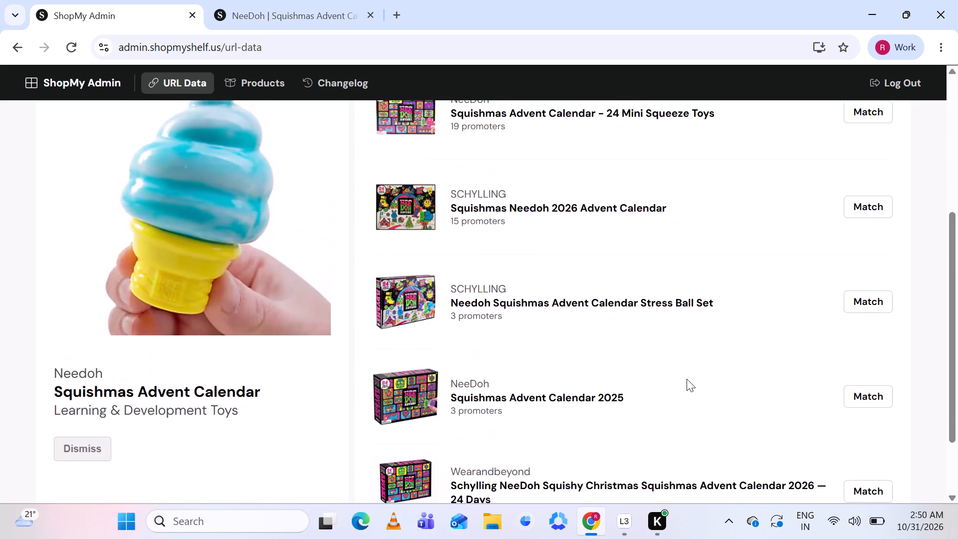
scroll(687, 379, up, 2)
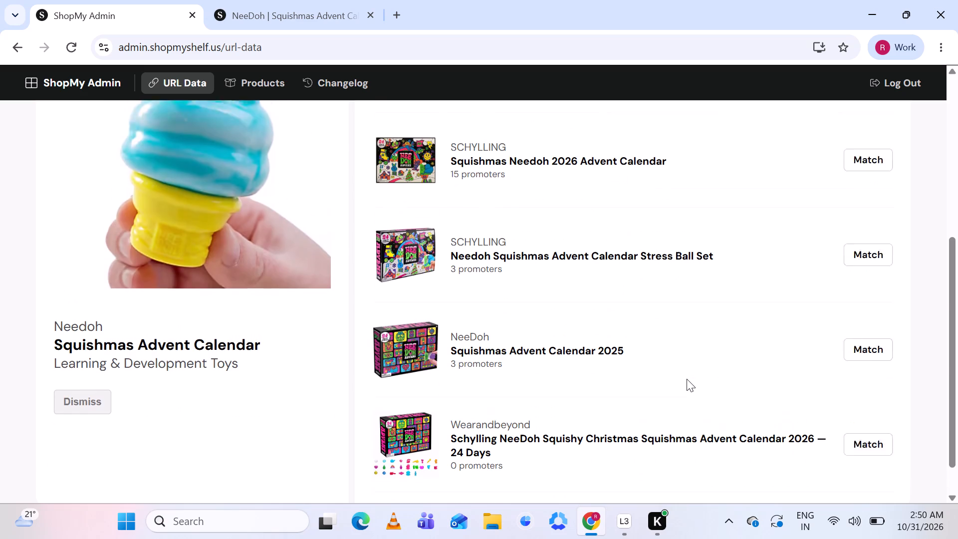
scroll(687, 379, up, 1)
scroll(687, 379, down, 1)
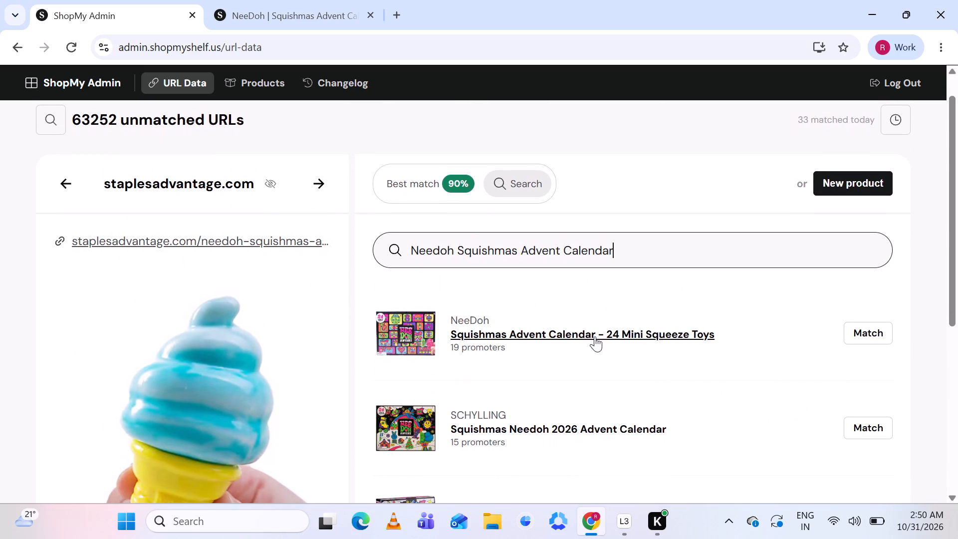
scroll(713, 281, up, 1)
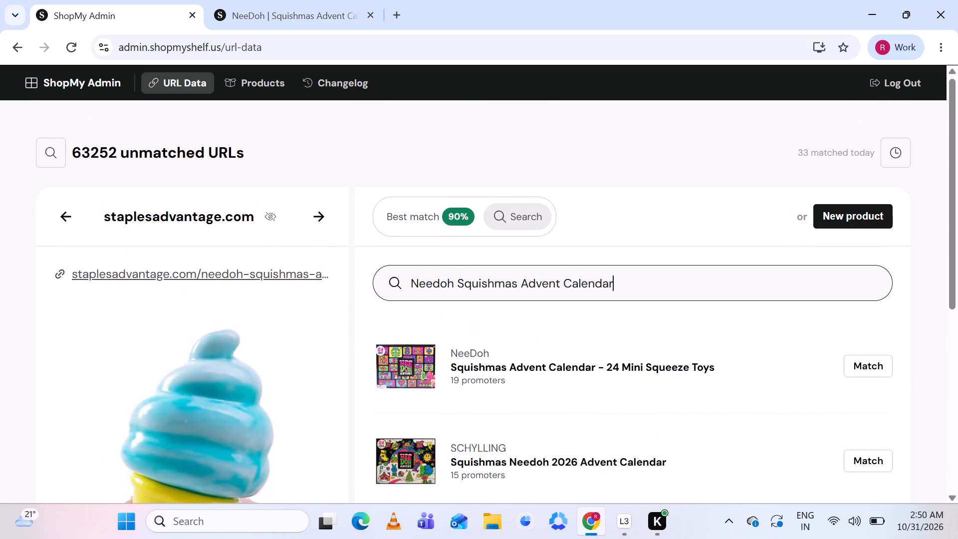
Start a new product for the staplesadvantage.com URL, keeping only the donut box, color-change cube box and blue ice cream cone images, in that order.
click(855, 210)
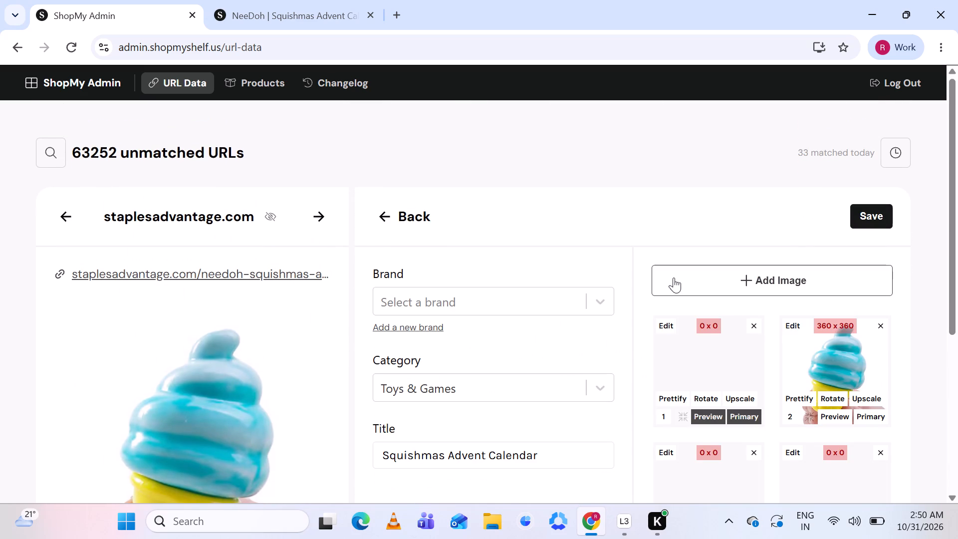
scroll(554, 354, down, 3)
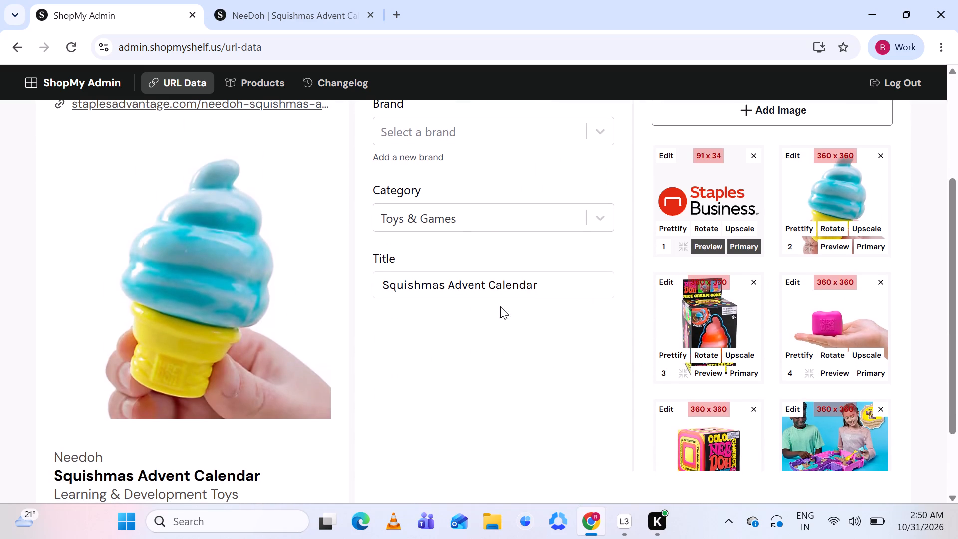
scroll(449, 235, up, 2)
scroll(449, 235, down, 1)
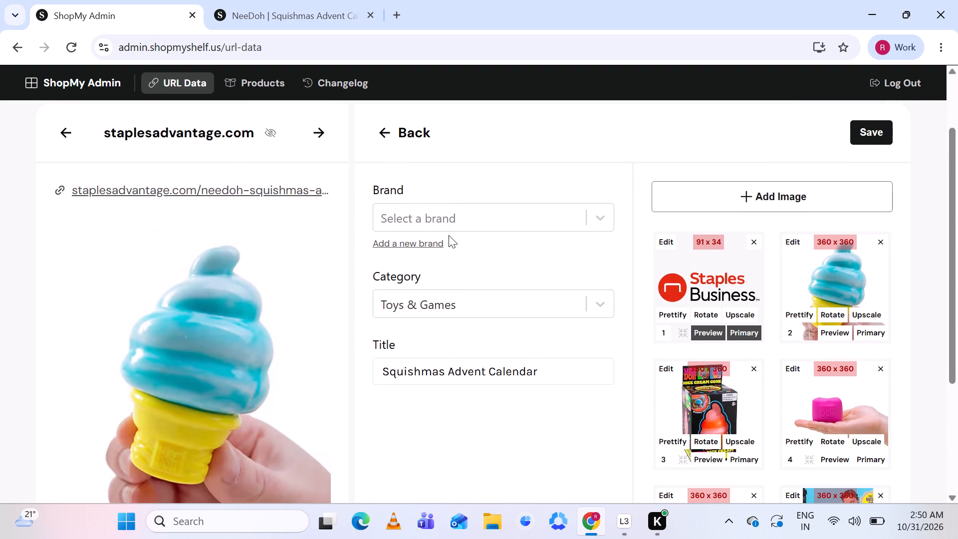
click(758, 238)
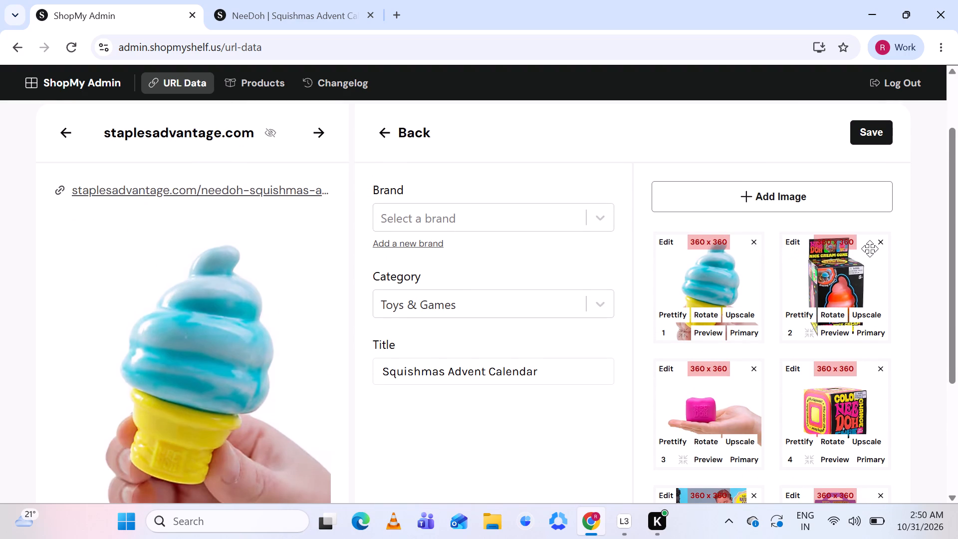
click(885, 241)
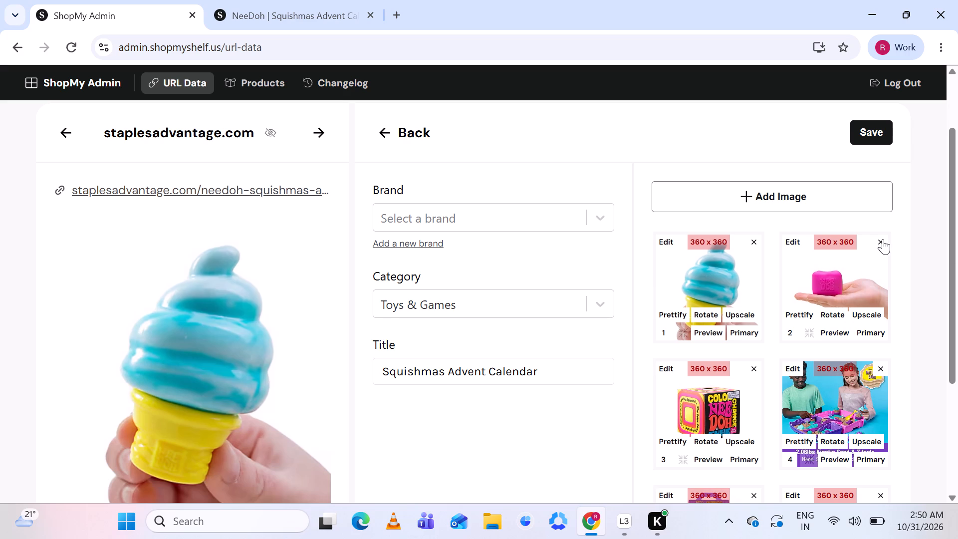
click(883, 239)
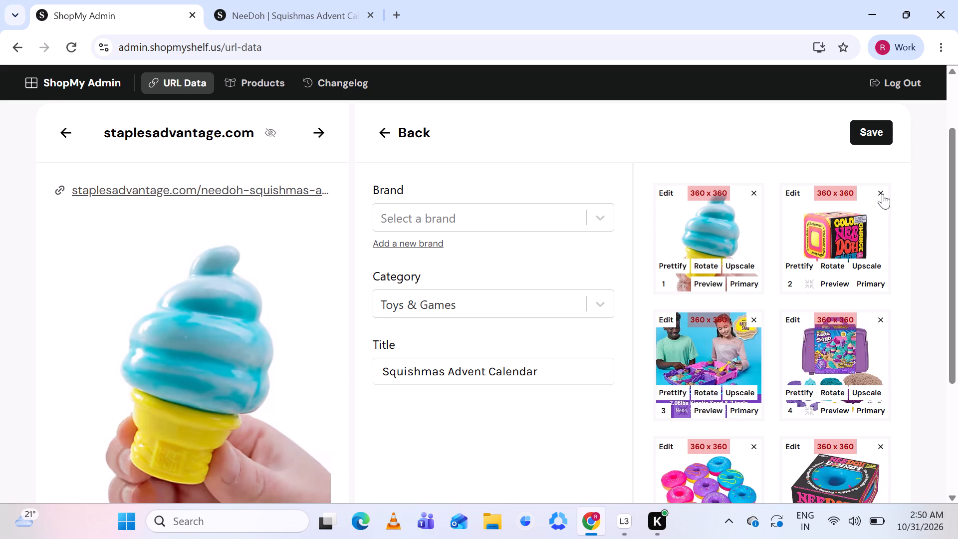
drag(839, 230, 736, 247)
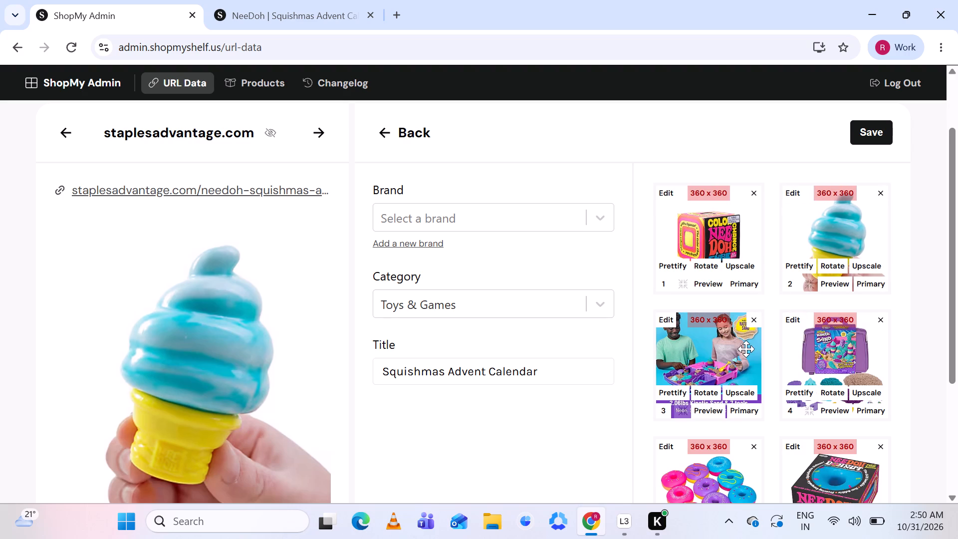
click(751, 322)
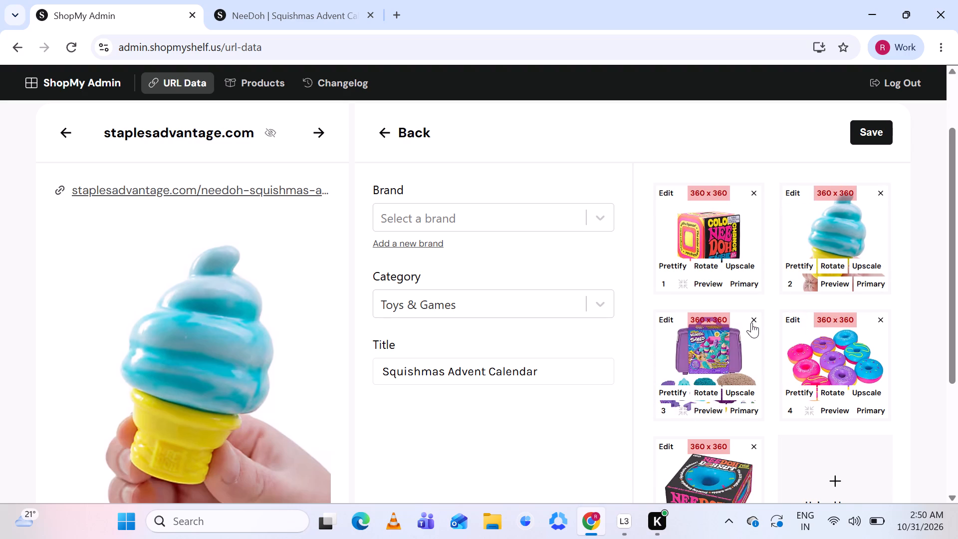
click(751, 322)
click(751, 322)
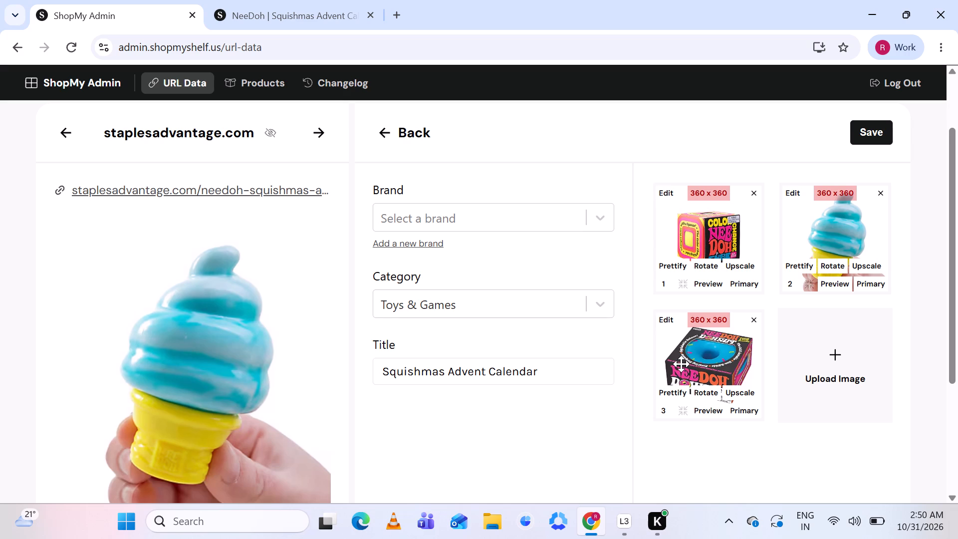
drag(681, 364, 690, 278)
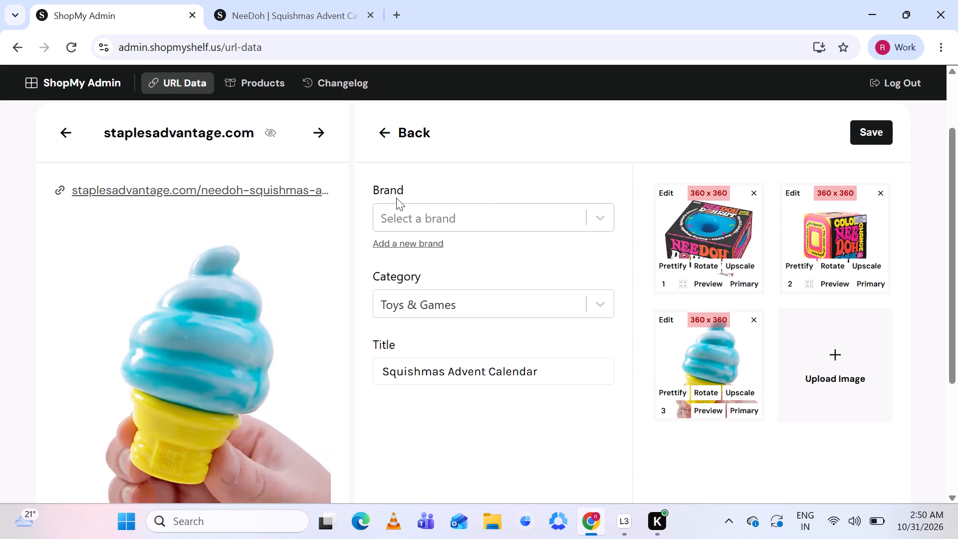
Open the staplesadvantage.com source link, allow only required cookies, and examine the page for the Squishmas Advent Calendar.
click(261, 187)
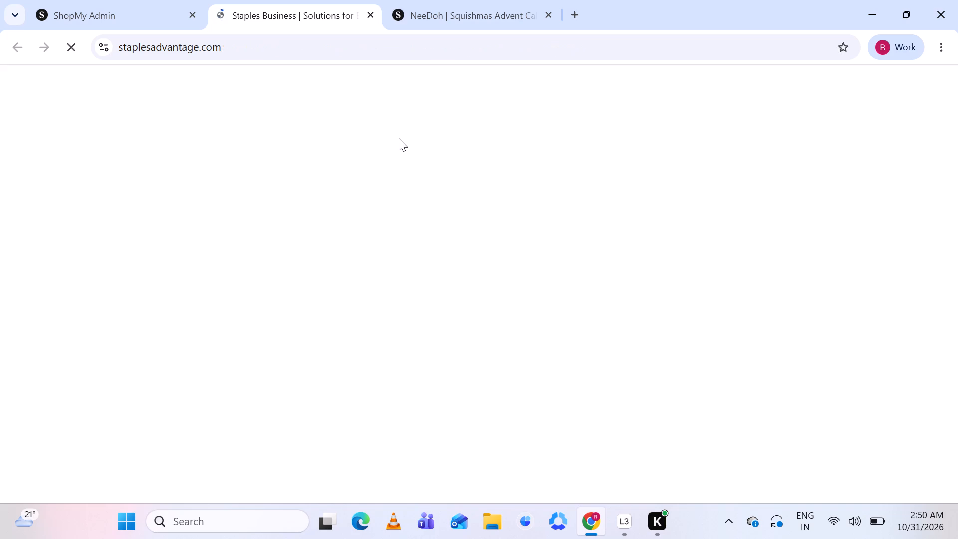
scroll(484, 299, down, 2)
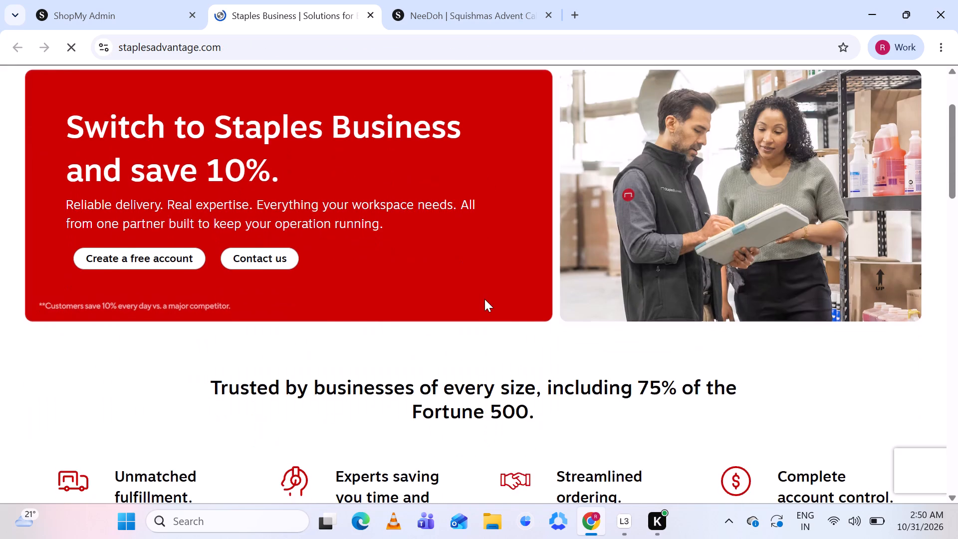
scroll(484, 299, down, 5)
scroll(484, 299, up, 3)
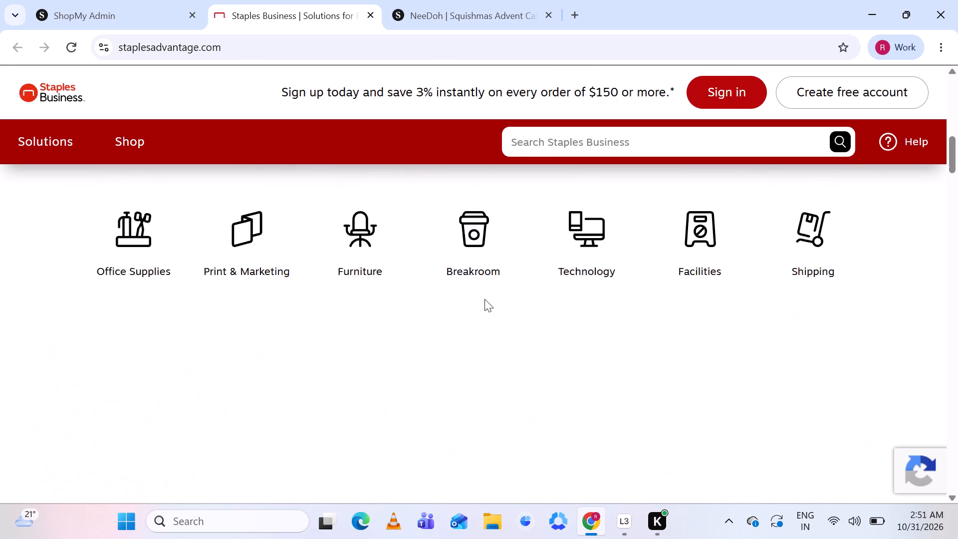
scroll(484, 299, up, 5)
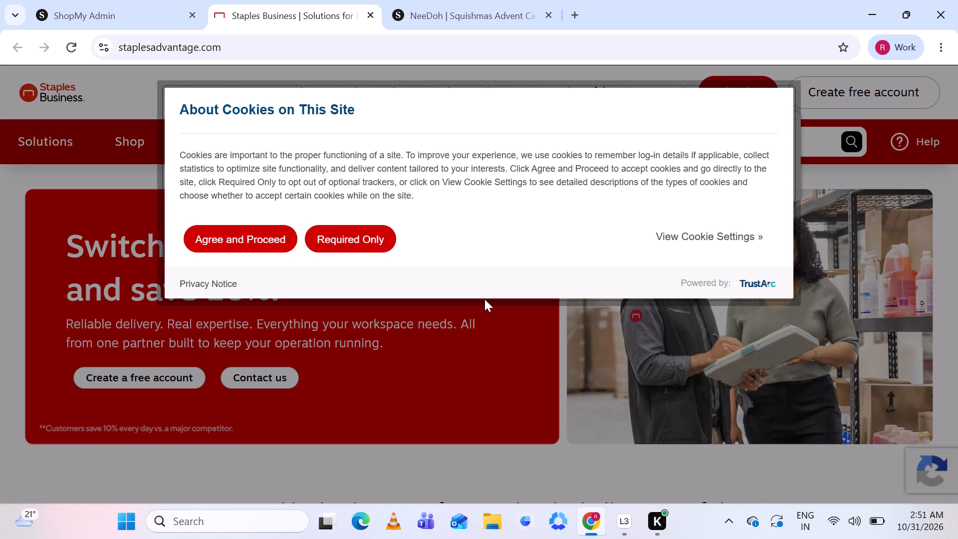
click(354, 242)
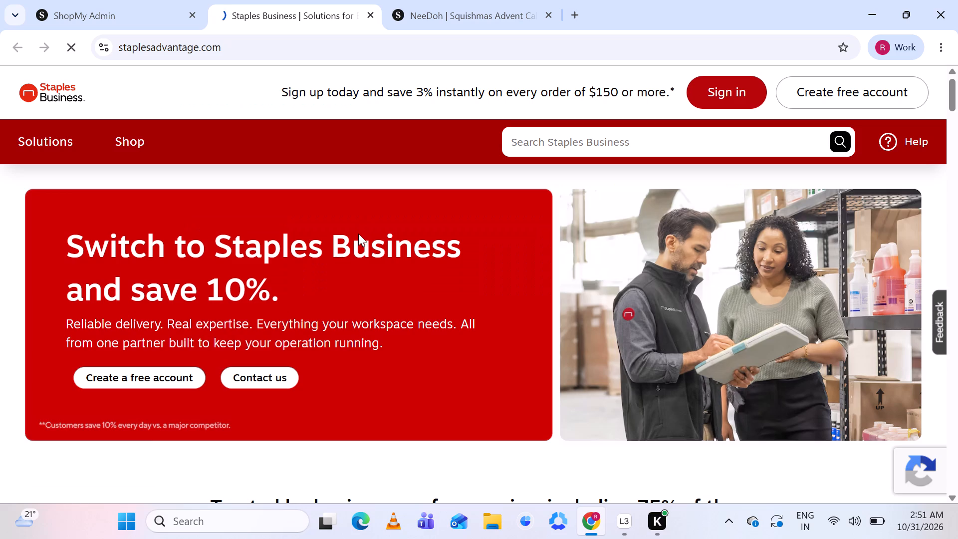
scroll(535, 296, down, 7)
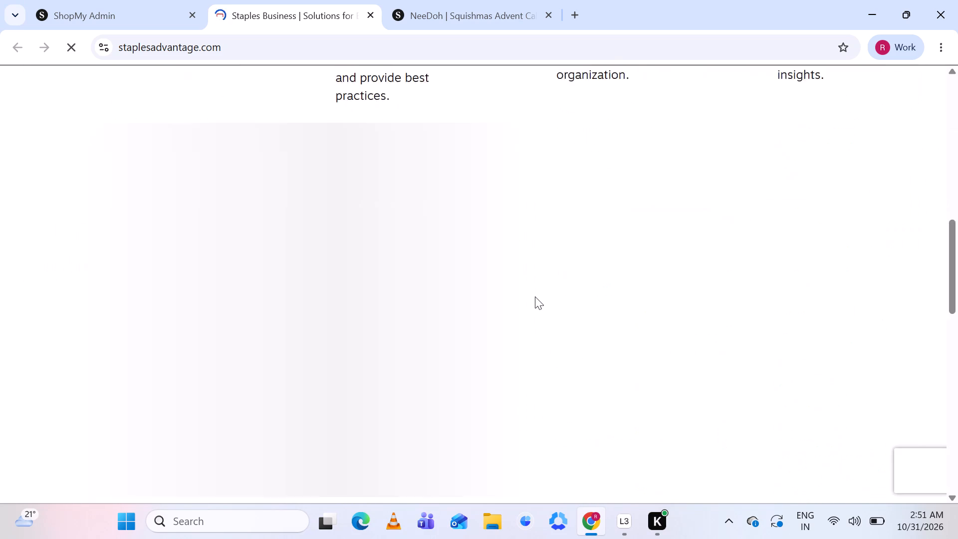
scroll(535, 296, up, 1)
scroll(535, 296, down, 2)
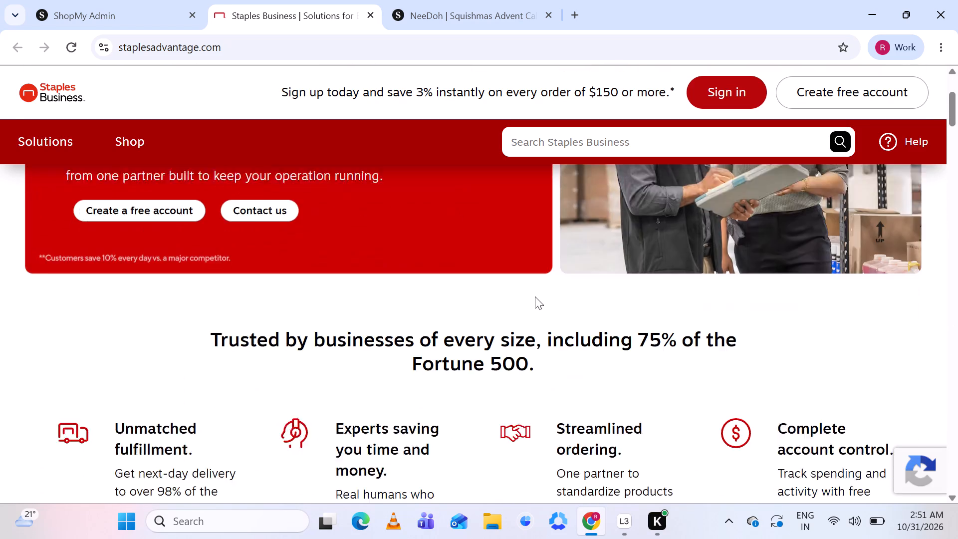
scroll(535, 296, down, 9)
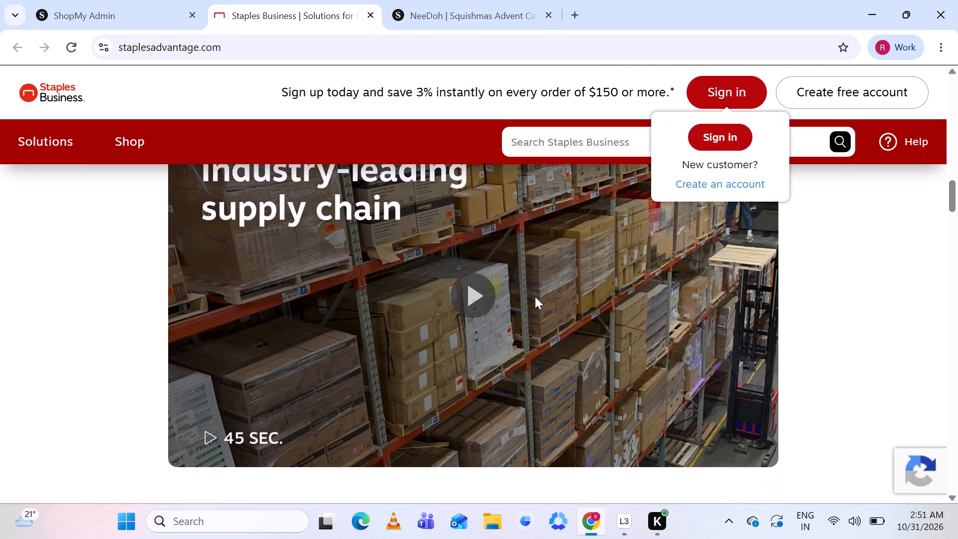
scroll(535, 296, down, 1)
scroll(535, 296, up, 1)
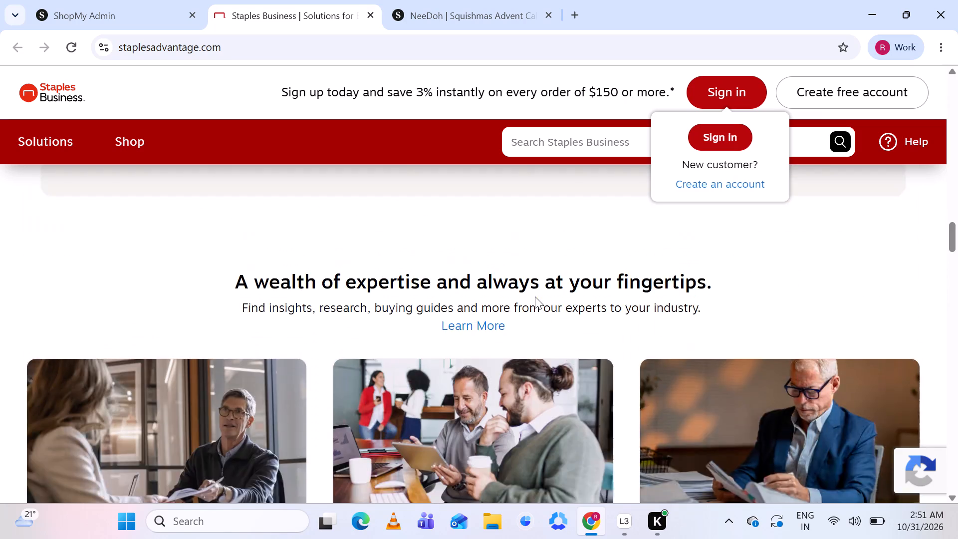
scroll(535, 296, up, 7)
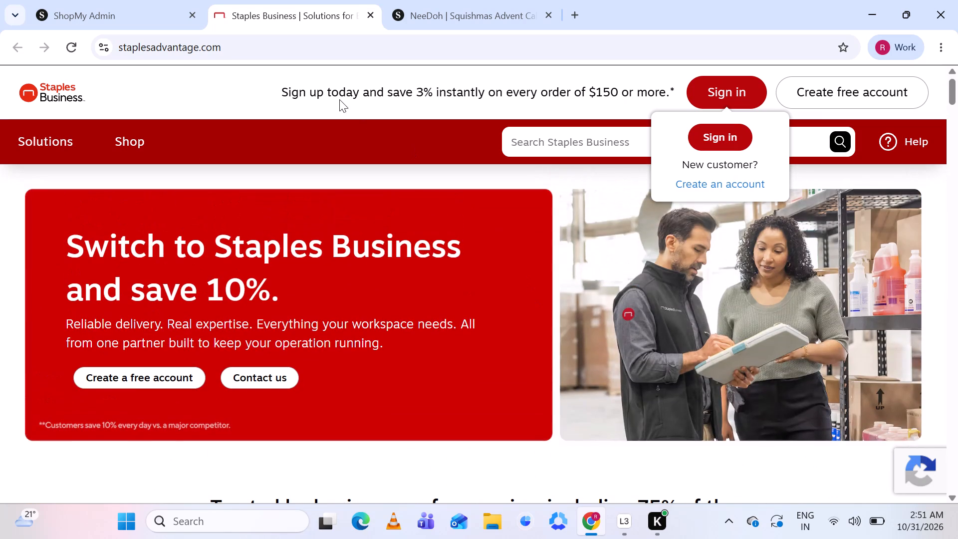
Return to the new product entry and remove the donut box and color-change cube box images, keeping only the blue ice cream cone.
click(108, 5)
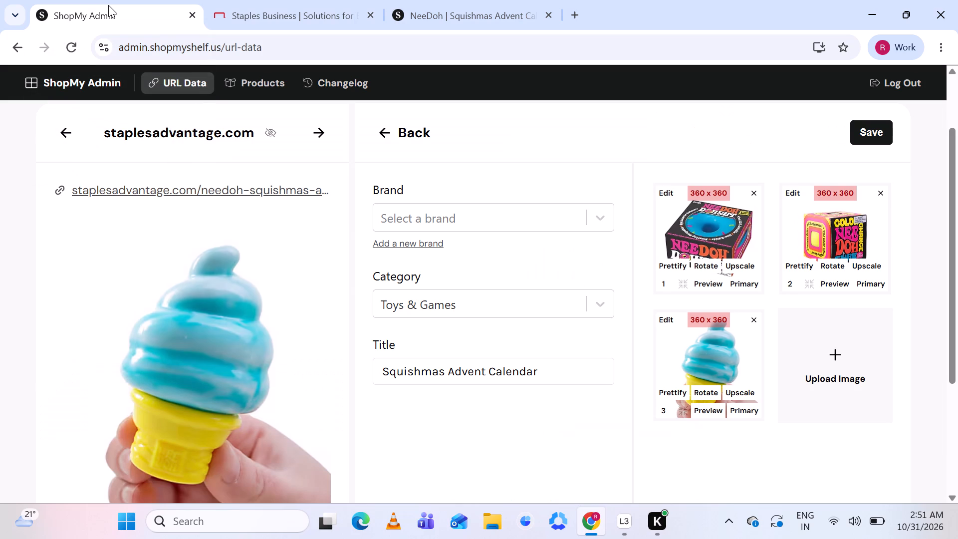
scroll(341, 211, up, 1)
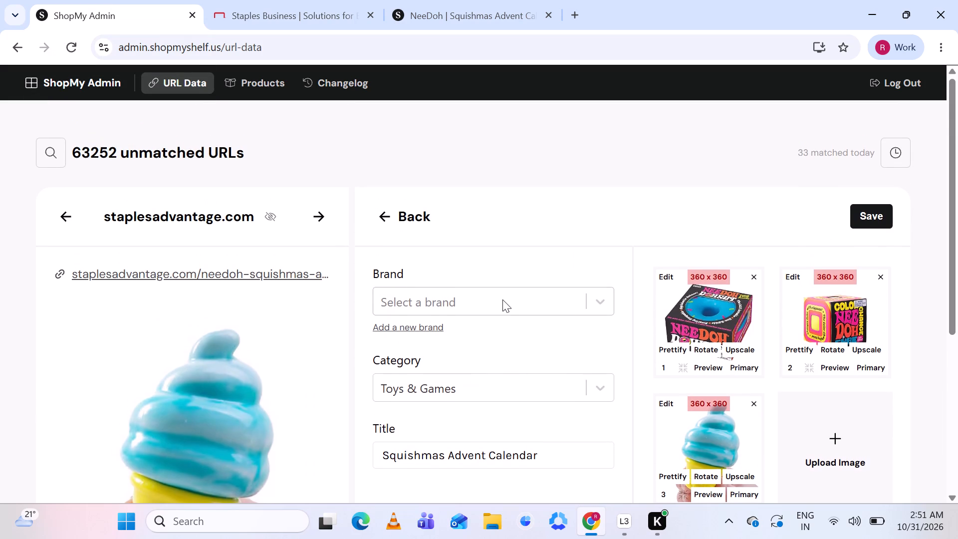
scroll(502, 299, down, 2)
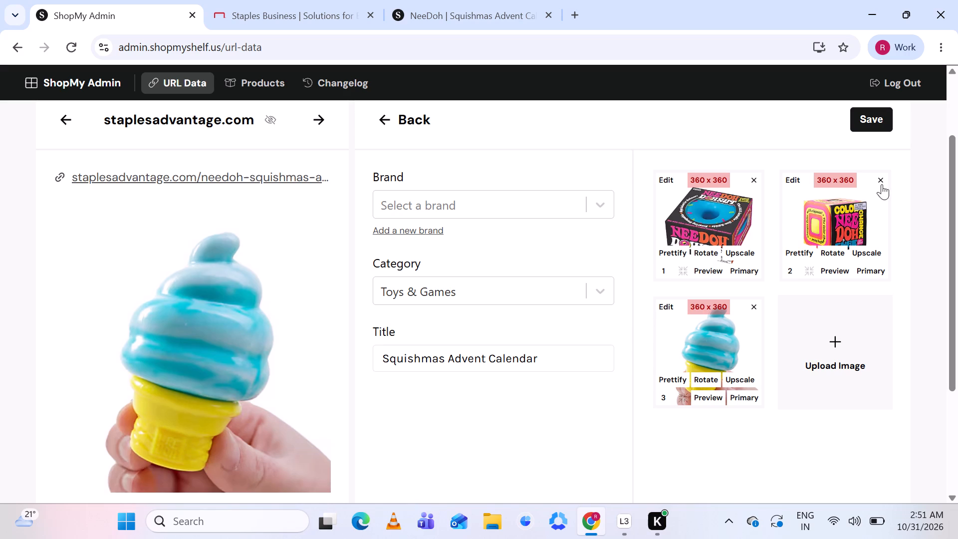
click(752, 178)
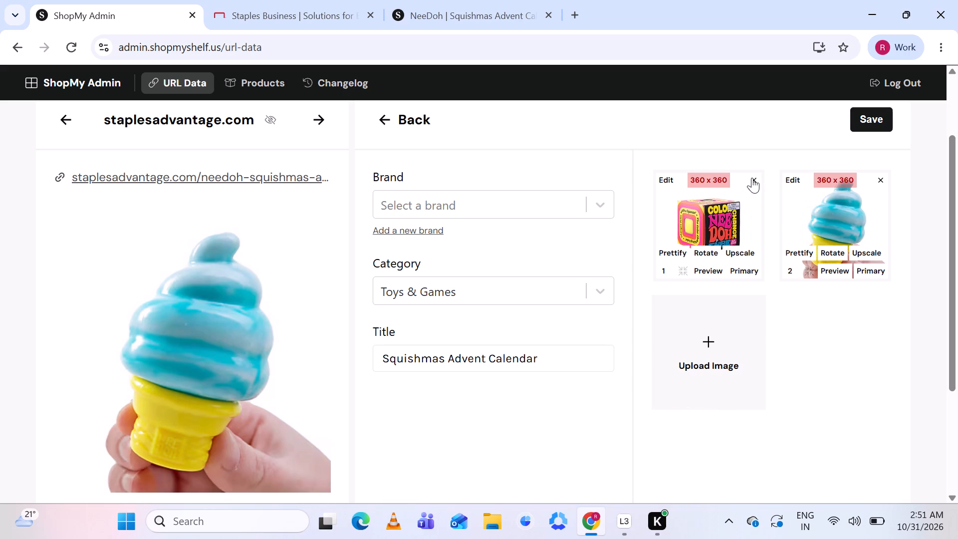
click(752, 178)
Set the brand of the Squishmas Advent Calendar entry to NeeDoh and save it as a new product.
scroll(573, 337, down, 1)
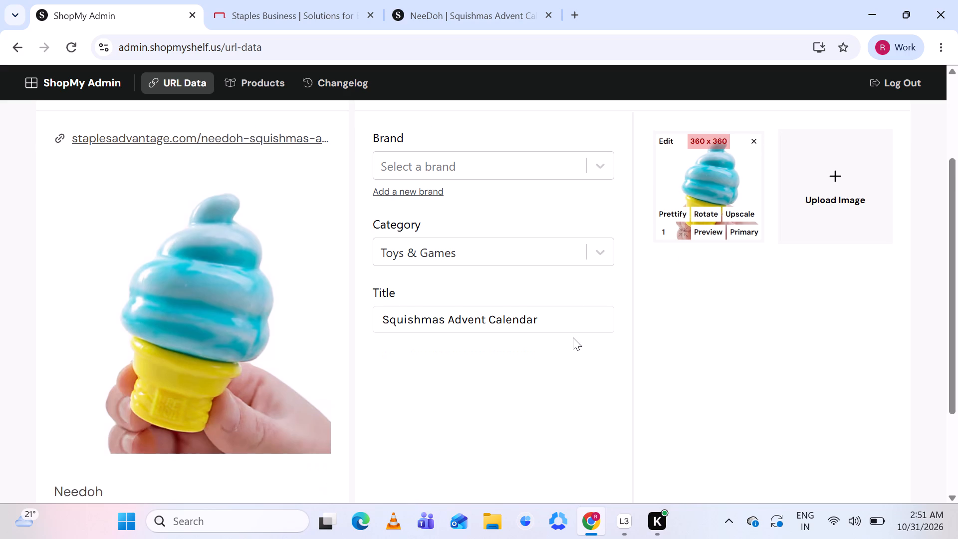
scroll(573, 337, down, 1)
scroll(573, 337, up, 2)
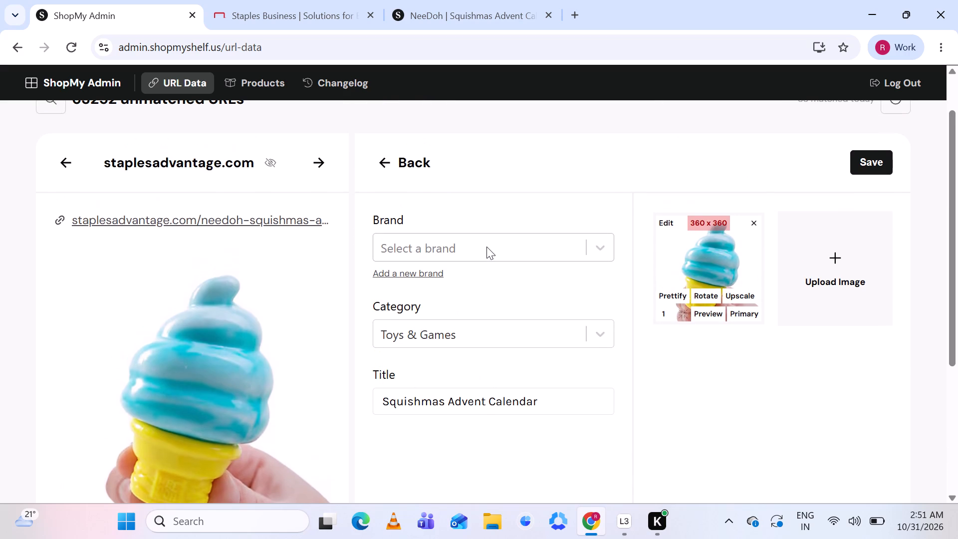
click(486, 247)
scroll(486, 247, down, 2)
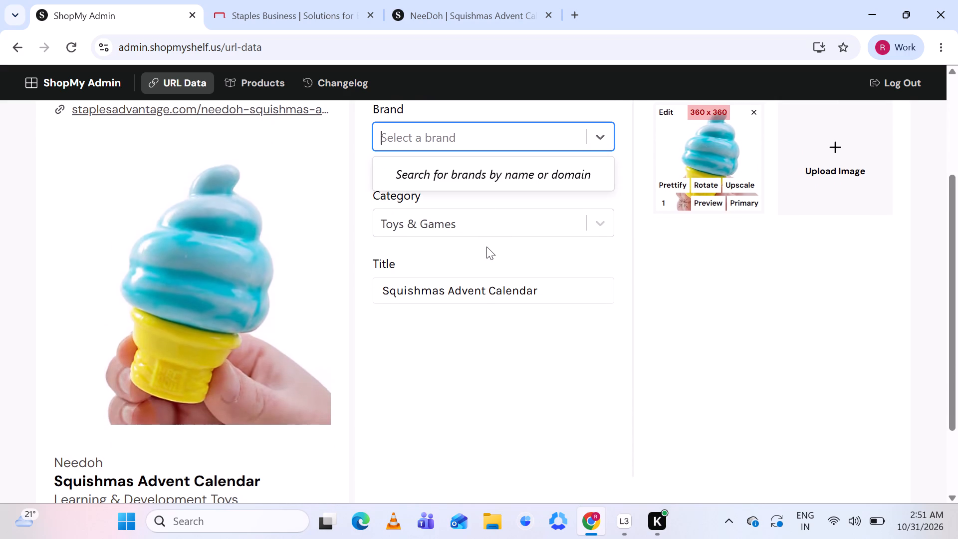
key(n)
text(ee)
text(do)
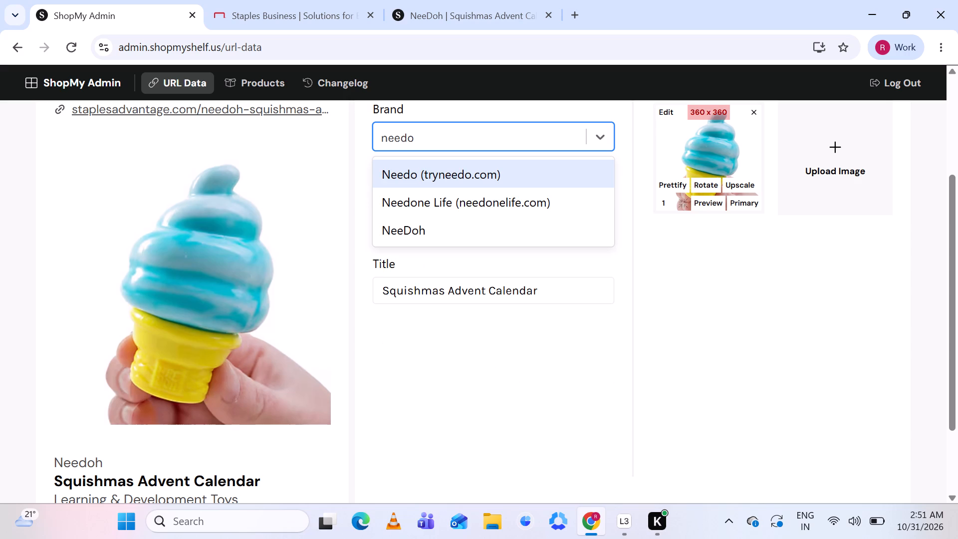
click(426, 230)
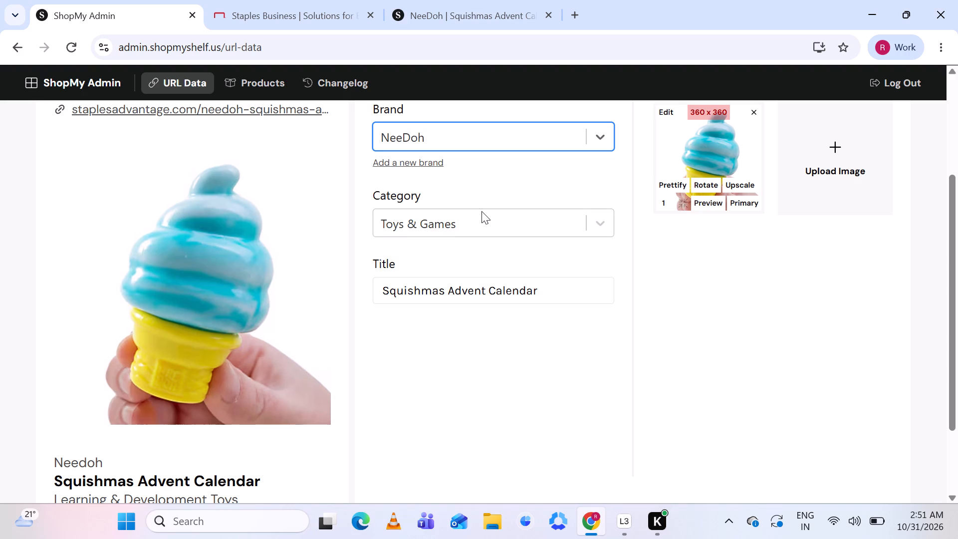
scroll(481, 211, up, 3)
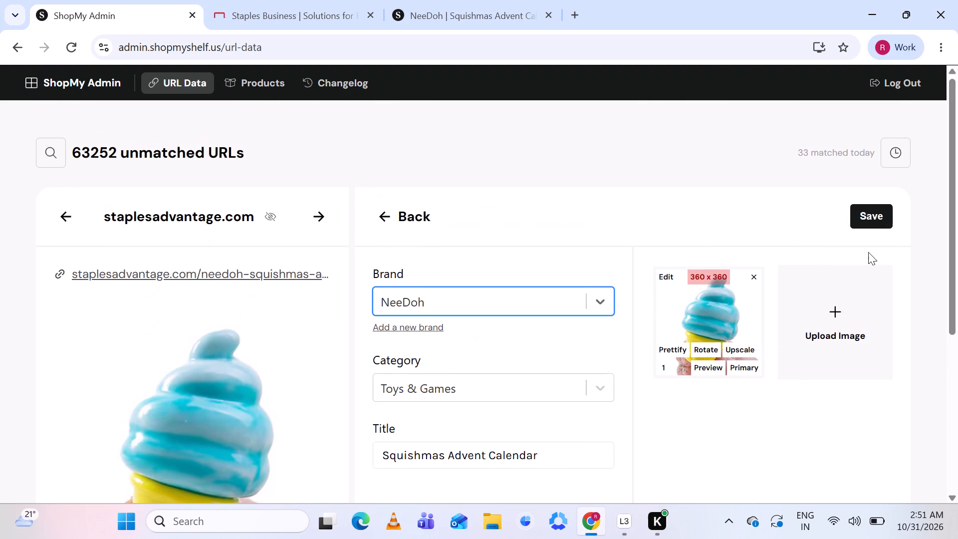
click(874, 213)
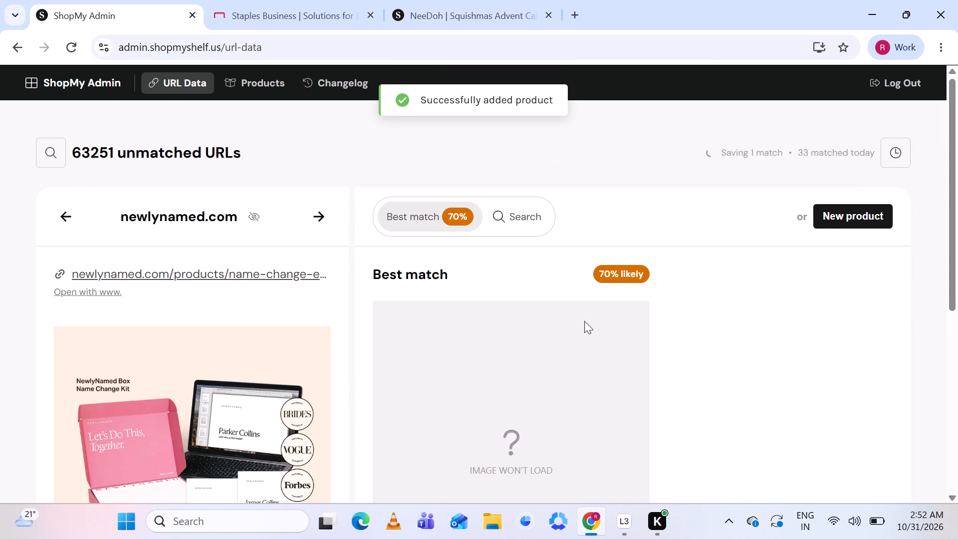
Open the suggested NewlyNamed Box product page, close the leftover Staples and NeeDoh pages, and compare it with the Name Change + Estate Plan Bundle.
scroll(584, 321, down, 5)
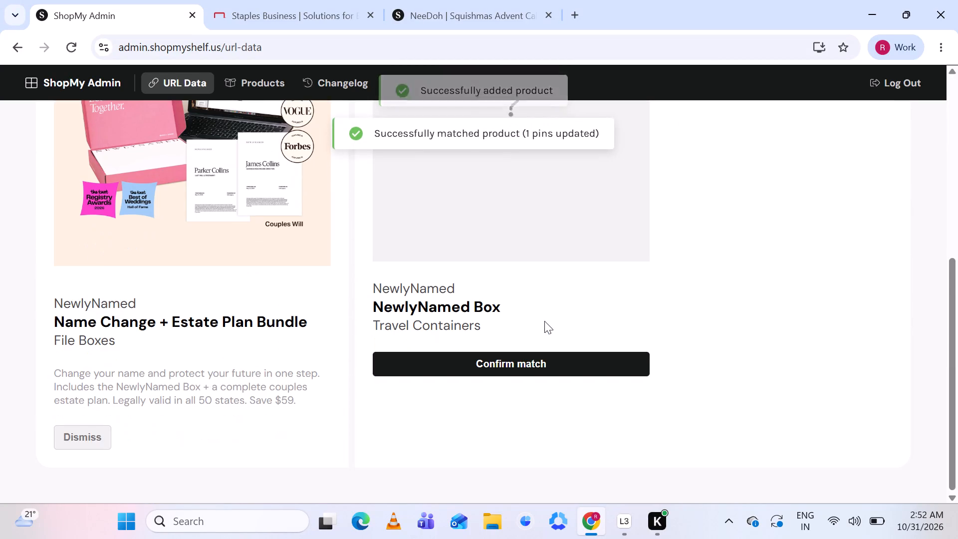
click(452, 312)
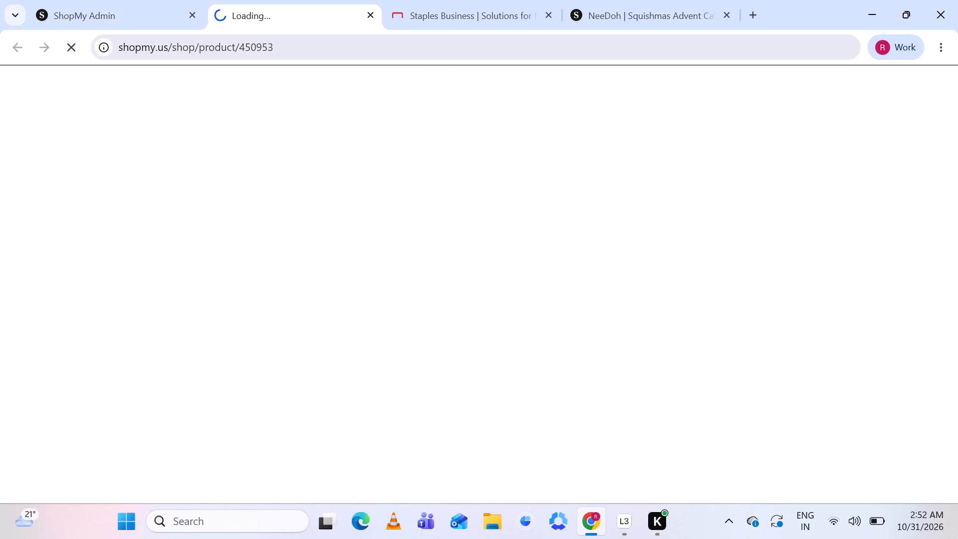
click(548, 12)
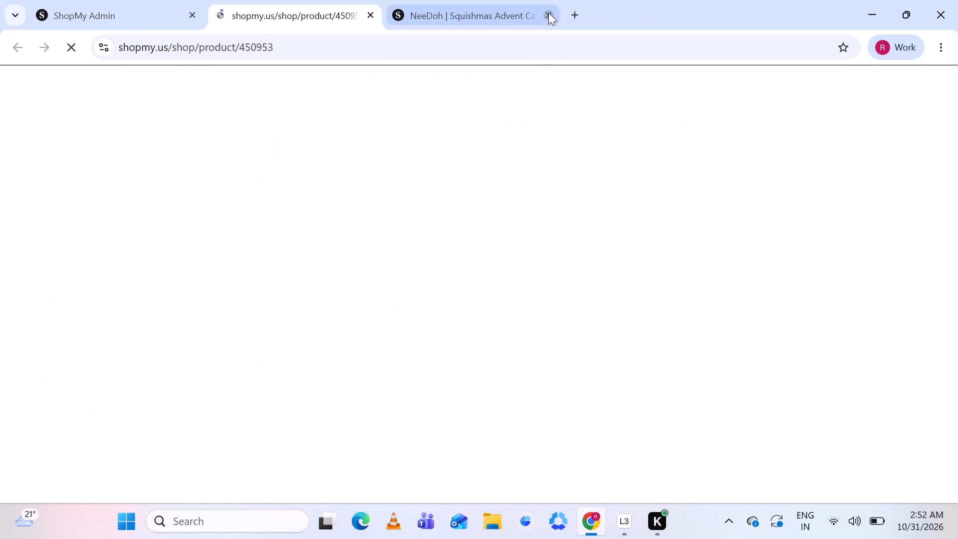
click(548, 12)
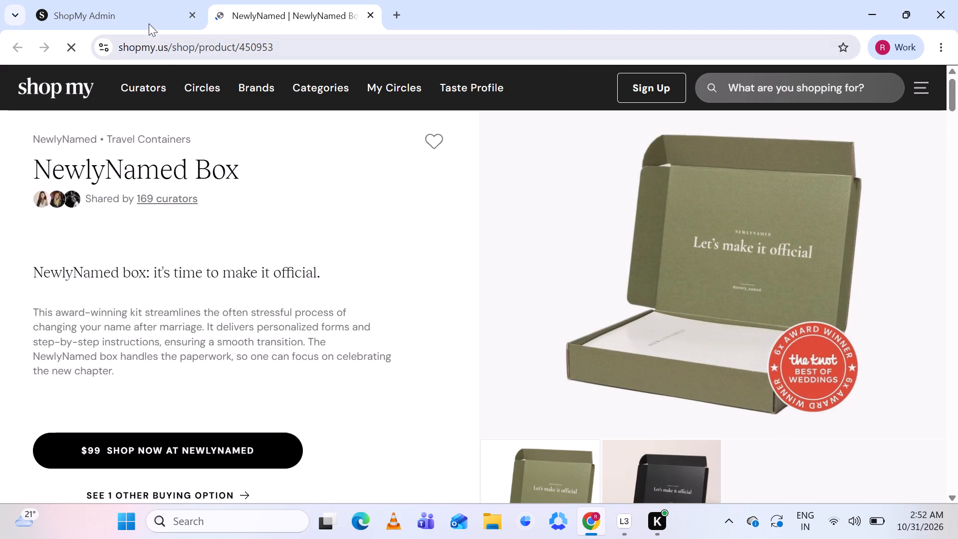
click(138, 4)
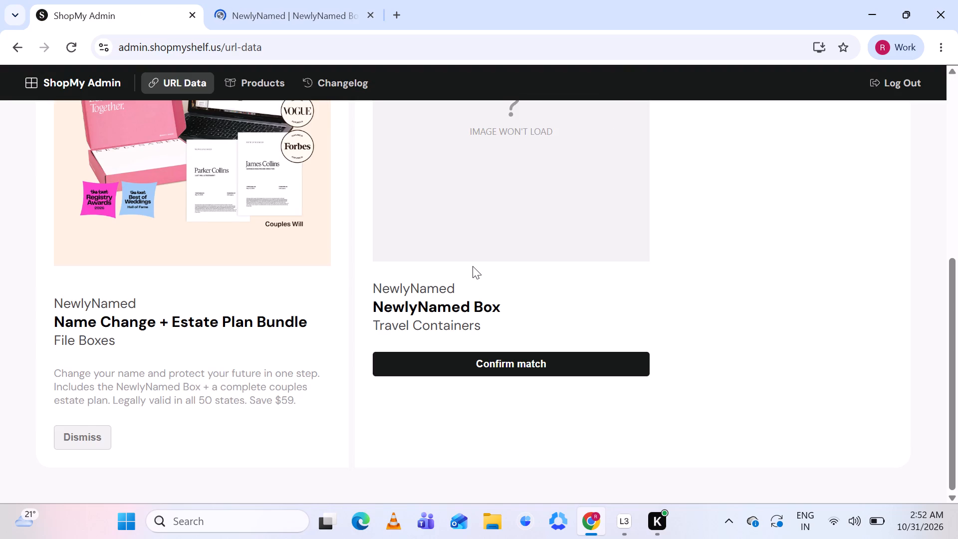
scroll(473, 266, up, 2)
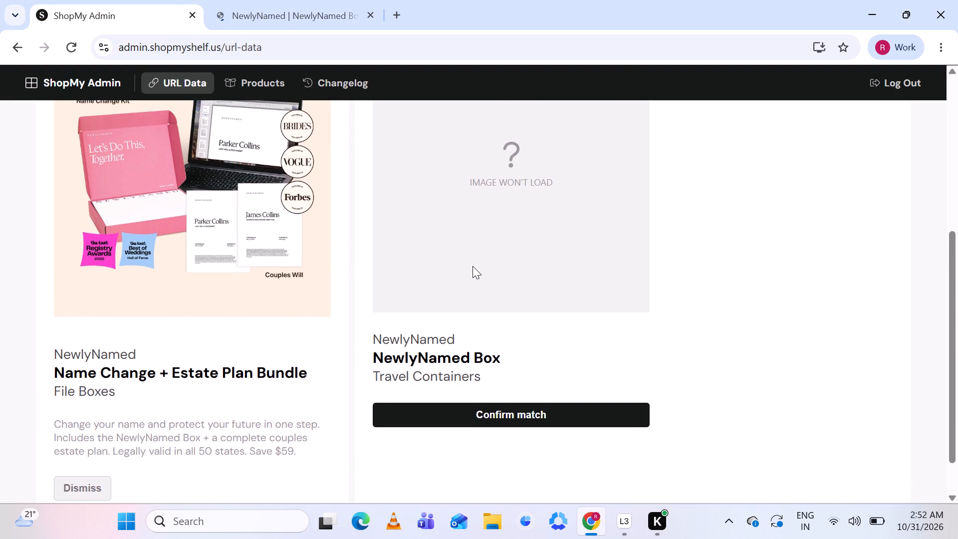
scroll(473, 266, up, 2)
scroll(473, 266, down, 1)
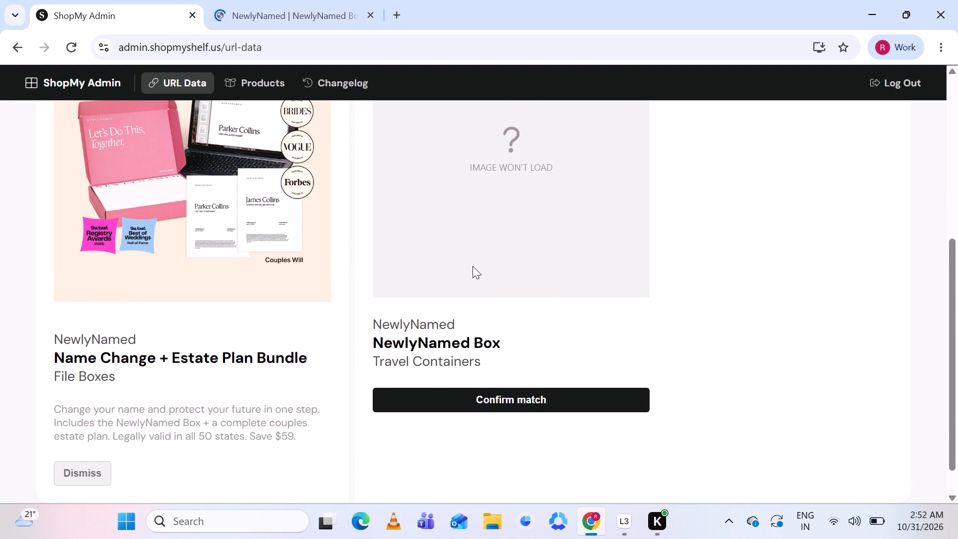
scroll(473, 266, down, 1)
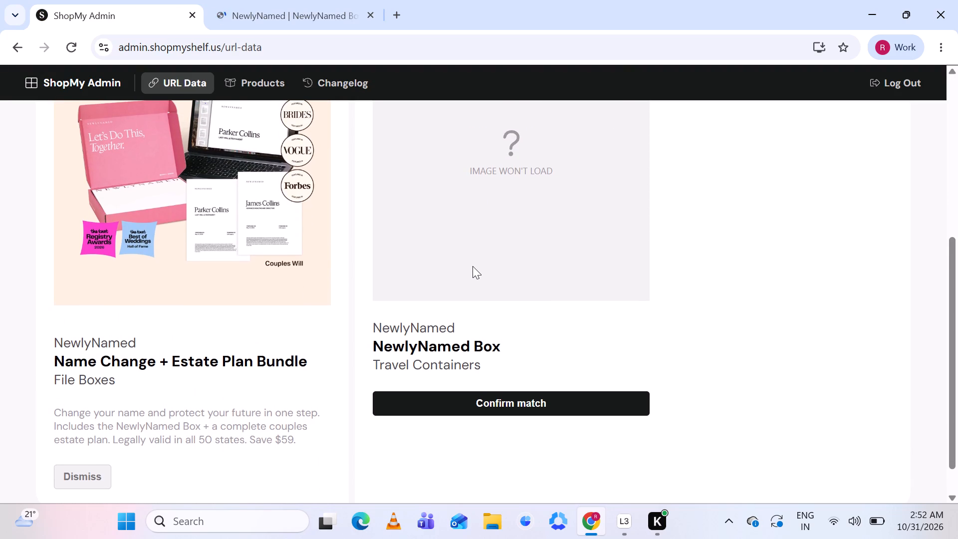
scroll(473, 266, down, 2)
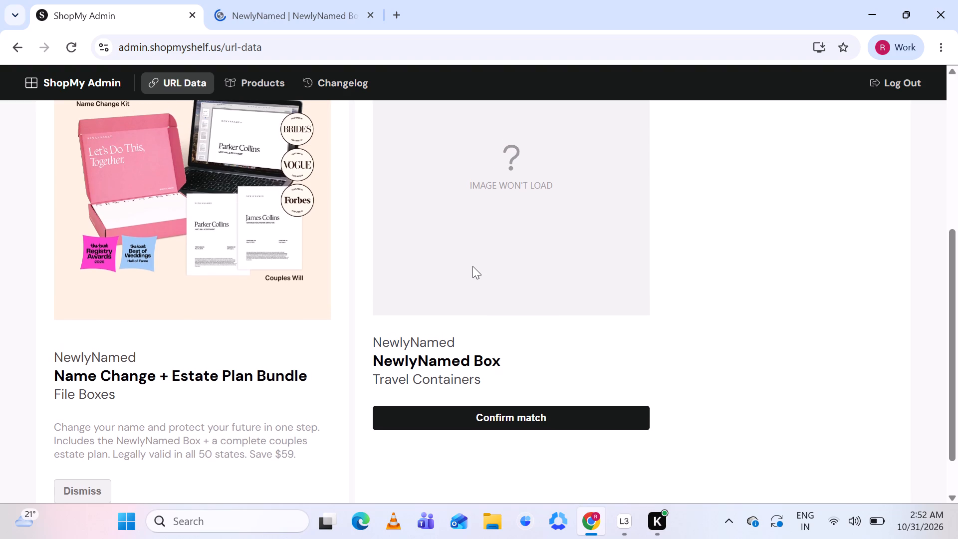
scroll(473, 266, down, 1)
scroll(473, 266, up, 4)
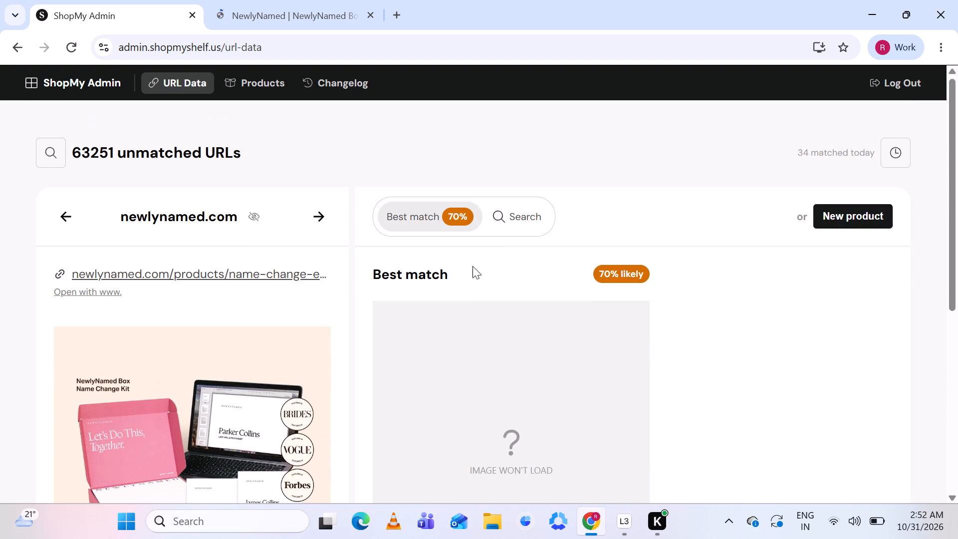
Search existing products for "NewlyNamed Name Change +" and examine the candidates for a match with the bundle.
click(514, 212)
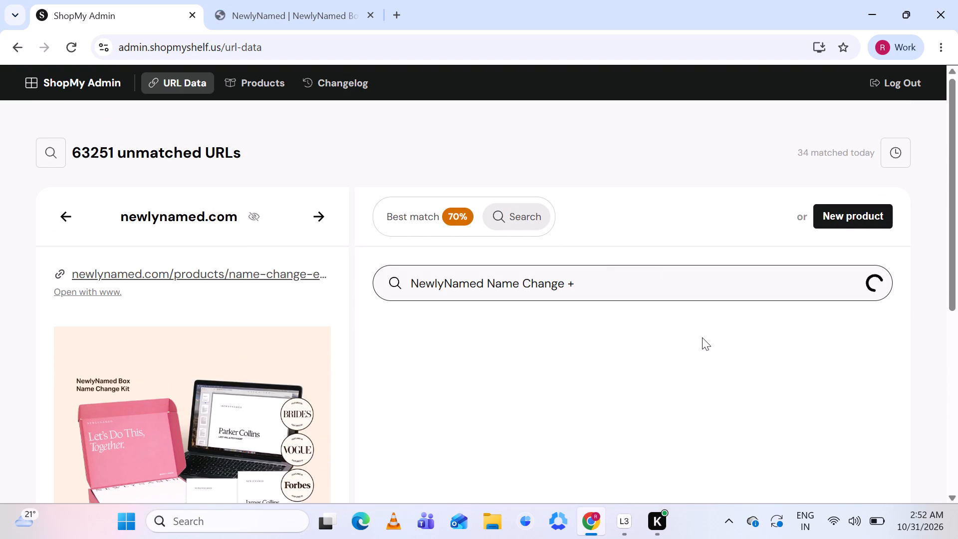
scroll(702, 337, down, 1)
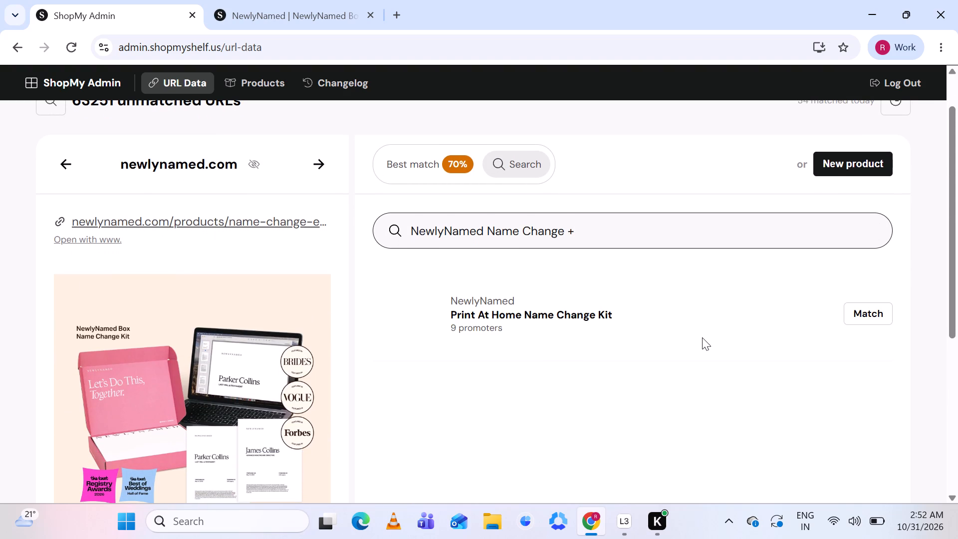
scroll(641, 344, down, 1)
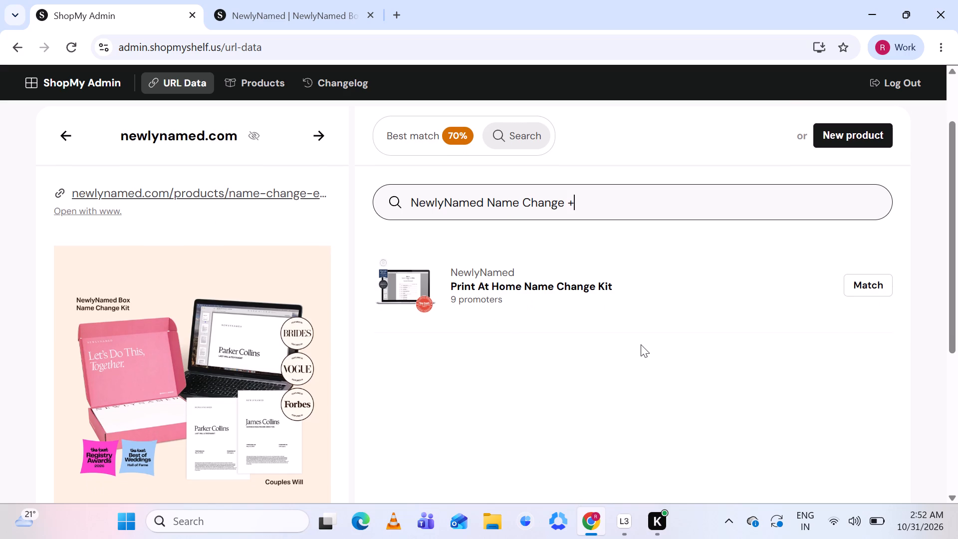
scroll(641, 344, down, 1)
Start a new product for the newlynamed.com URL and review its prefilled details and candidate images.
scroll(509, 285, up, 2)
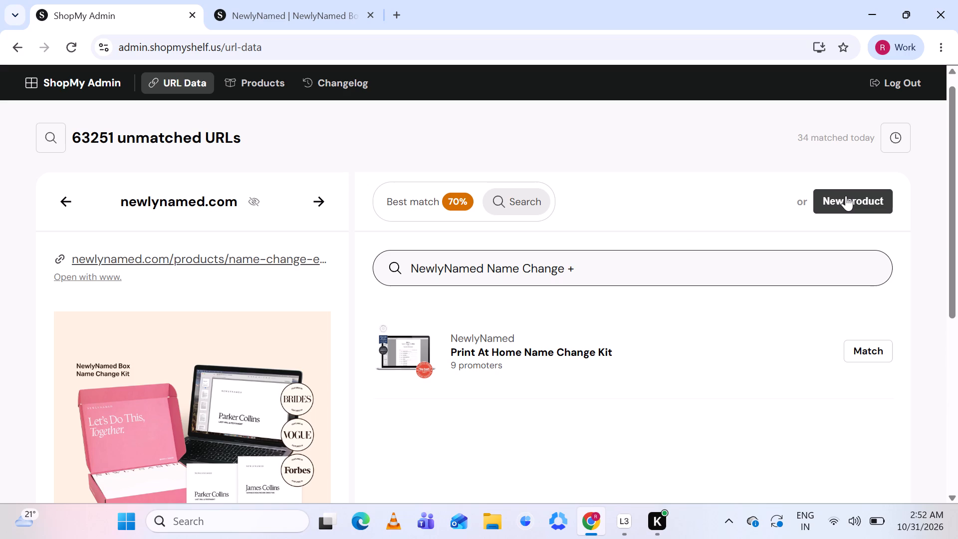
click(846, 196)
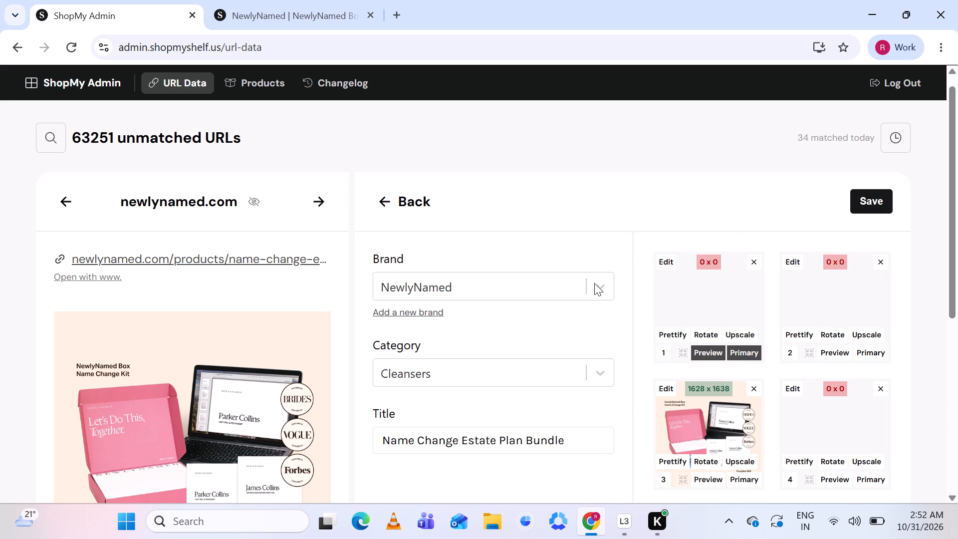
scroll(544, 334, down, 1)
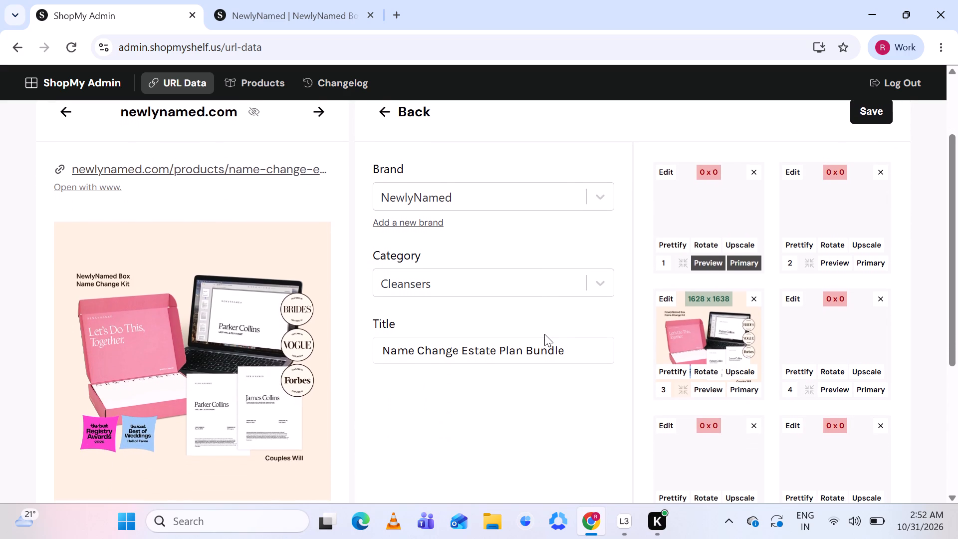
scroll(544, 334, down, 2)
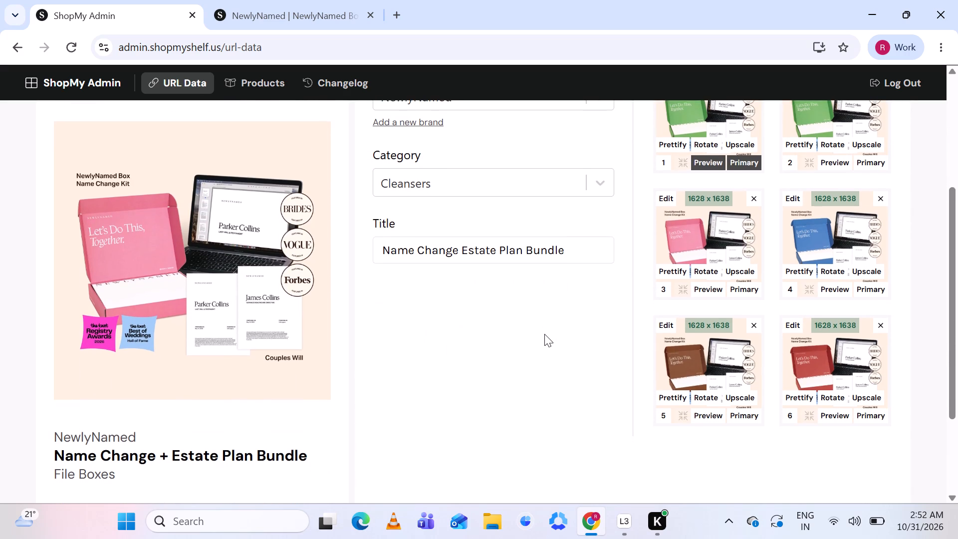
Close the NewlyNamed Box page, open the newlynamed.com source link, and examine the bundle's product images and details.
scroll(544, 334, up, 2)
click(374, 15)
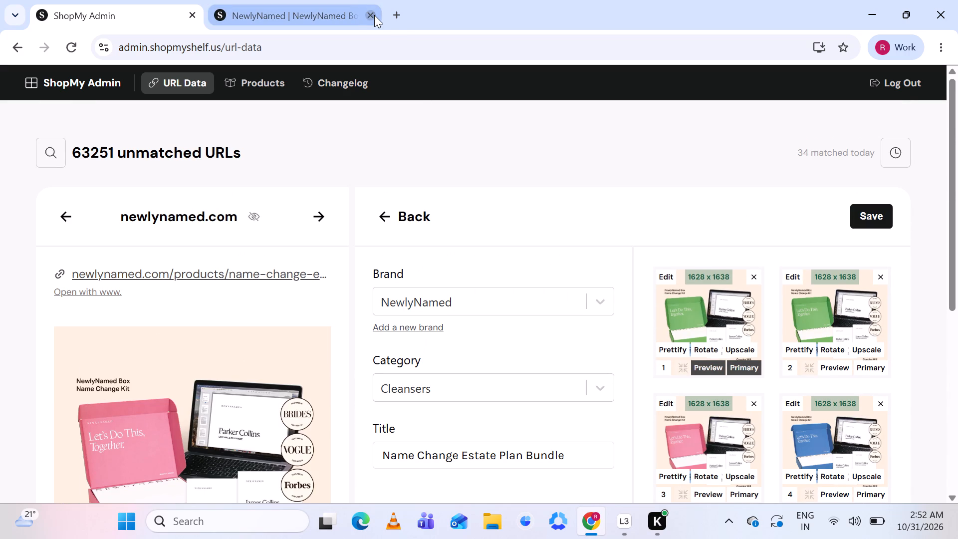
click(192, 270)
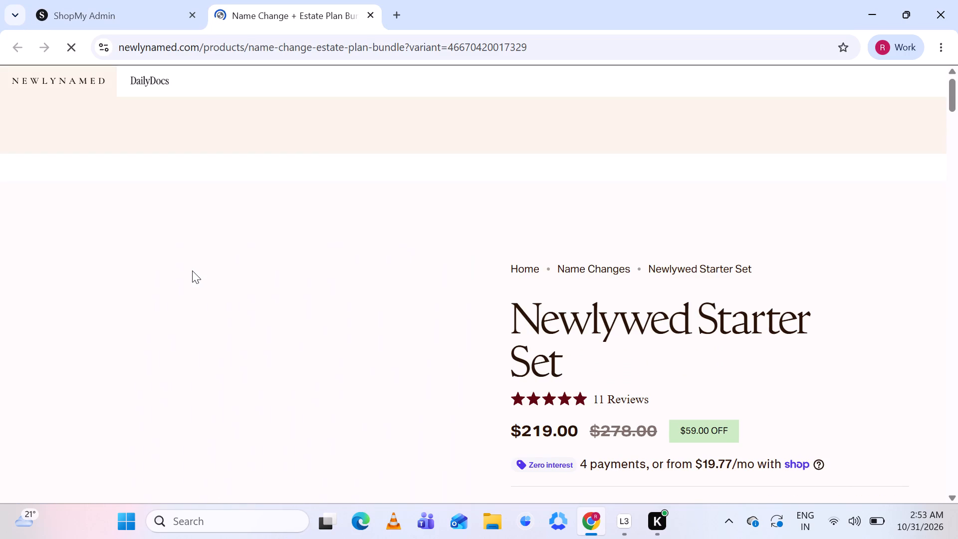
scroll(370, 361, down, 3)
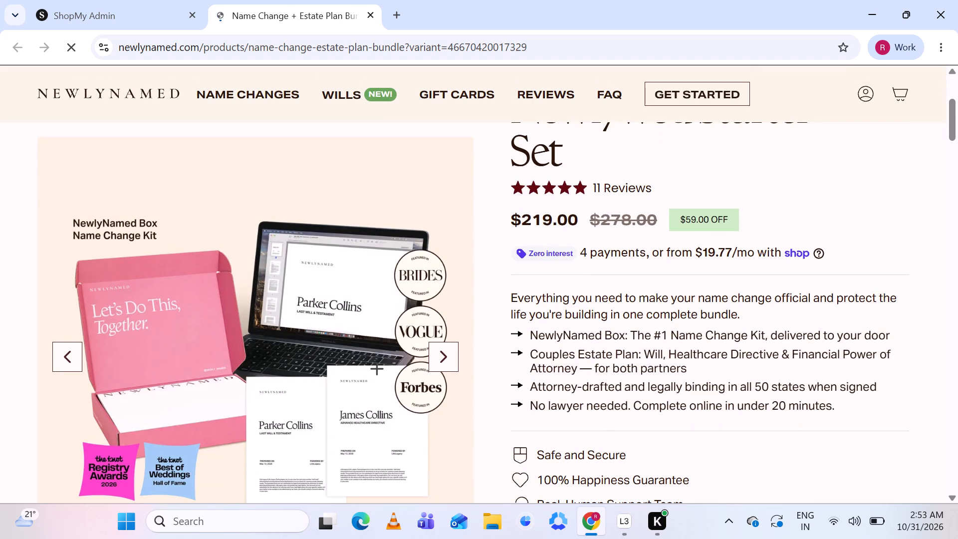
click(436, 350)
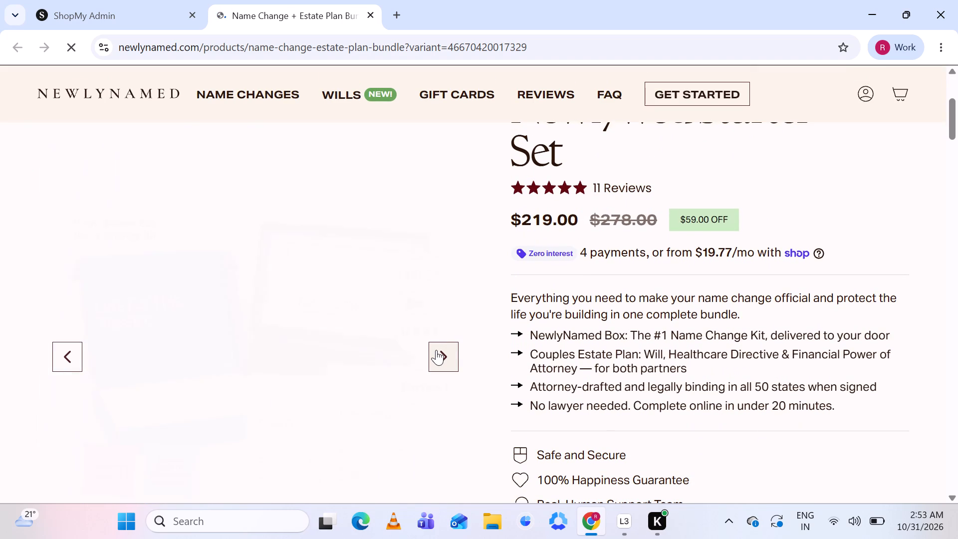
click(436, 350)
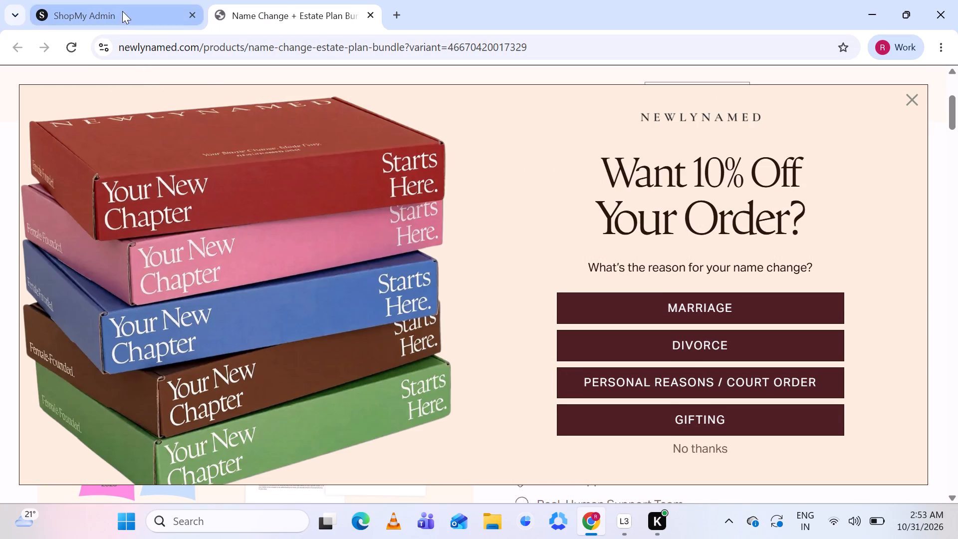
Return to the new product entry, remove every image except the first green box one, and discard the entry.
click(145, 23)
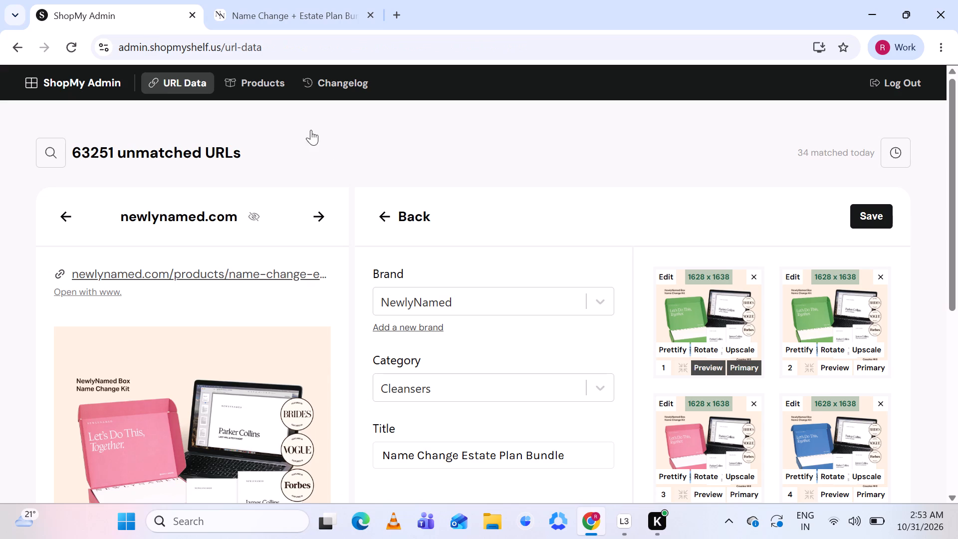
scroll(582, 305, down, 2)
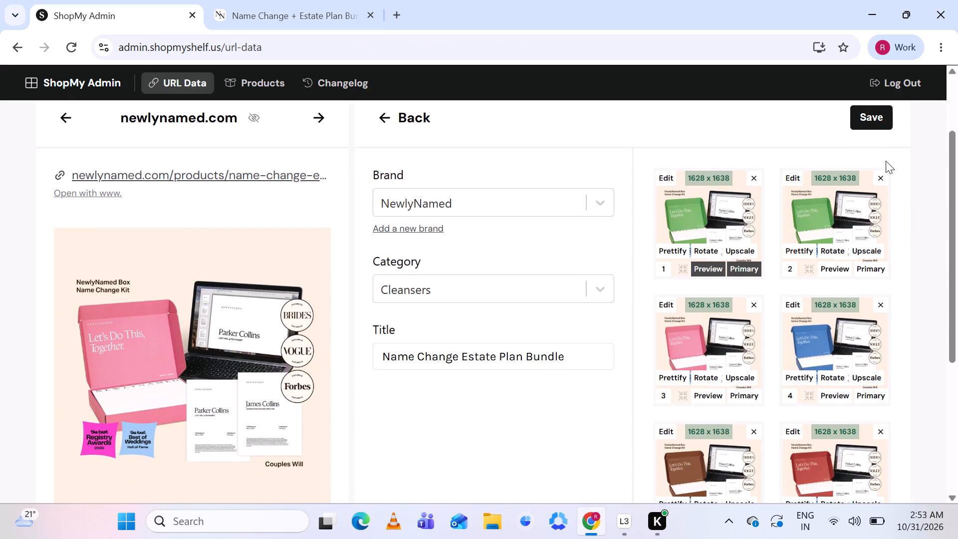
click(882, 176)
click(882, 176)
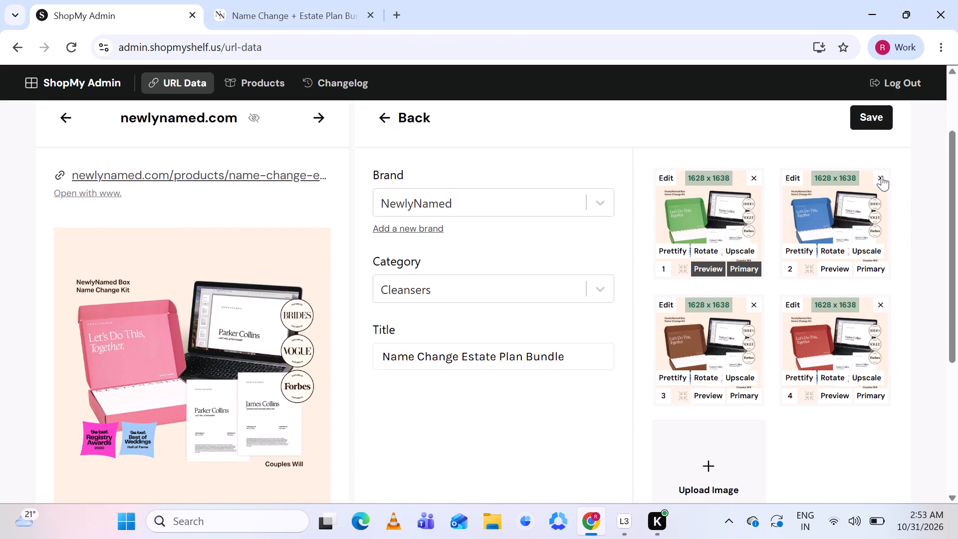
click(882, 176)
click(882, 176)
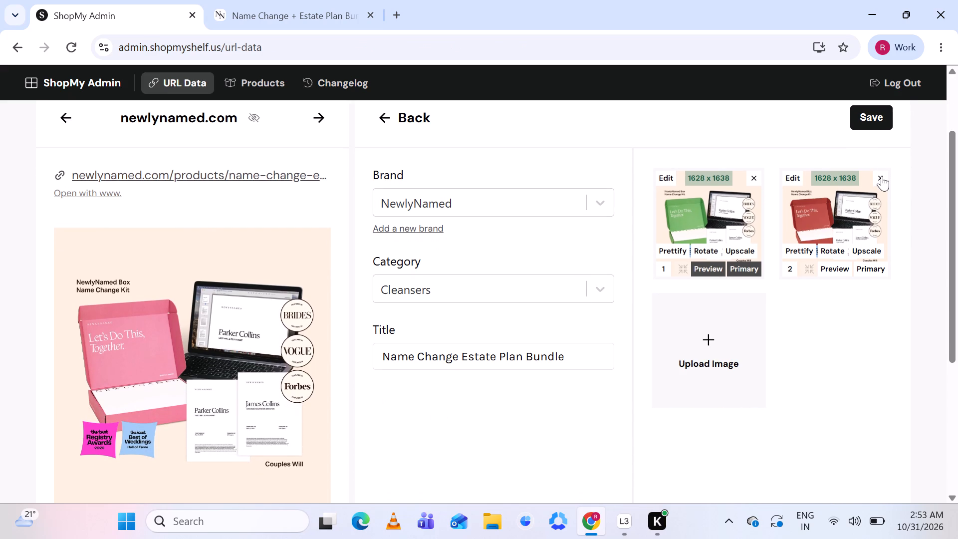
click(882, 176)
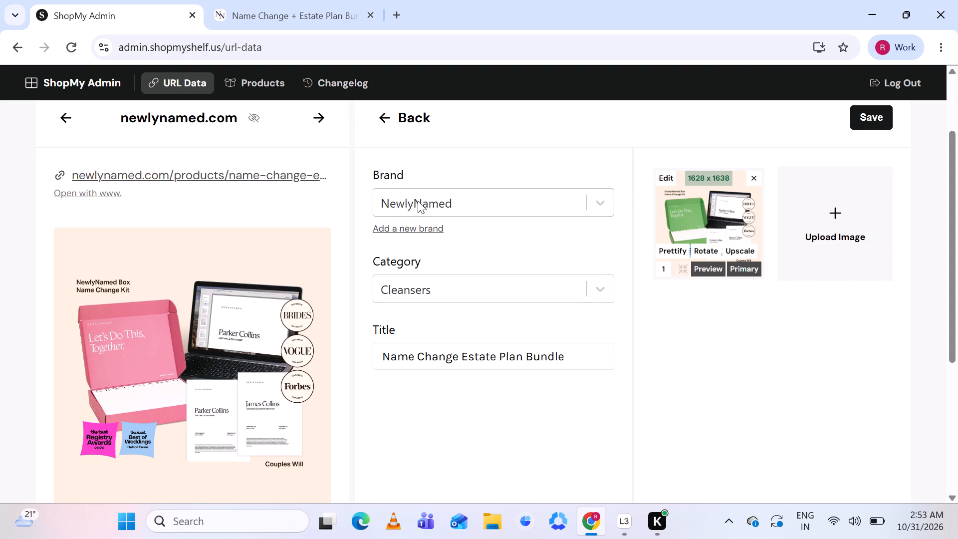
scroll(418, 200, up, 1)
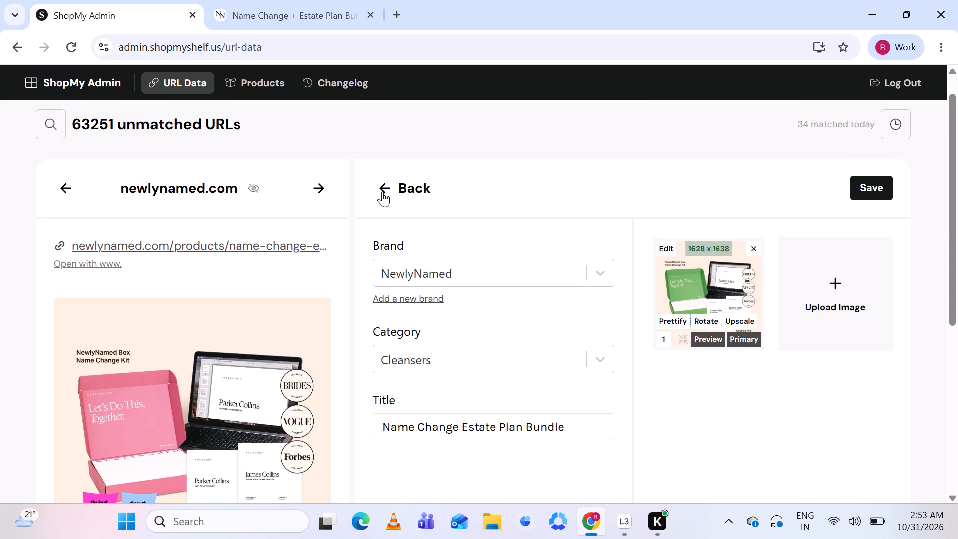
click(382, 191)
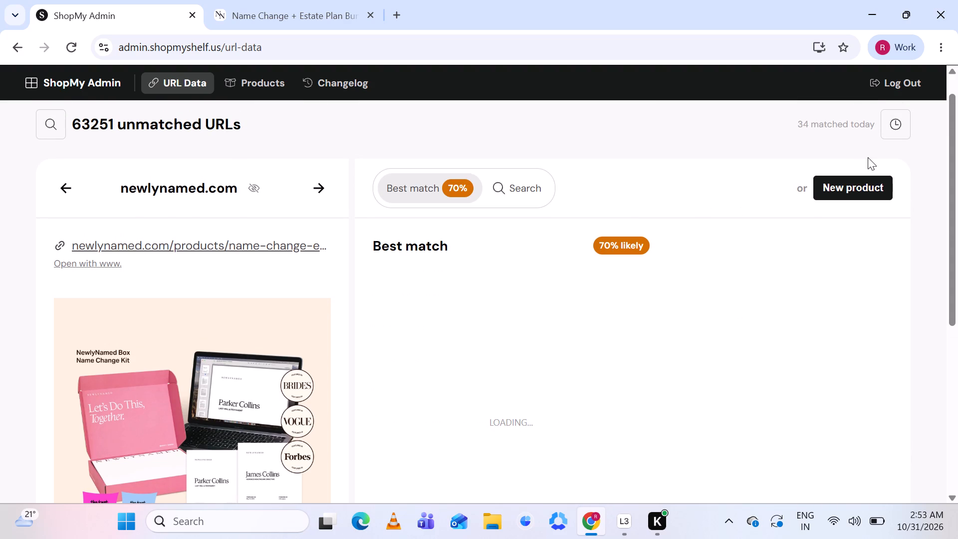
Start the new product entry for the newlynamed.com URL again and remove every image except the pink box one.
click(857, 181)
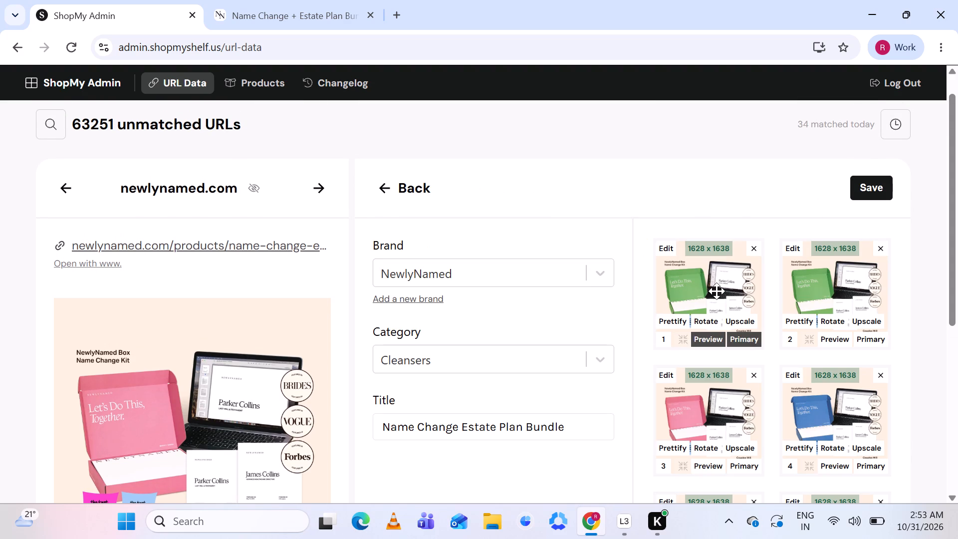
scroll(724, 315, down, 1)
scroll(727, 302, up, 2)
click(753, 249)
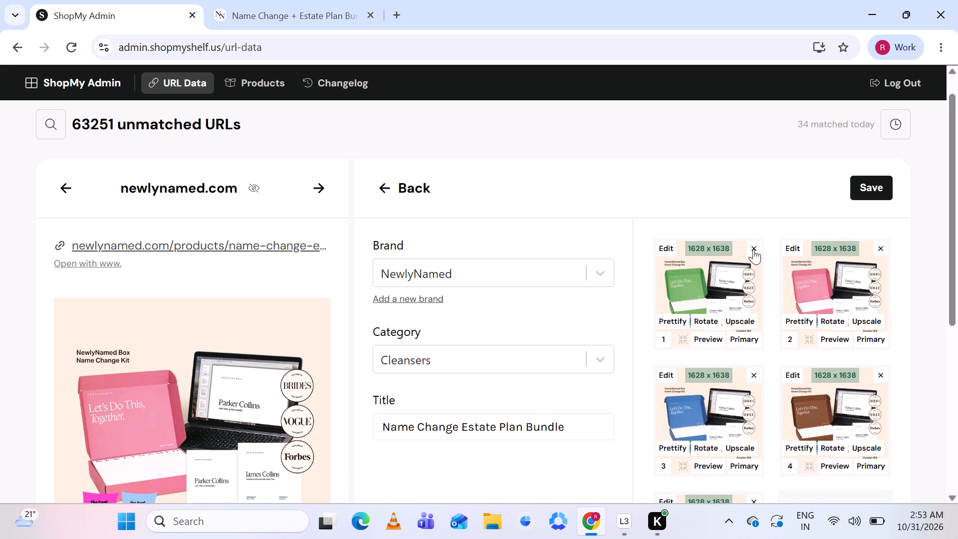
click(753, 249)
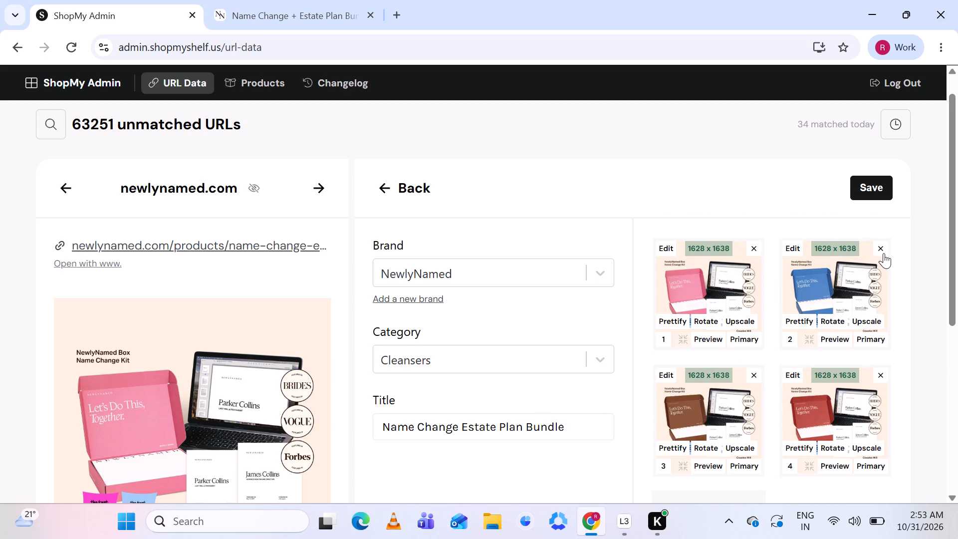
click(882, 246)
click(882, 246)
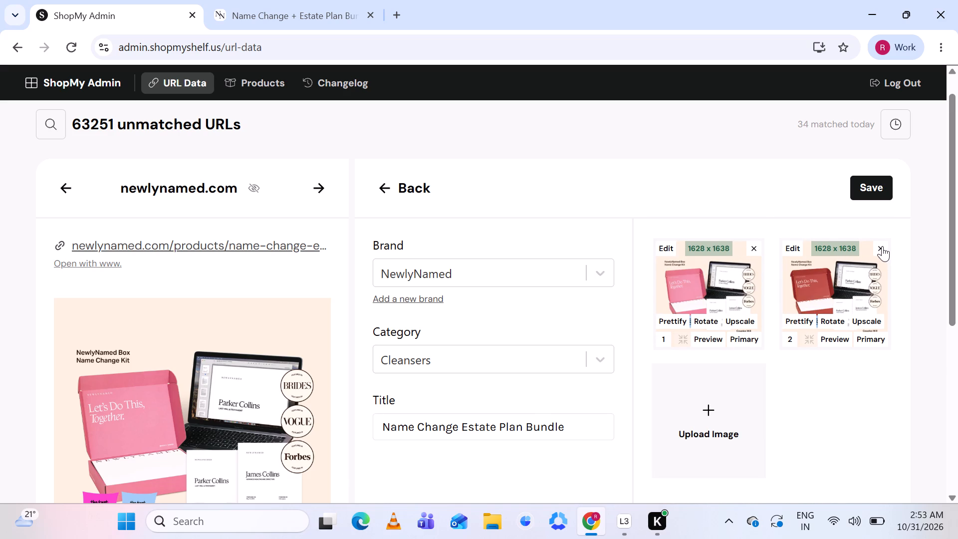
click(882, 246)
Set the product title to "Name Change + Estate Plan Bundle", matching the source listing, and save the new product.
scroll(704, 415, down, 2)
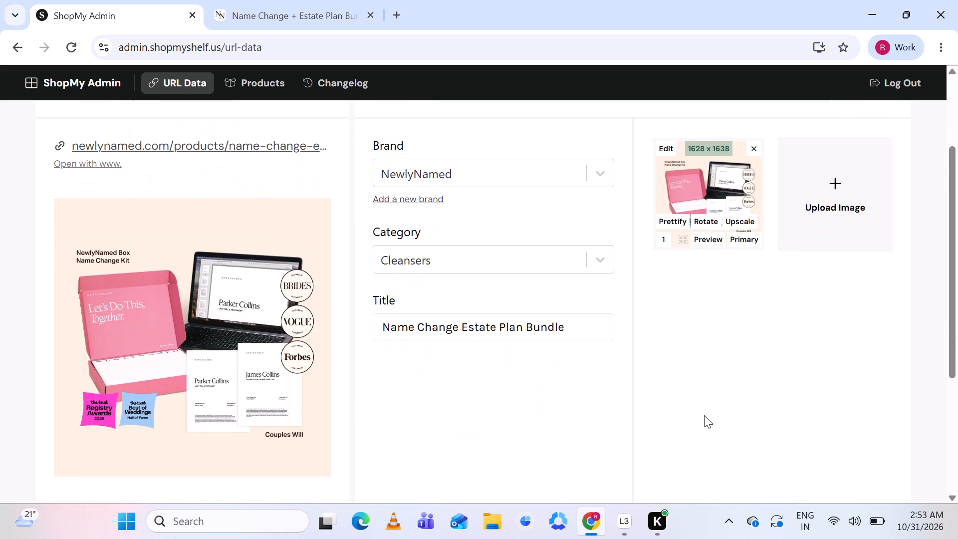
scroll(704, 415, down, 2)
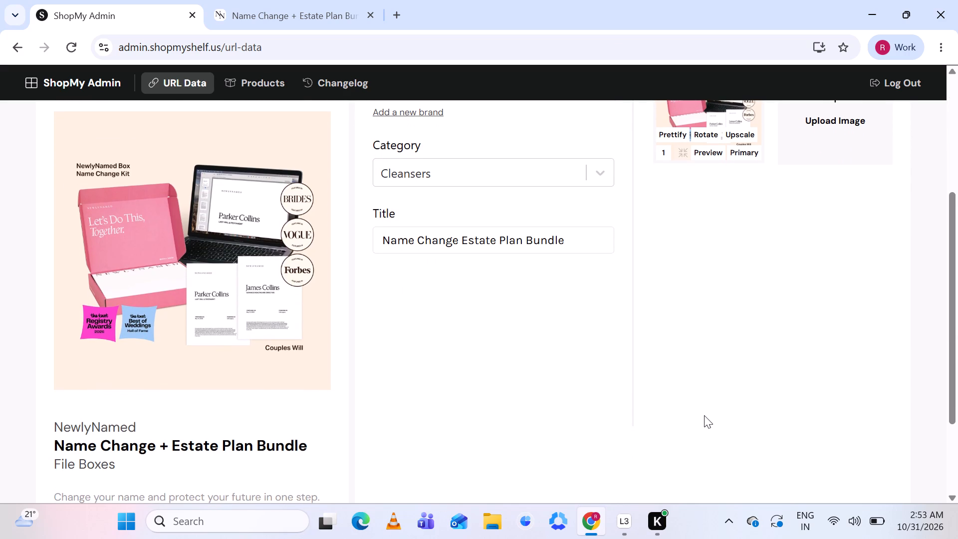
scroll(704, 415, down, 6)
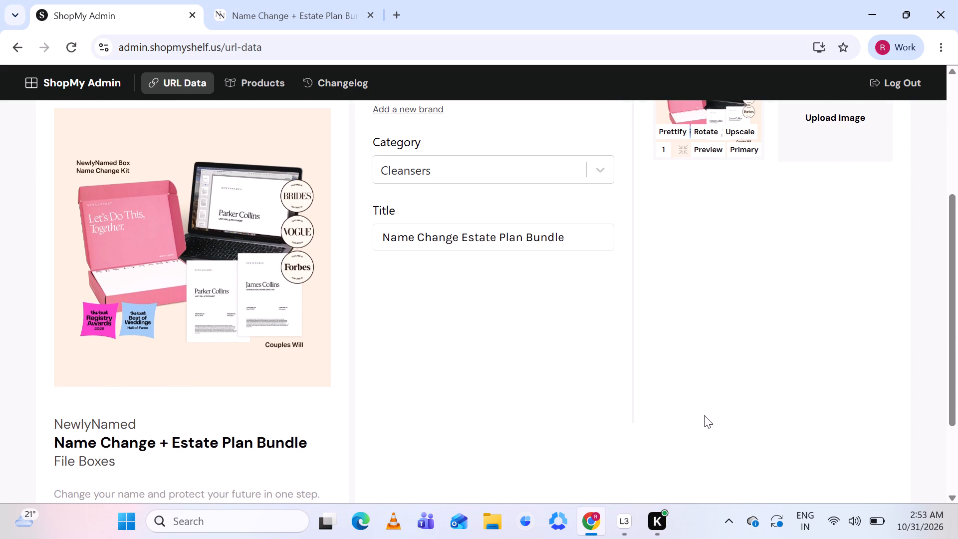
scroll(704, 415, down, 3)
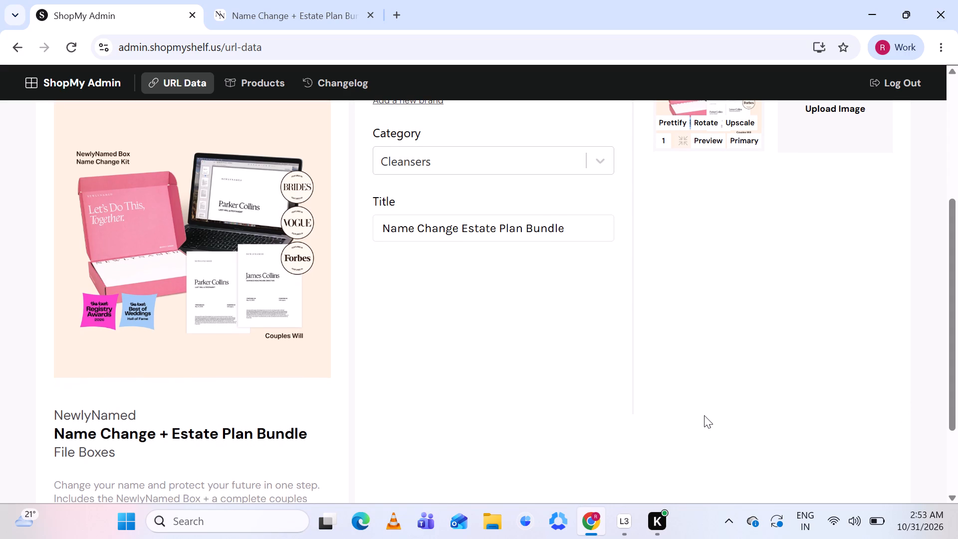
scroll(704, 415, down, 1)
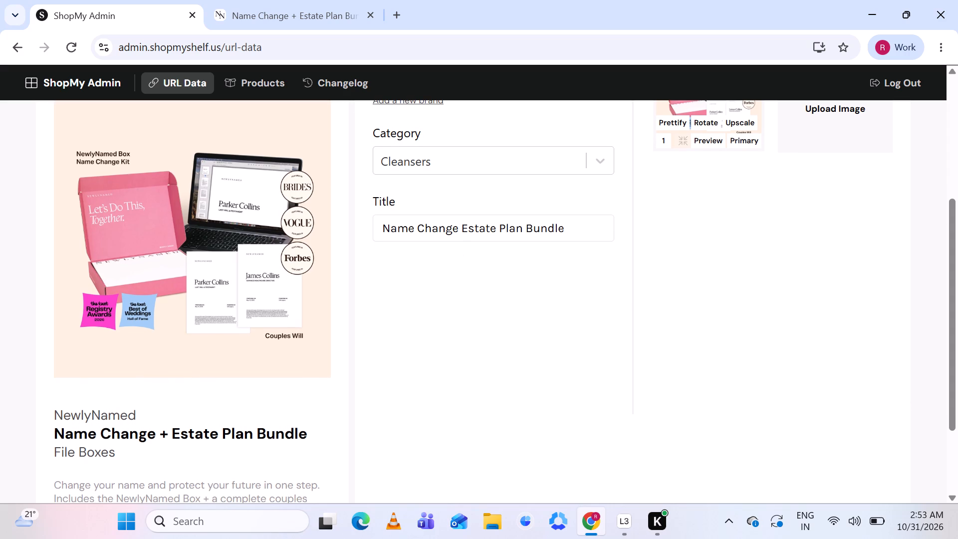
click(459, 230)
key(space)
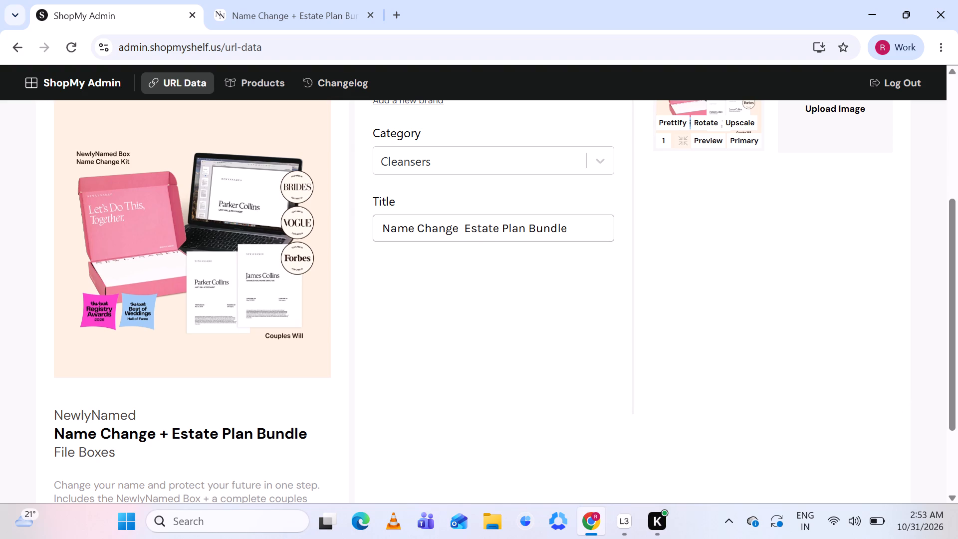
key(shift+plus)
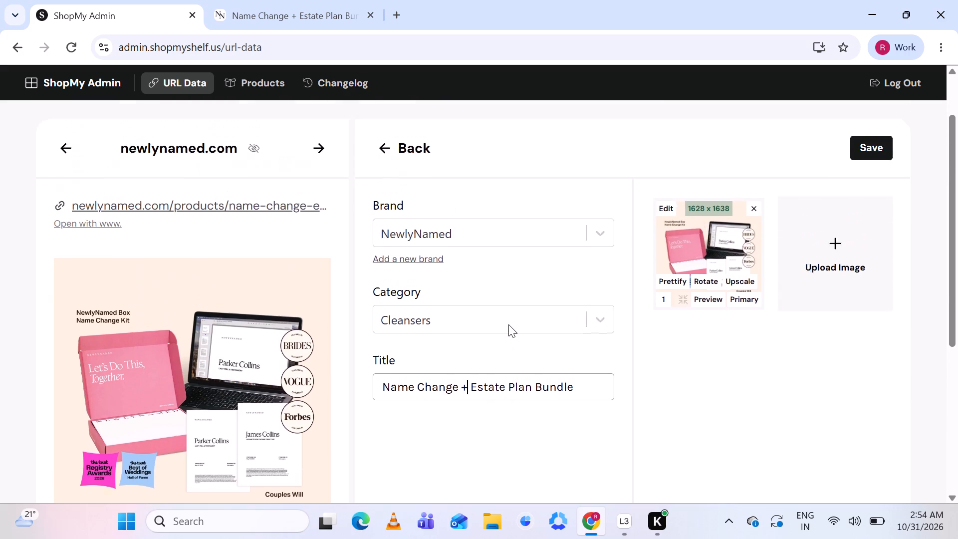
scroll(508, 324, down, 2)
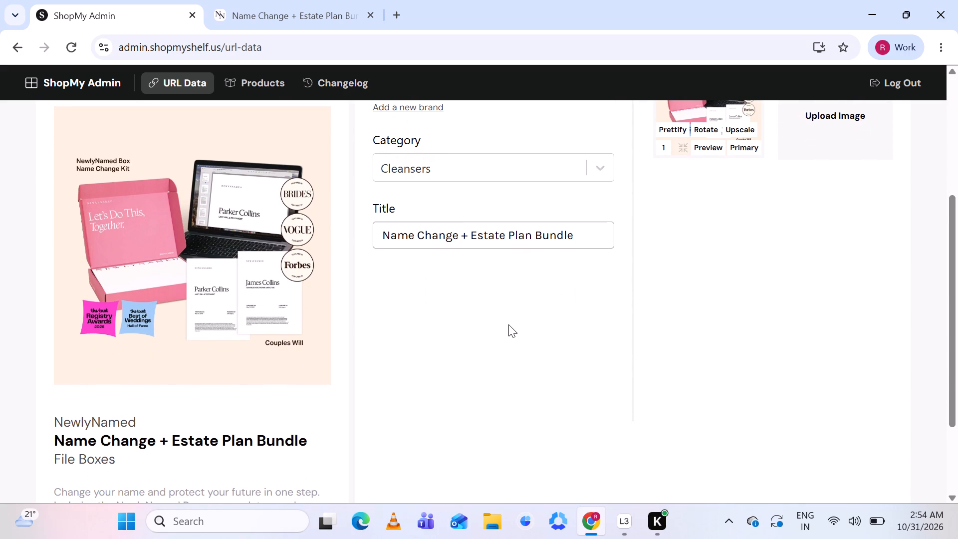
scroll(508, 324, up, 2)
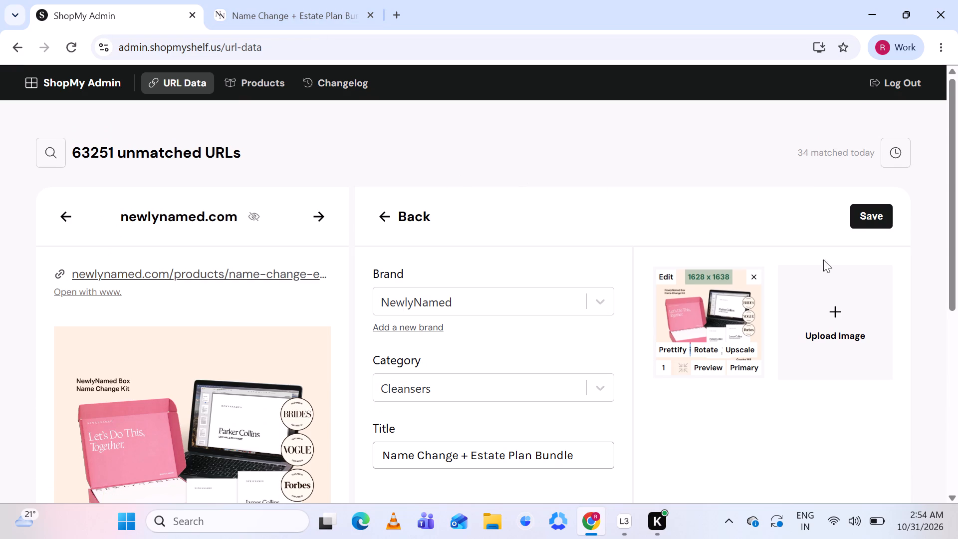
click(868, 215)
Skip the lacedhair.com donation URL.
scroll(670, 219, down, 1)
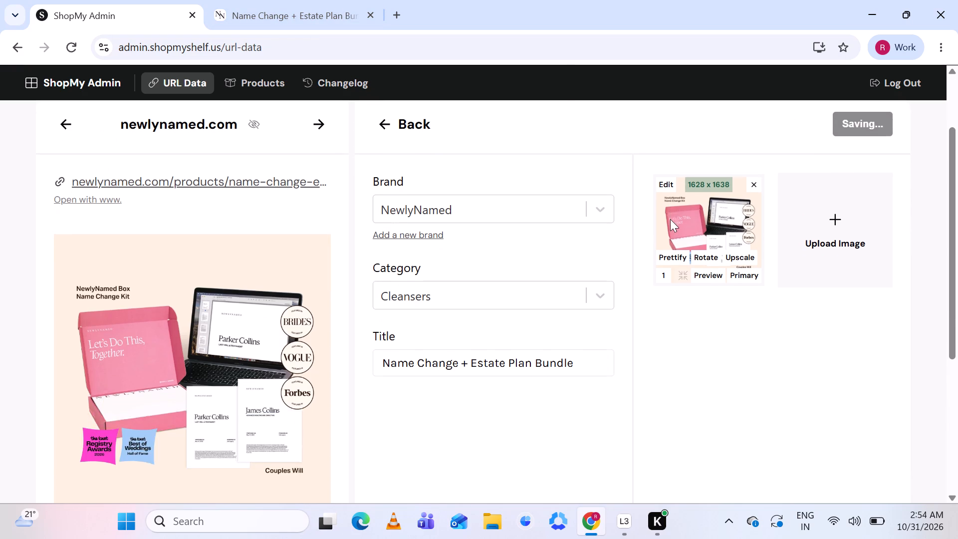
scroll(593, 249, down, 2)
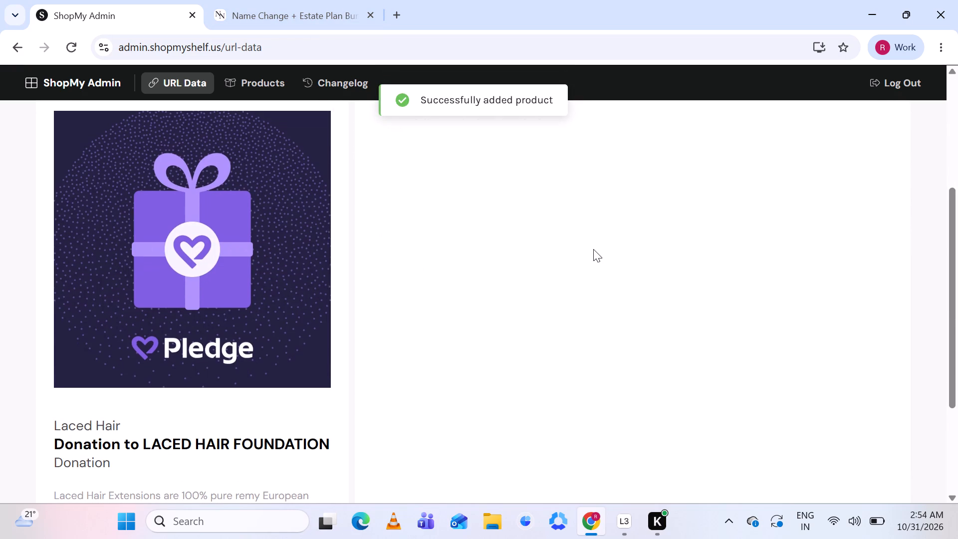
scroll(593, 249, up, 2)
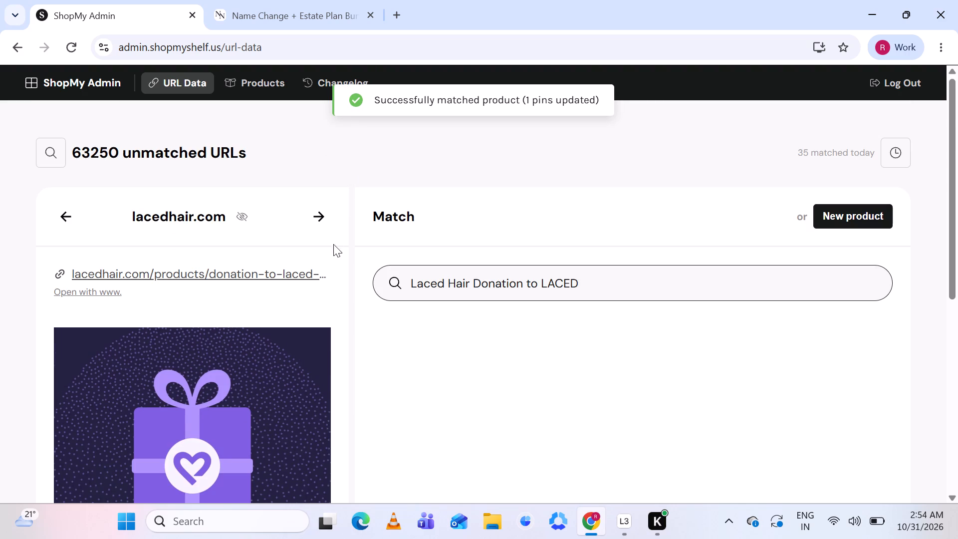
click(319, 215)
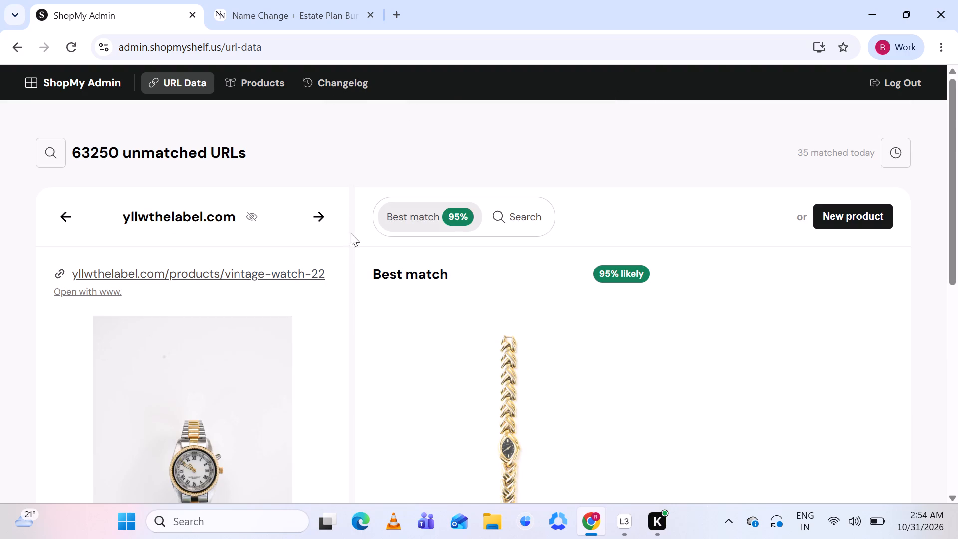
Compare the yllwthelabel.com Vintage Watch with its suggested best match and the existing product search results.
scroll(467, 344, down, 1)
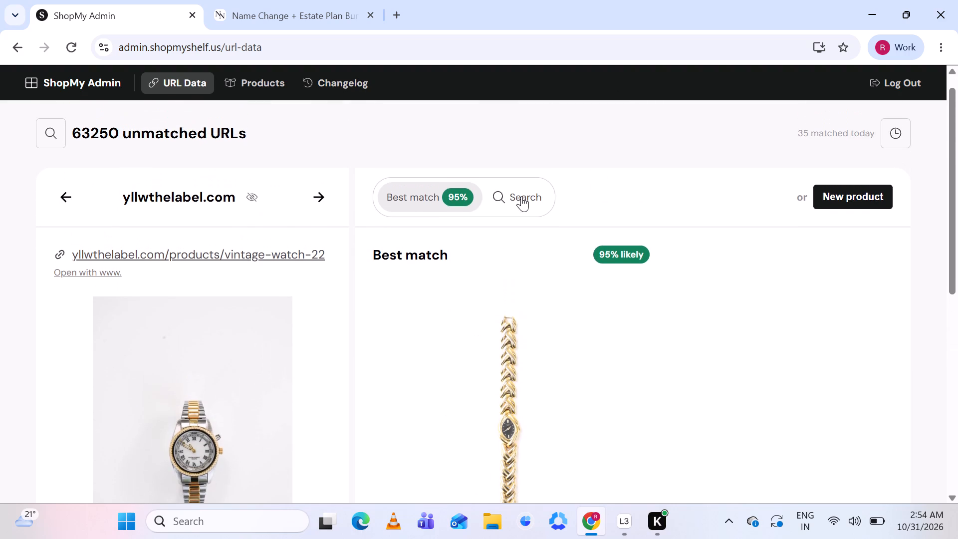
click(521, 196)
scroll(537, 294, down, 2)
scroll(537, 294, up, 1)
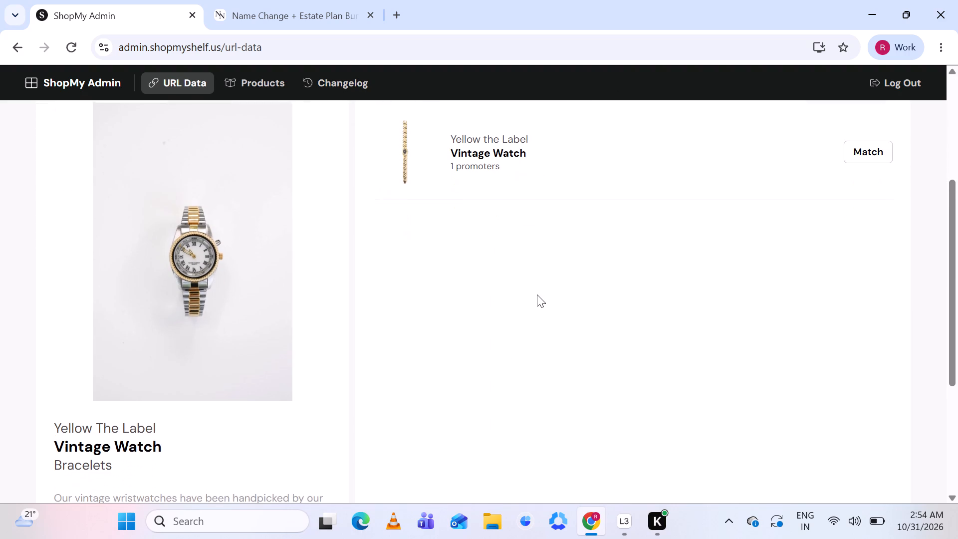
scroll(537, 294, up, 2)
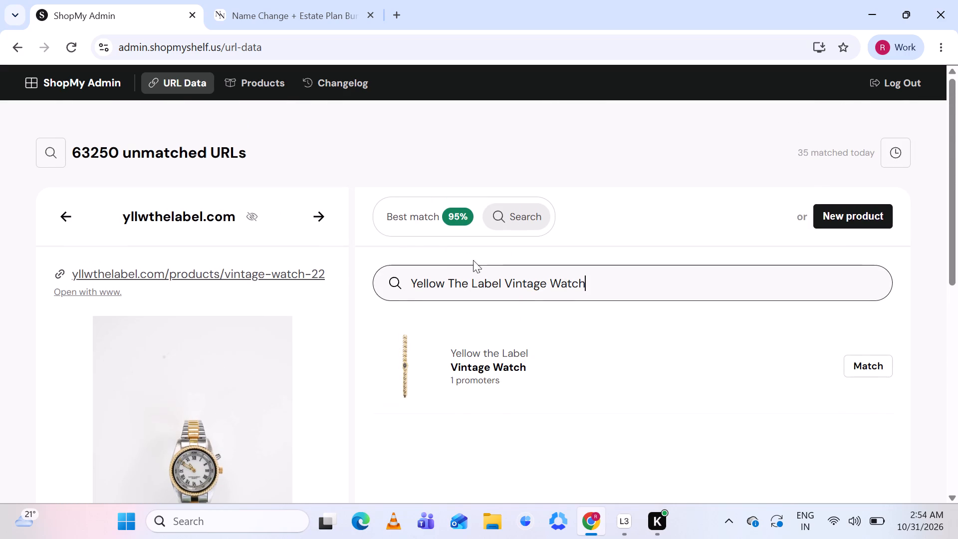
click(407, 204)
scroll(590, 396, down, 3)
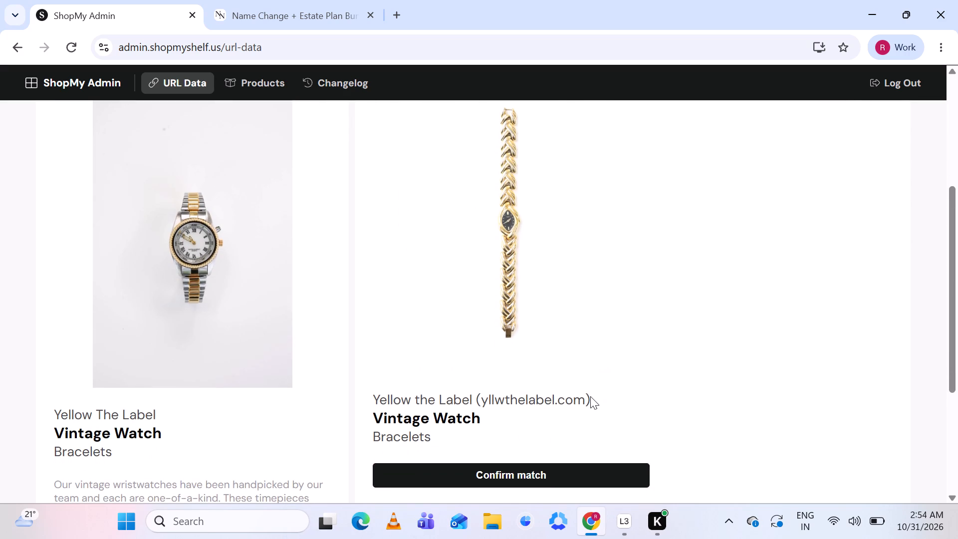
scroll(590, 396, down, 1)
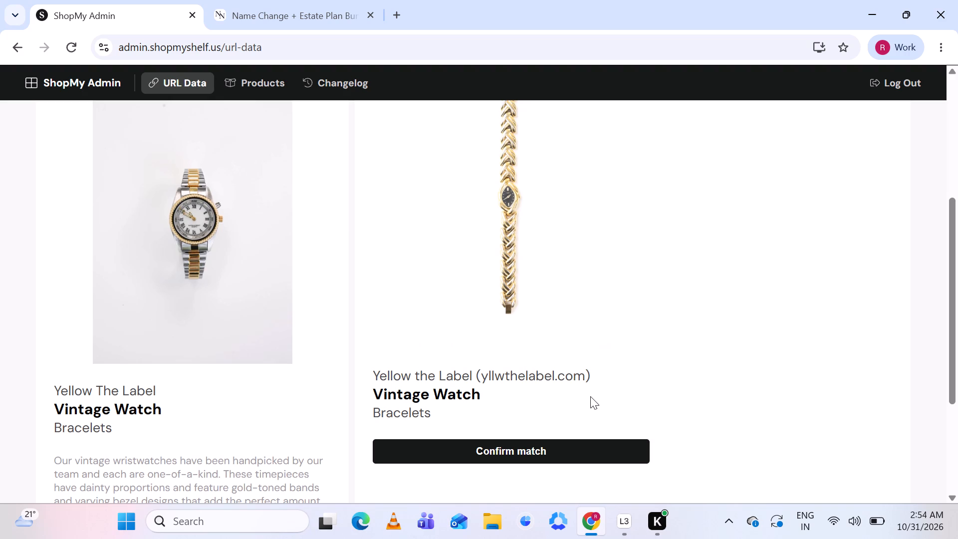
scroll(590, 396, up, 2)
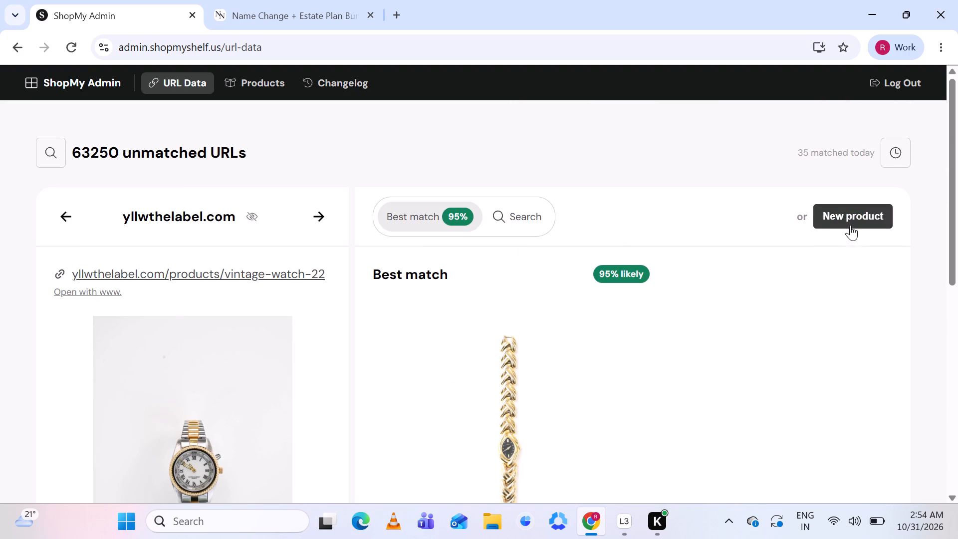
Start a new product for the yllwthelabel.com Vintage Watch and remove the duplicate image so one remains.
click(849, 217)
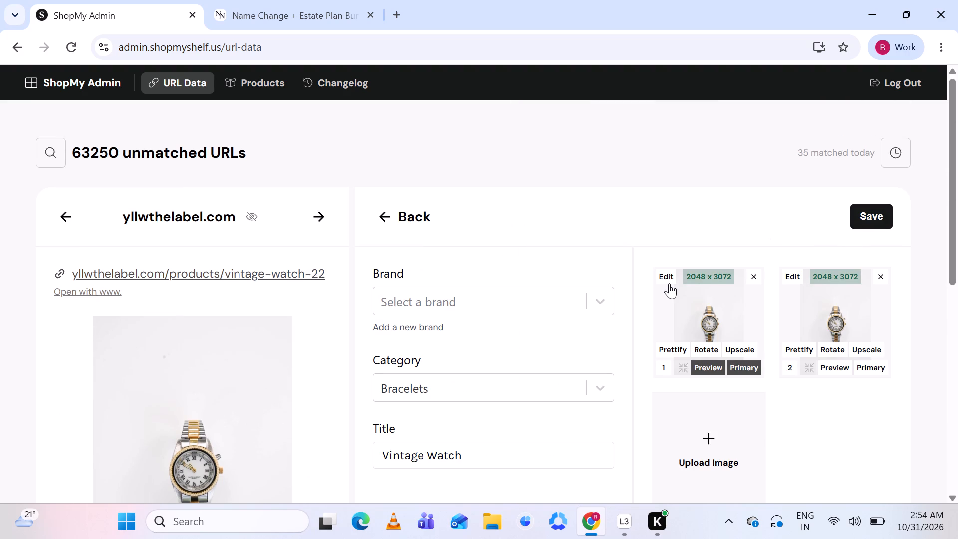
scroll(531, 330, down, 2)
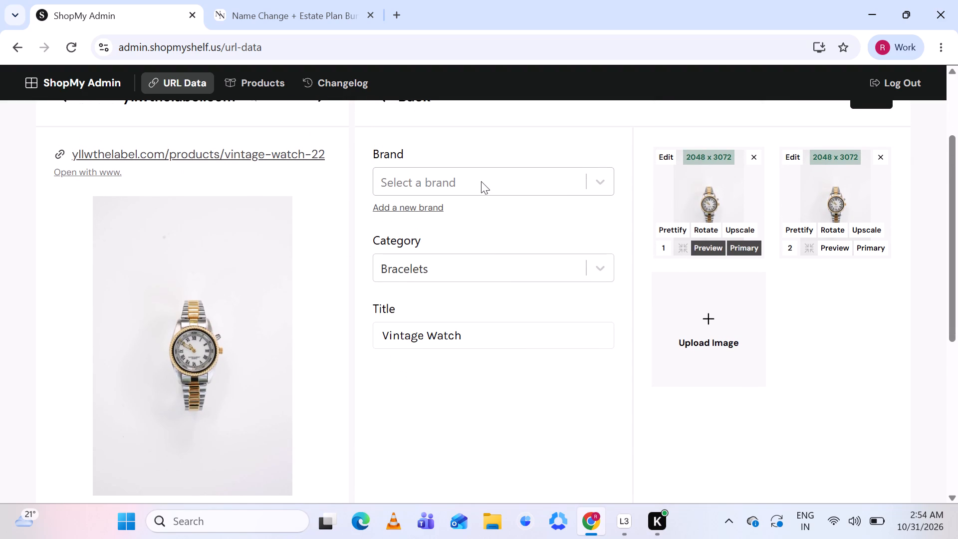
click(481, 181)
click(753, 156)
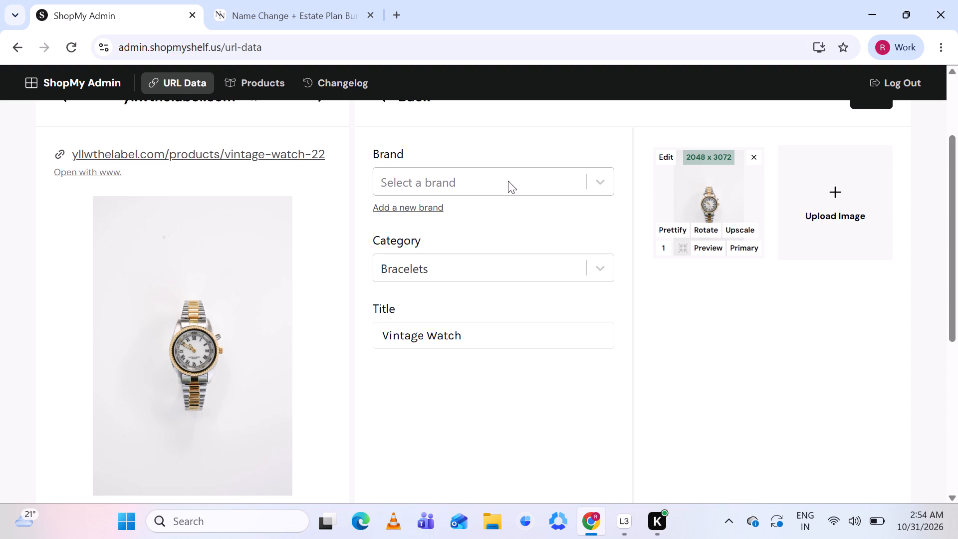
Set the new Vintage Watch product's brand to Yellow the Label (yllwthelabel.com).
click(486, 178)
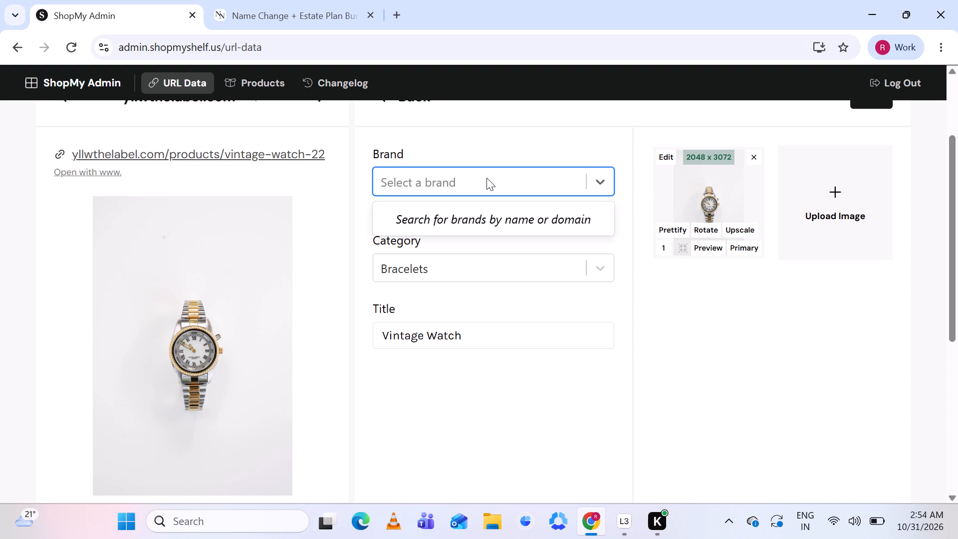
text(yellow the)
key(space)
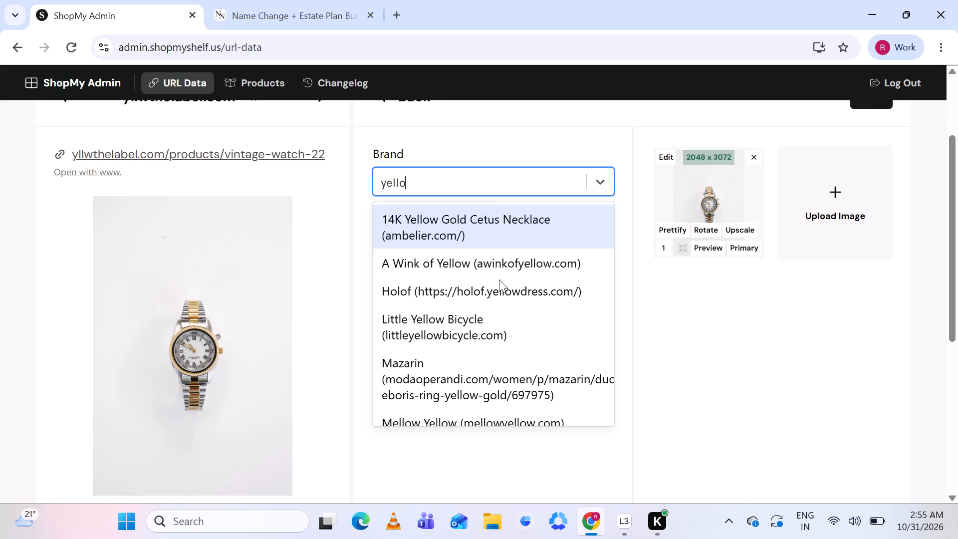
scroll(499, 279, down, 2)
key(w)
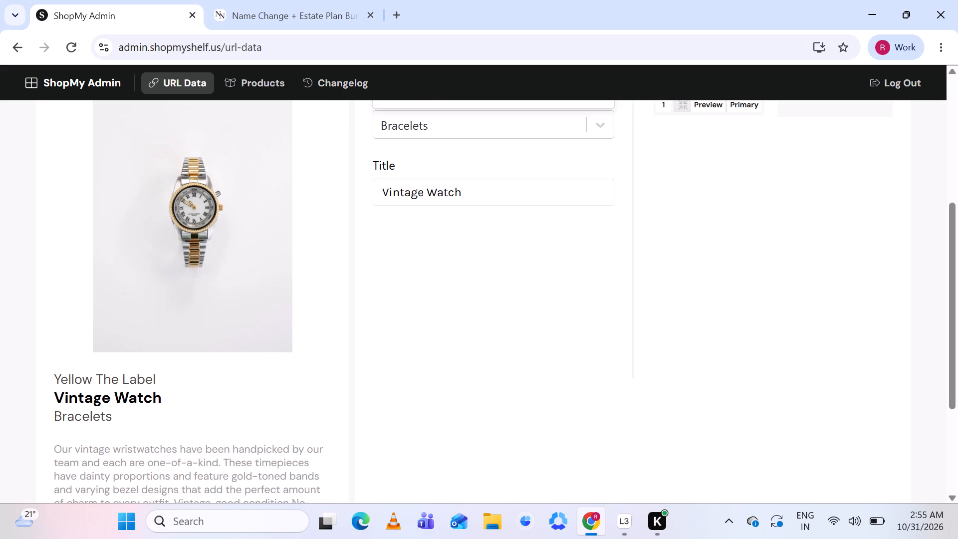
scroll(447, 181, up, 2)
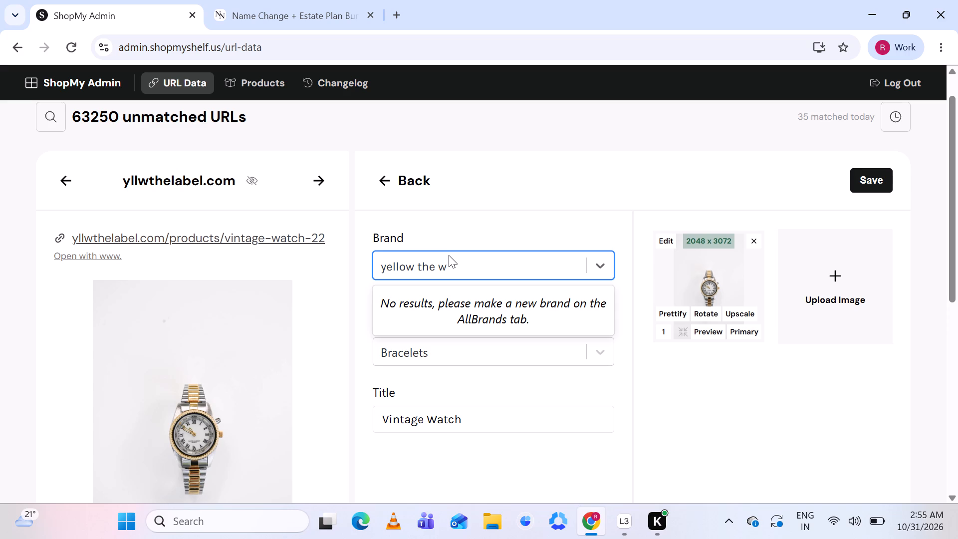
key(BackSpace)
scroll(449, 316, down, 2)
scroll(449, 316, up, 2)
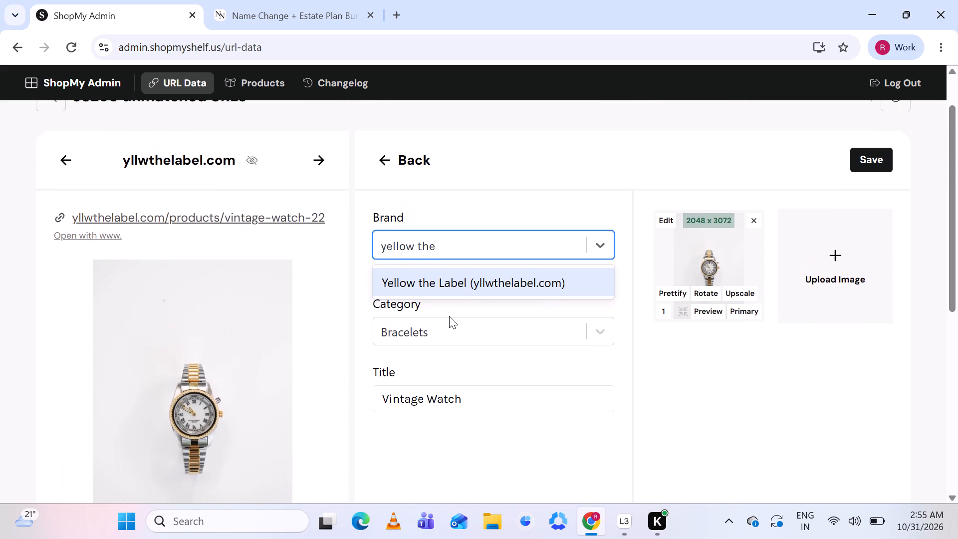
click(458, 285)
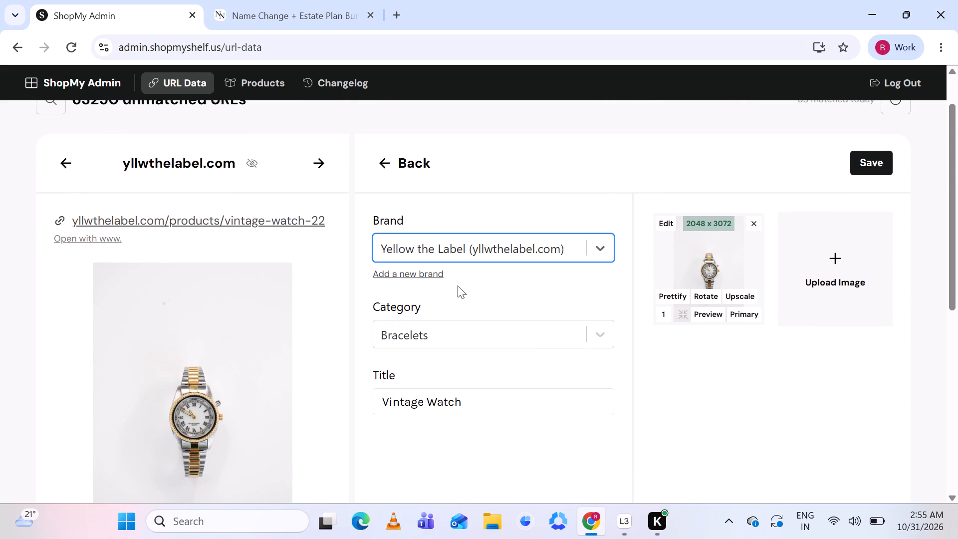
Check the similar-product notice, and examine the photos and description on the yllwthelabel.com Vintage Watch source listing.
scroll(496, 331, down, 2)
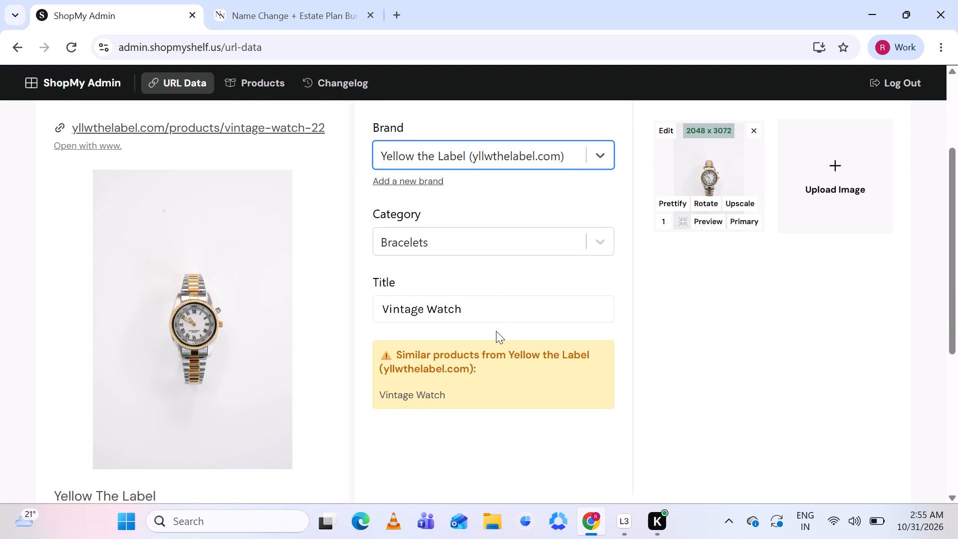
scroll(496, 331, down, 1)
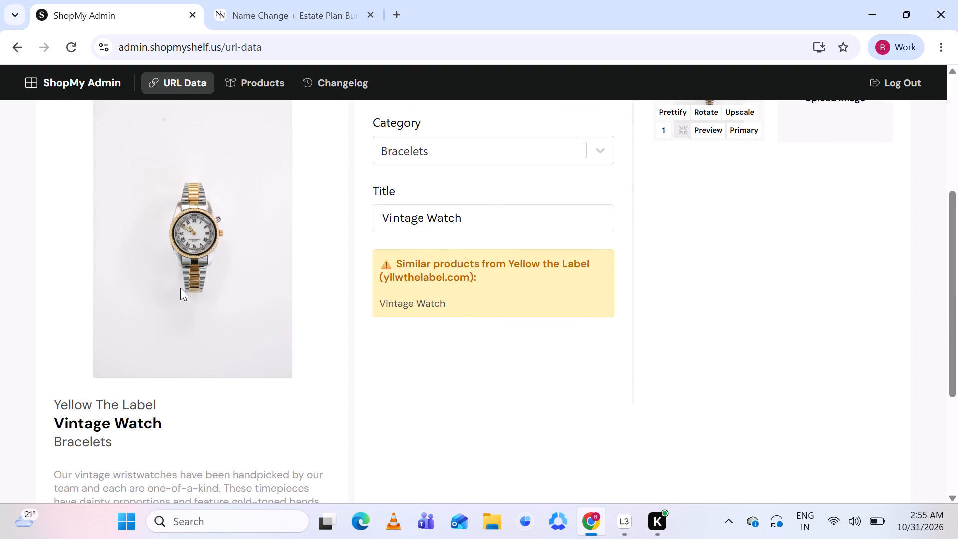
scroll(180, 288, up, 1)
click(192, 225)
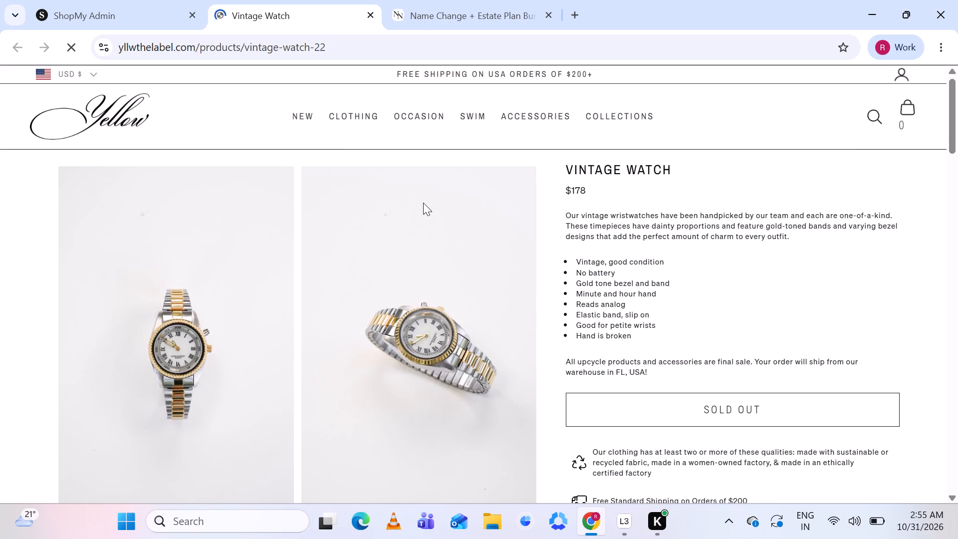
scroll(423, 203, down, 3)
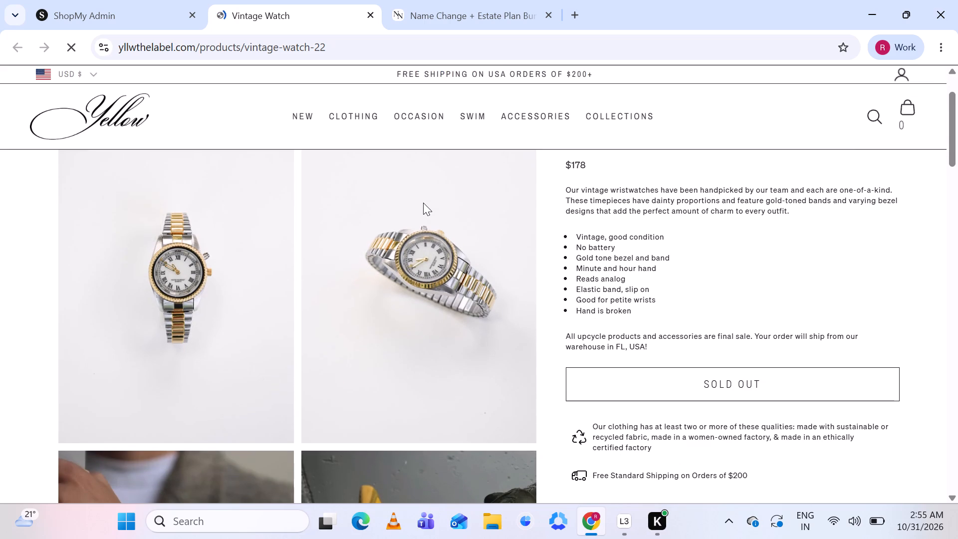
scroll(423, 203, down, 3)
scroll(423, 203, up, 1)
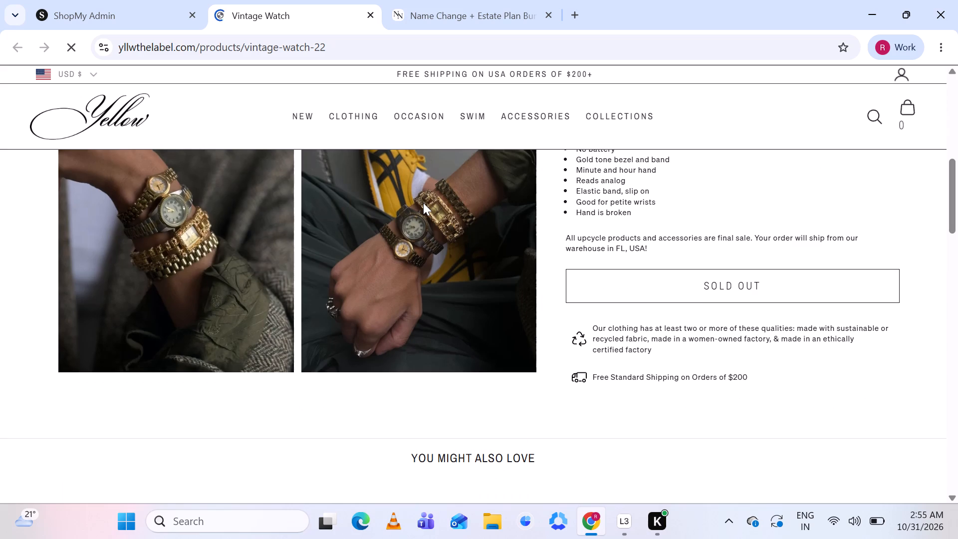
scroll(423, 203, up, 1)
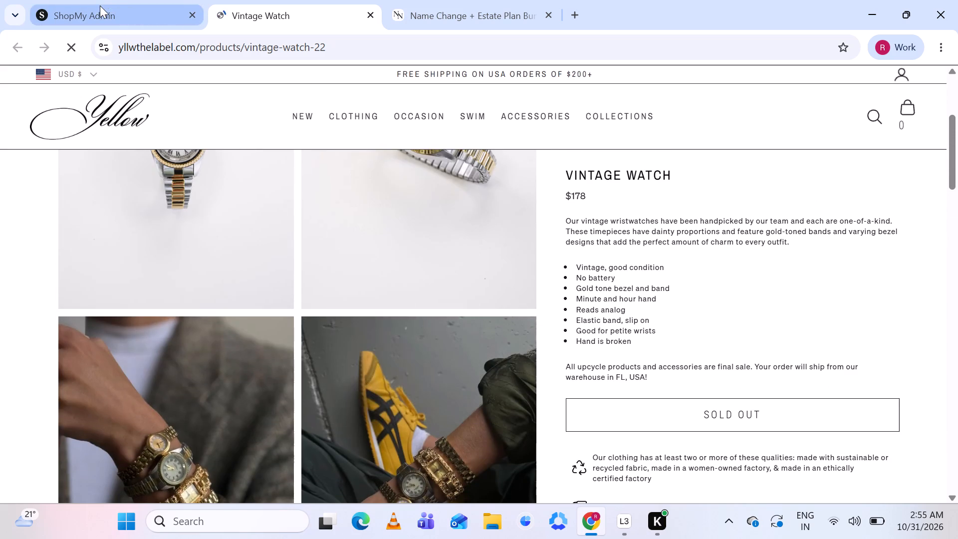
click(100, 5)
Skip the yllwthelabel.com Vintage Watch URL without saving the new product.
scroll(453, 336, down, 1)
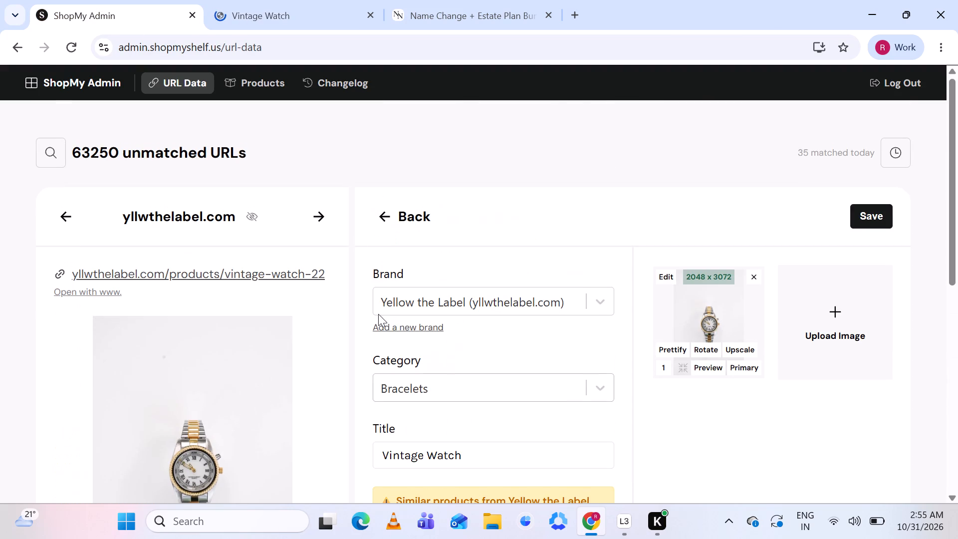
click(321, 216)
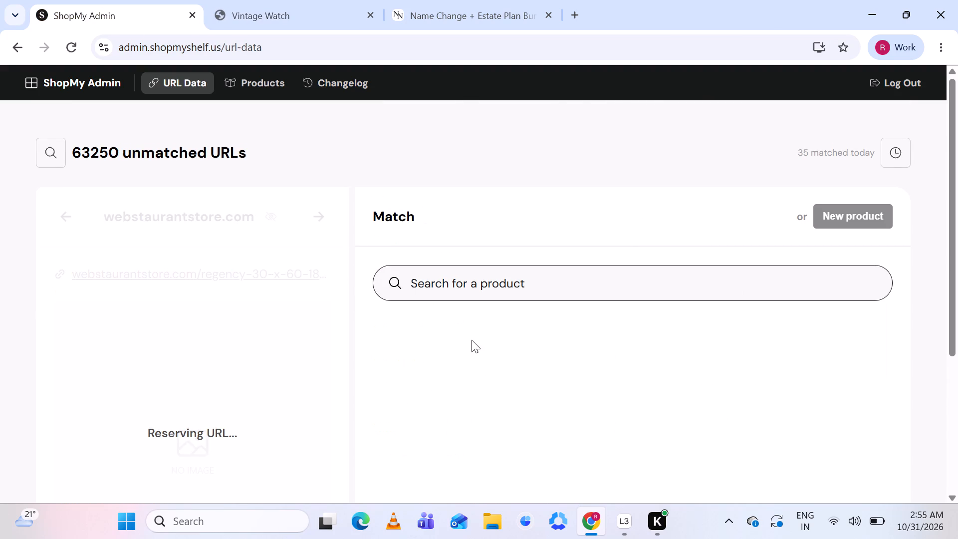
Skip the webstaurantstore.com URL that has no image.
scroll(494, 374, down, 1)
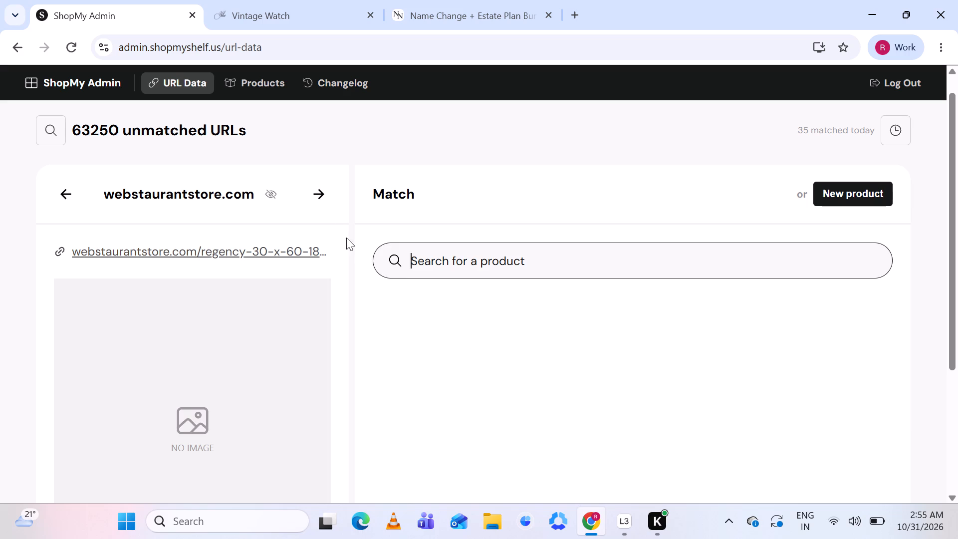
click(321, 194)
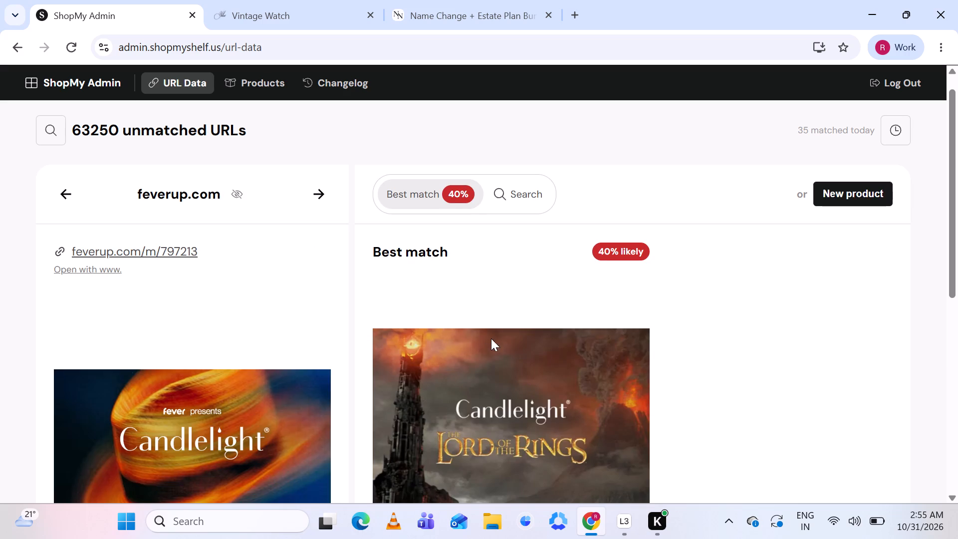
Close the Vintage Watch and Name Change + Estate Plan Bundle source listings.
scroll(491, 338, down, 1)
click(373, 17)
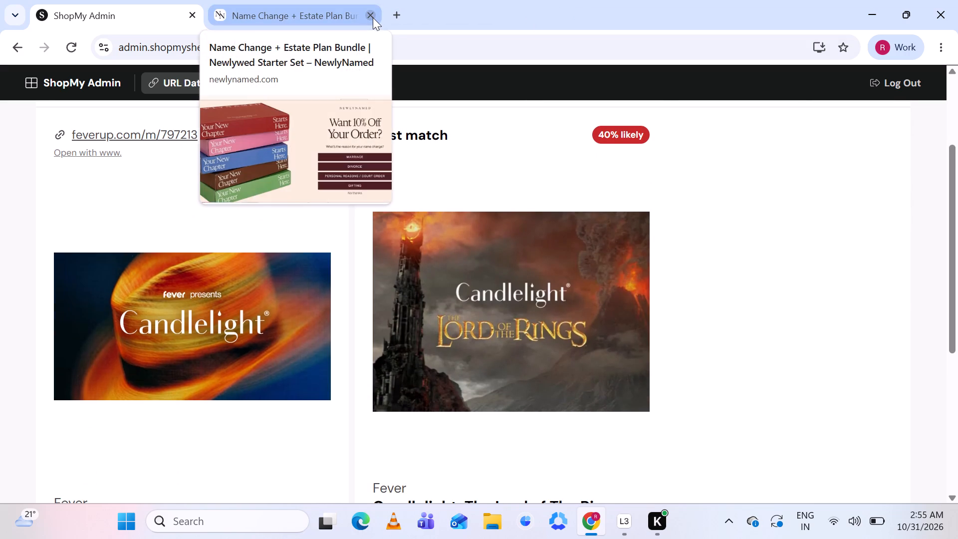
click(373, 17)
Skip the feverup.com Candlelight URL.
scroll(427, 175, up, 1)
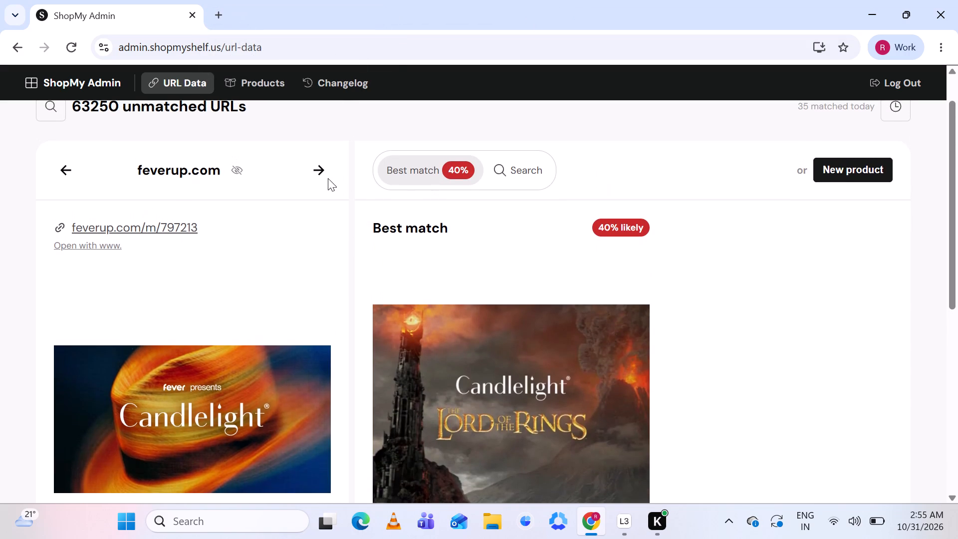
click(320, 167)
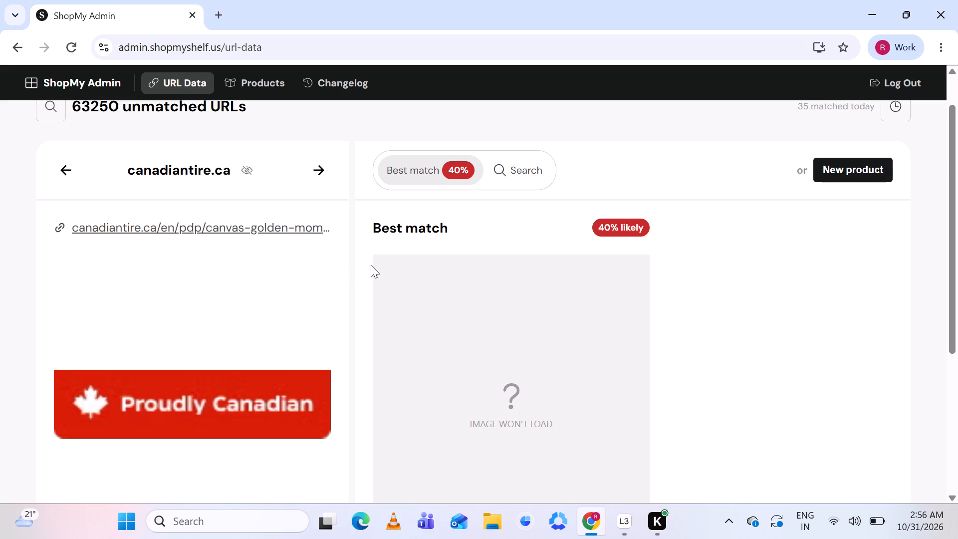
Compare the canadiantire.ca Golden Moments Collection Gold Present Bow Wreath Hanger with its suggested best match.
scroll(429, 303, down, 2)
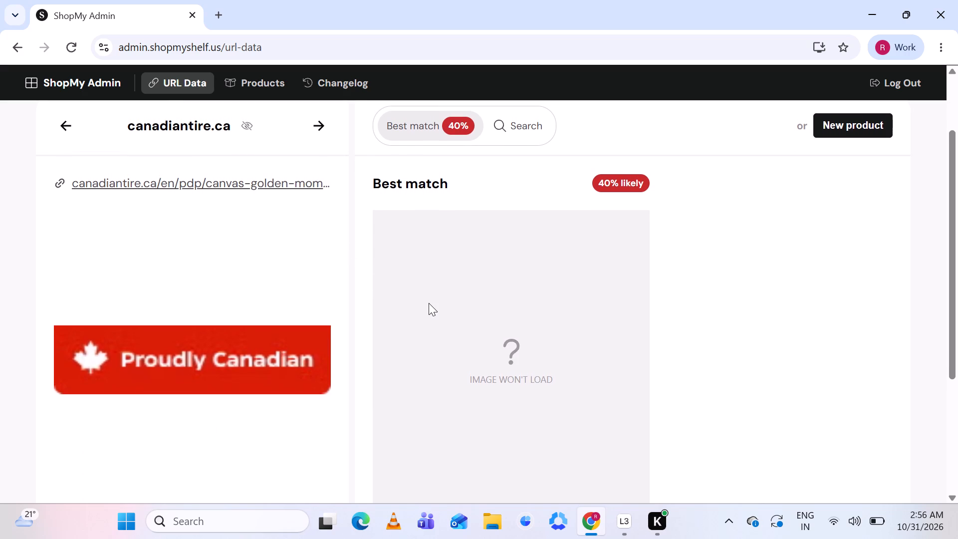
scroll(429, 303, down, 3)
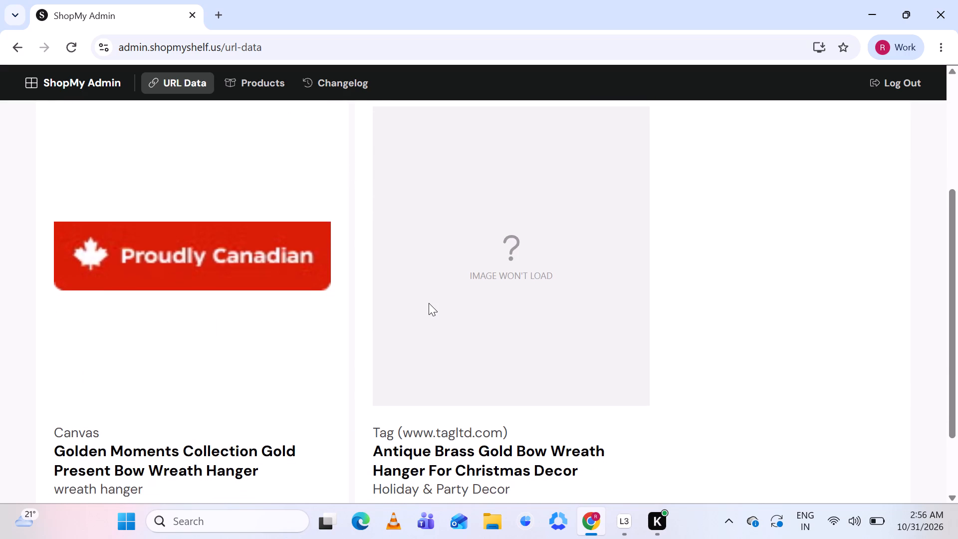
scroll(429, 303, down, 2)
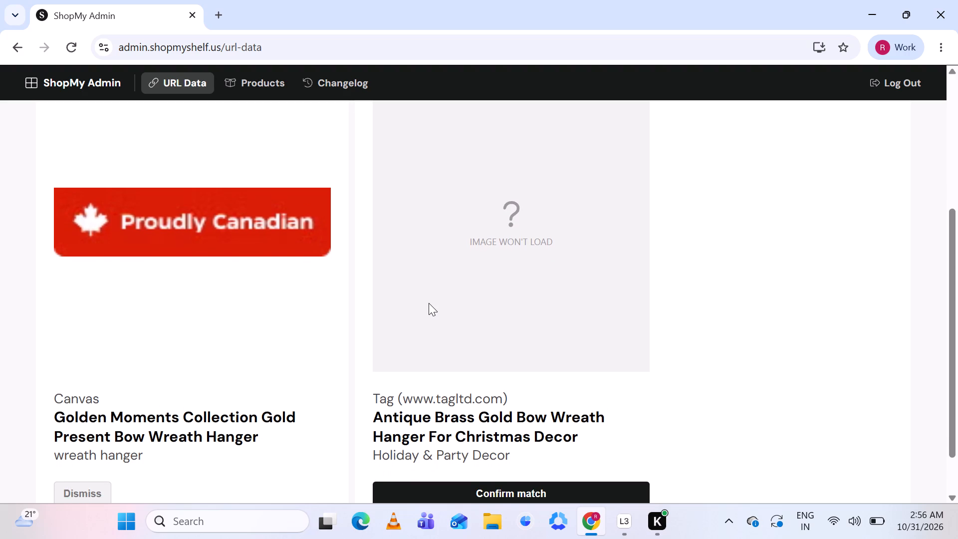
scroll(429, 303, down, 2)
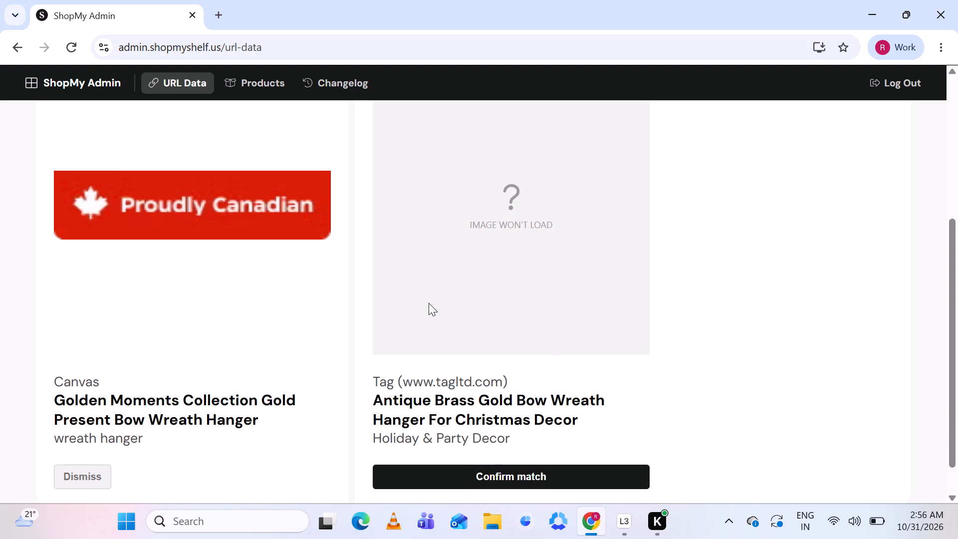
scroll(429, 303, down, 1)
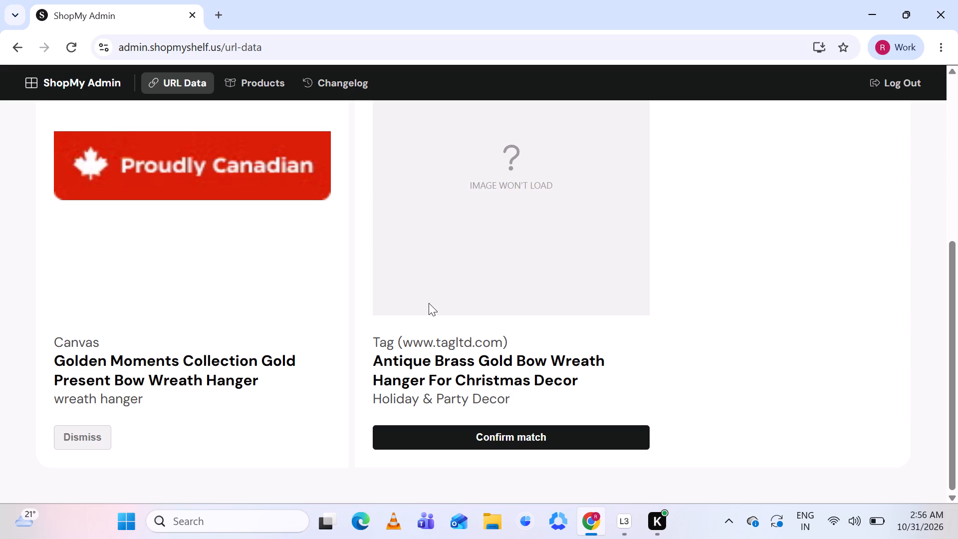
scroll(429, 303, up, 3)
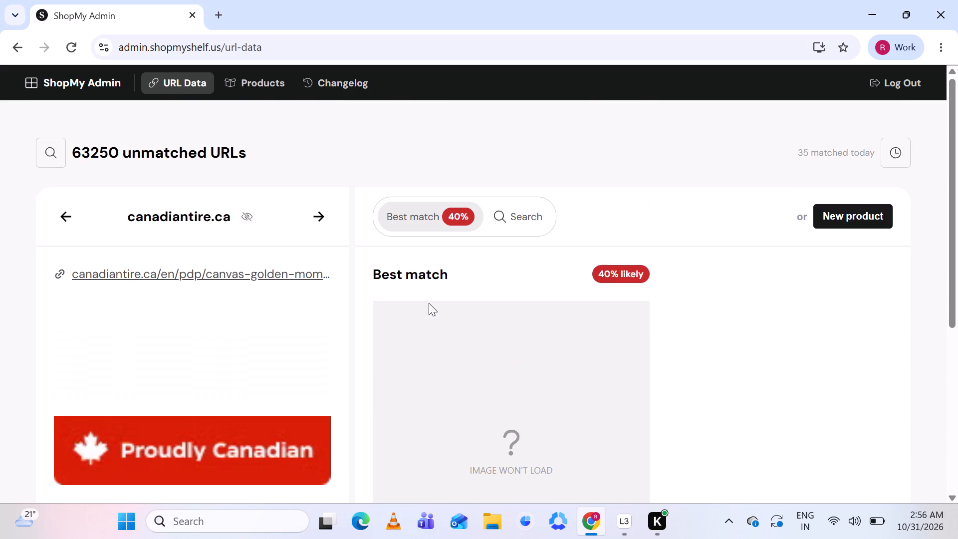
Look through the product search results for Canvas Golden Moments Collection for a match to the Gold Present Bow Wreath Hanger.
click(526, 219)
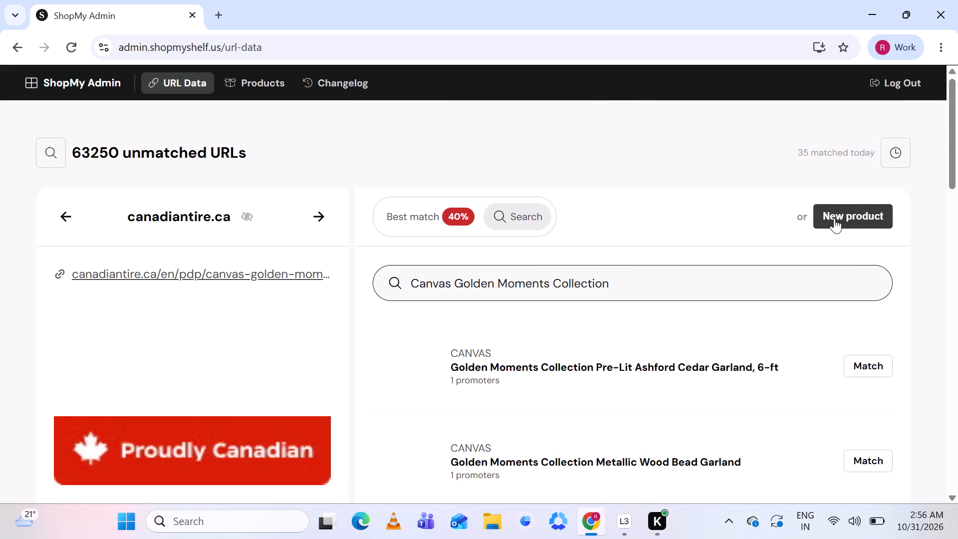
scroll(675, 283, down, 2)
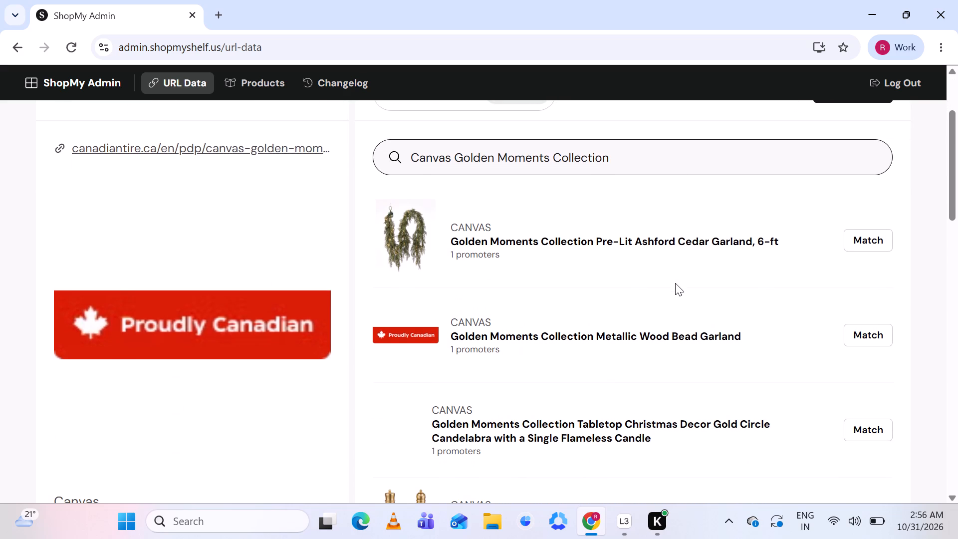
scroll(615, 320, down, 1)
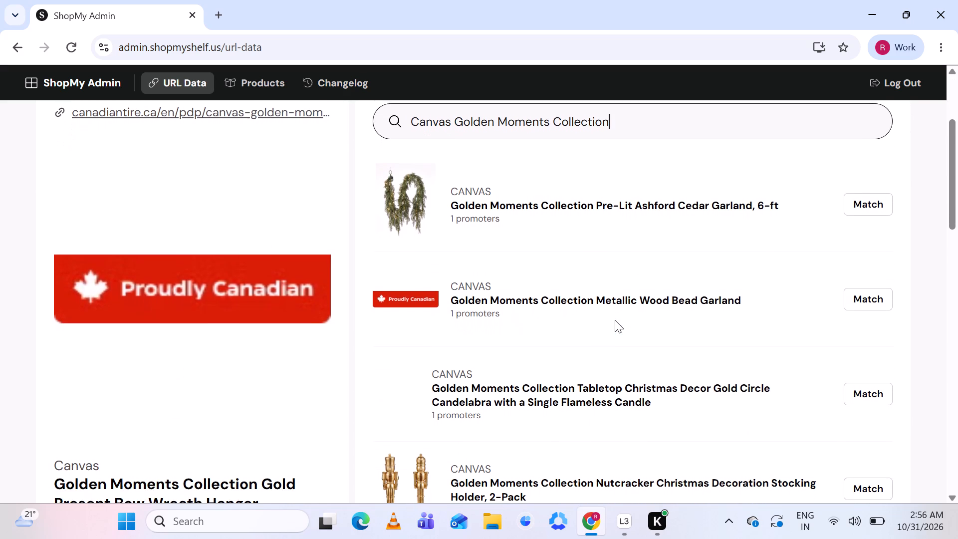
scroll(615, 320, down, 2)
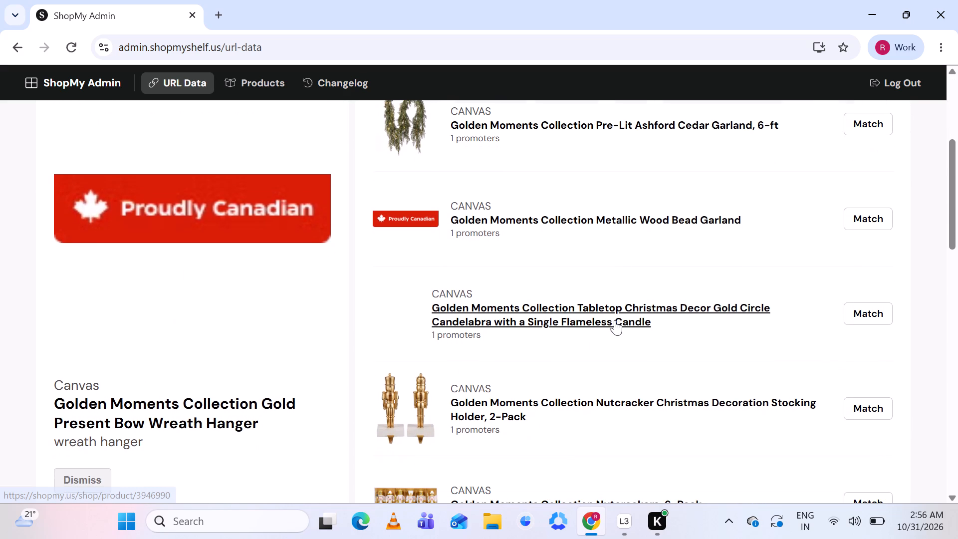
scroll(615, 320, down, 2)
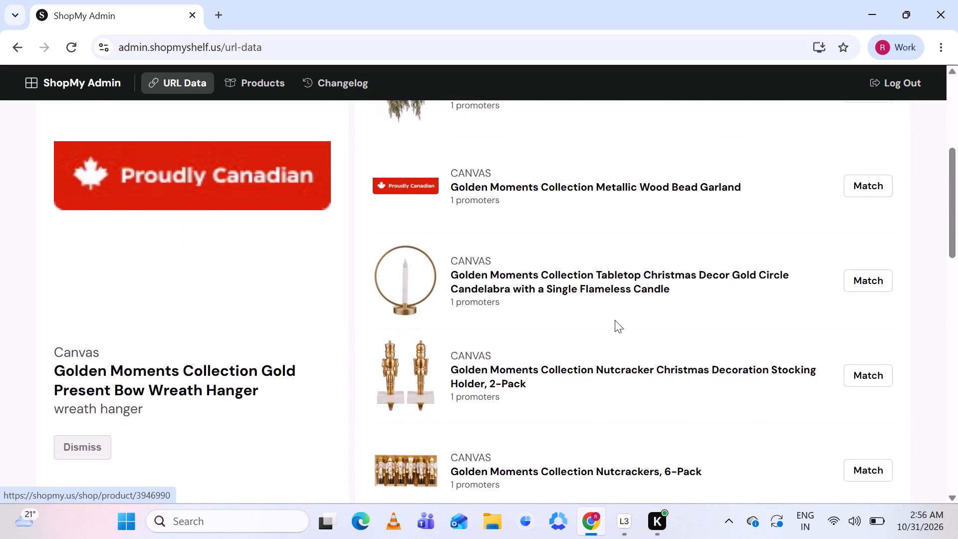
scroll(615, 320, down, 2)
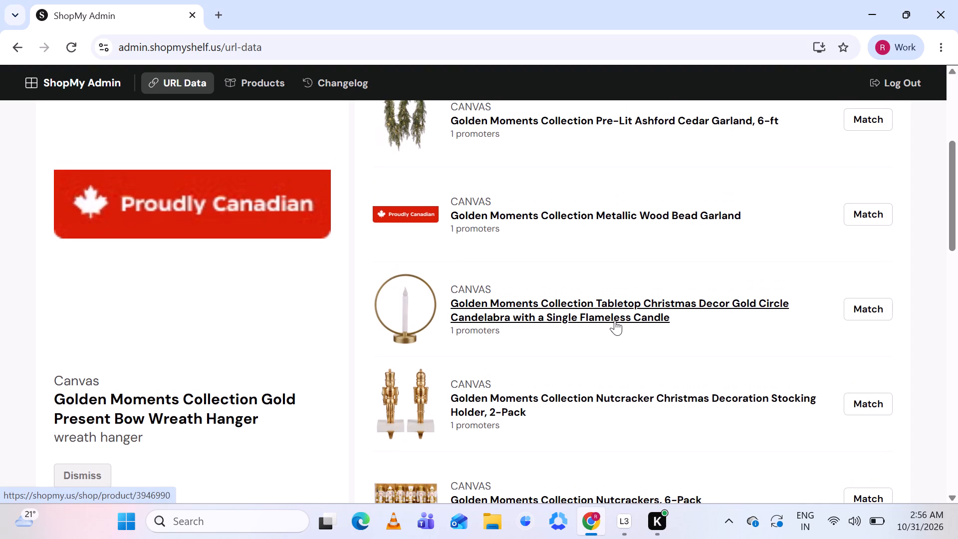
scroll(615, 320, down, 1)
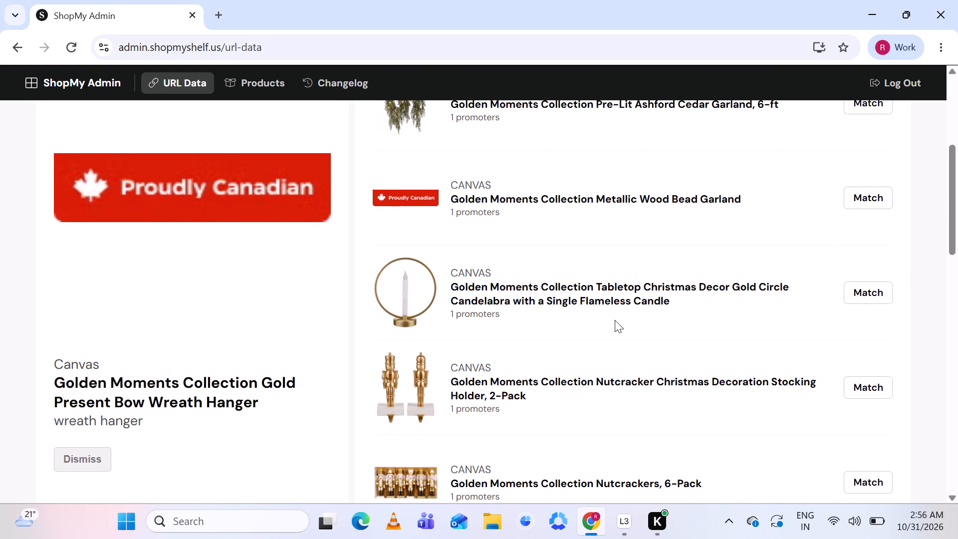
scroll(615, 320, down, 5)
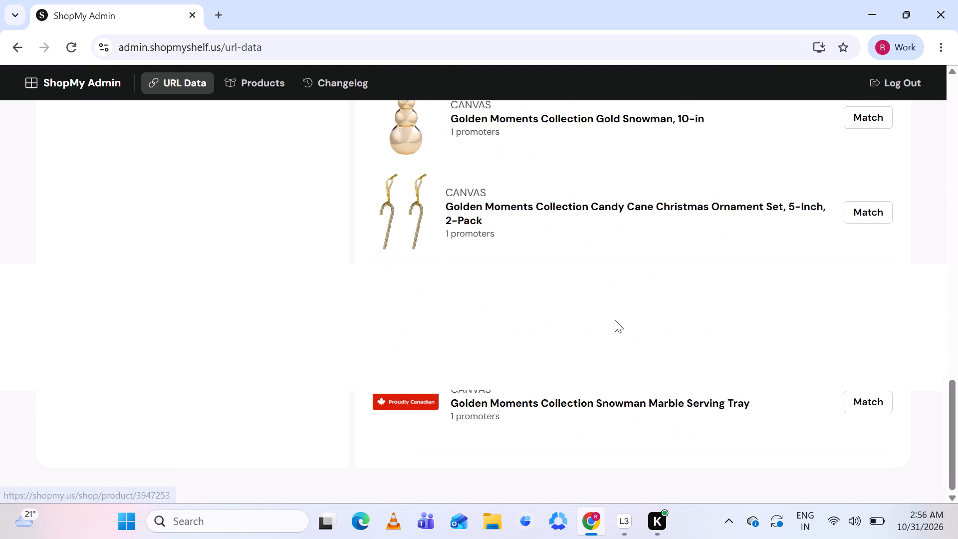
scroll(615, 320, down, 1)
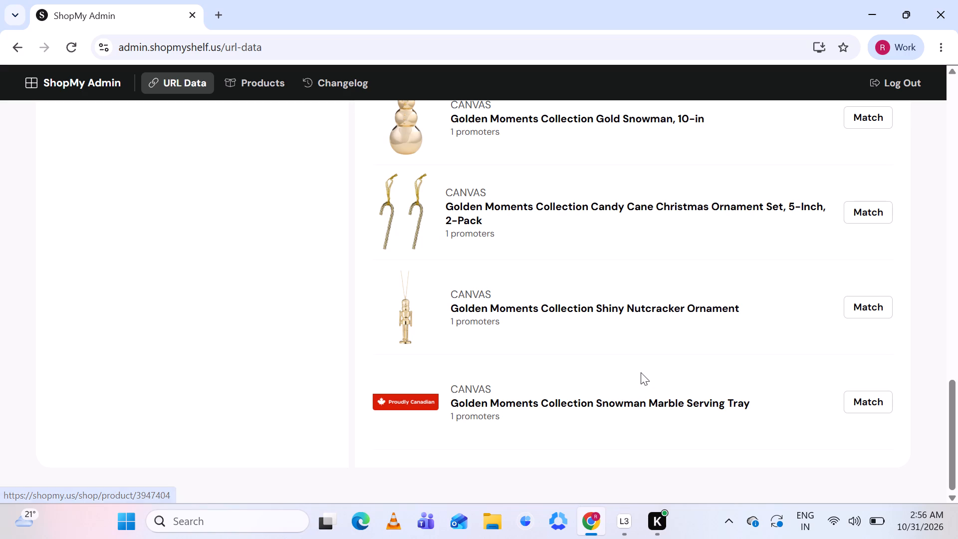
scroll(640, 371, up, 1)
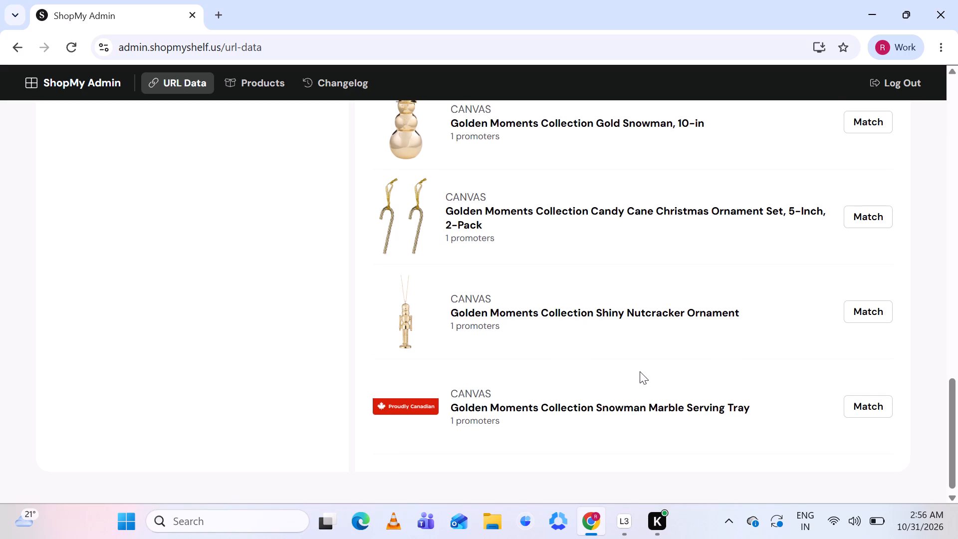
scroll(640, 371, up, 2)
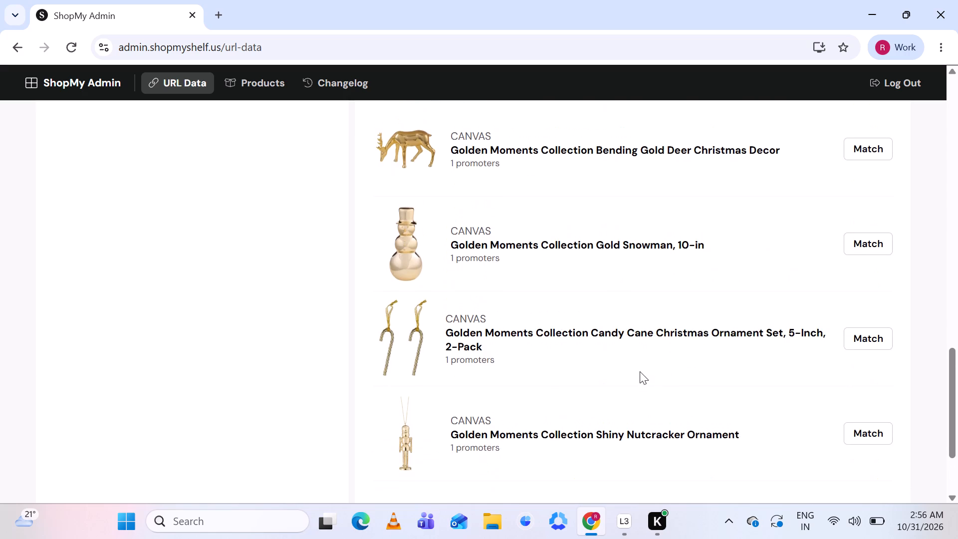
scroll(640, 371, up, 6)
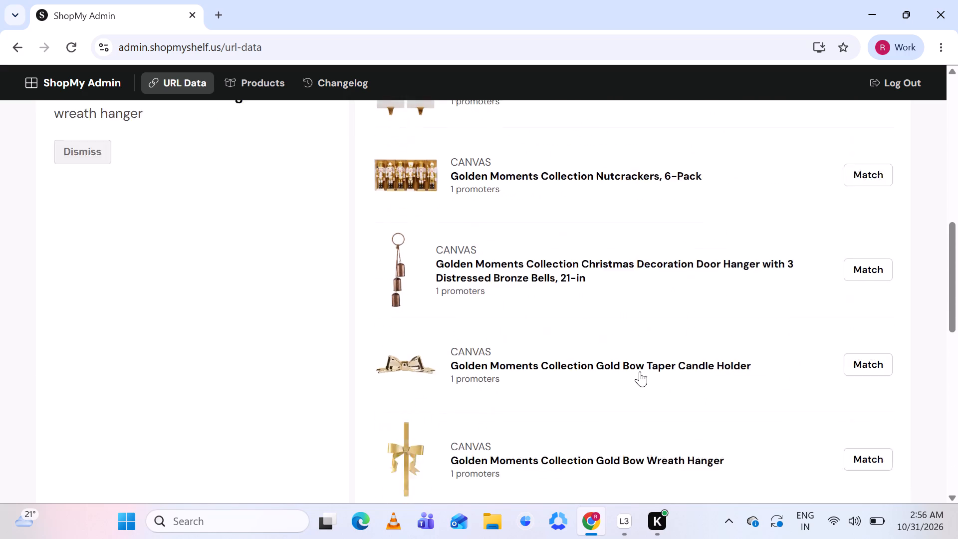
scroll(640, 371, up, 3)
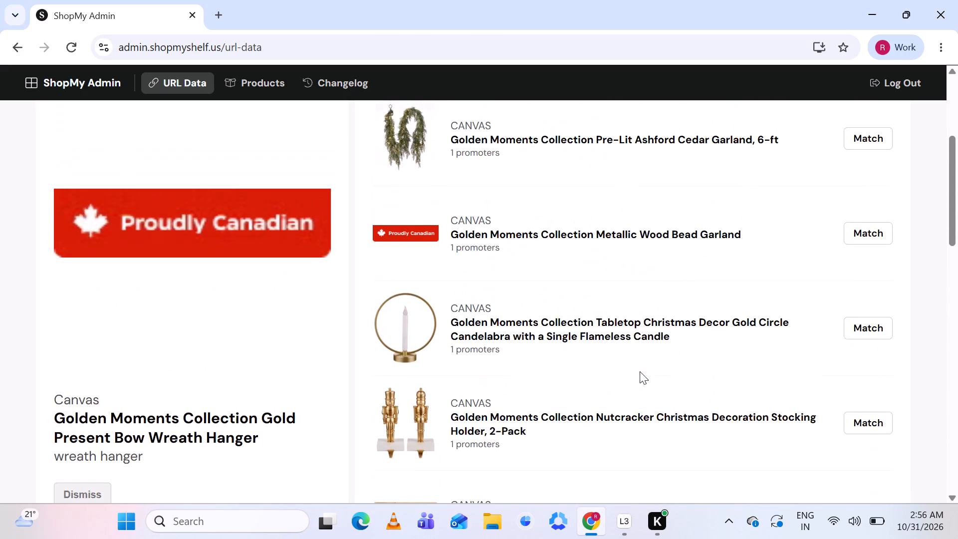
scroll(640, 371, up, 1)
Open the product page of the Golden Moments Collection Metallic Wood Bead Garland and check its details.
click(600, 365)
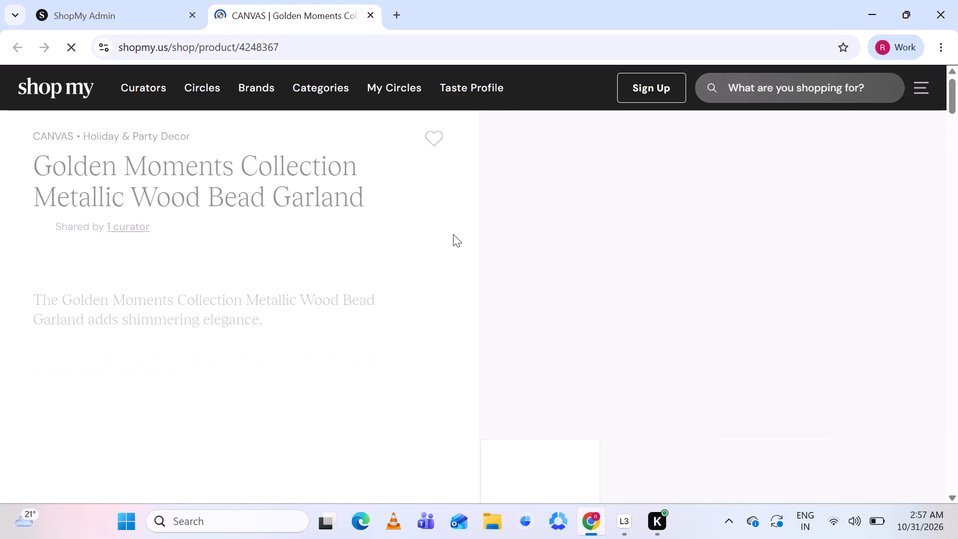
scroll(660, 281, up, 1)
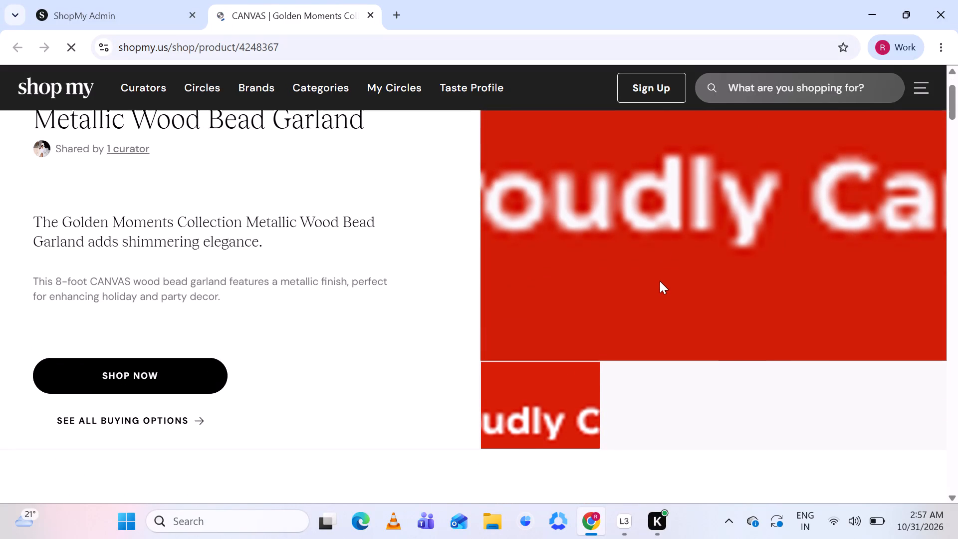
scroll(660, 281, up, 1)
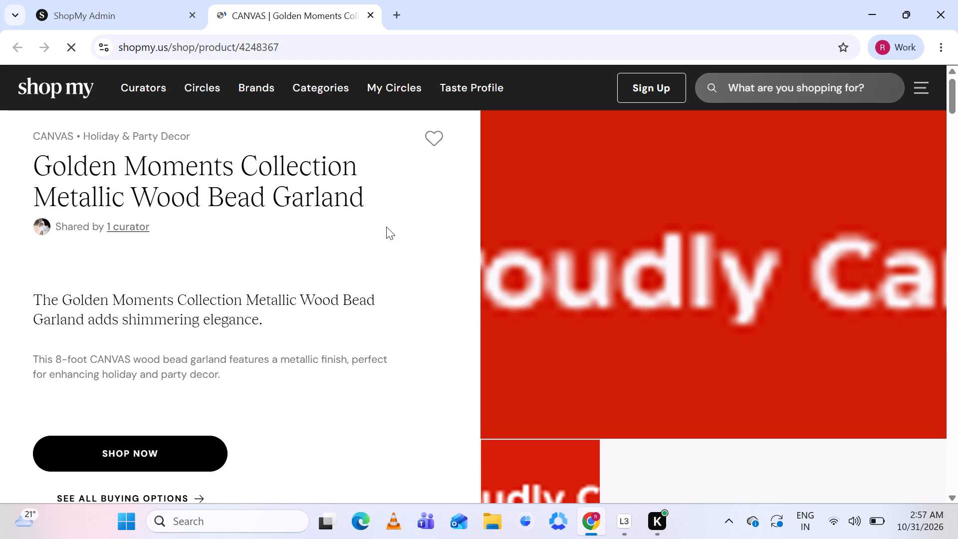
Return to the ShopMy Admin search results and re-examine the Golden Moments Collection candidates against the wreath hanger.
click(118, 10)
scroll(609, 289, down, 4)
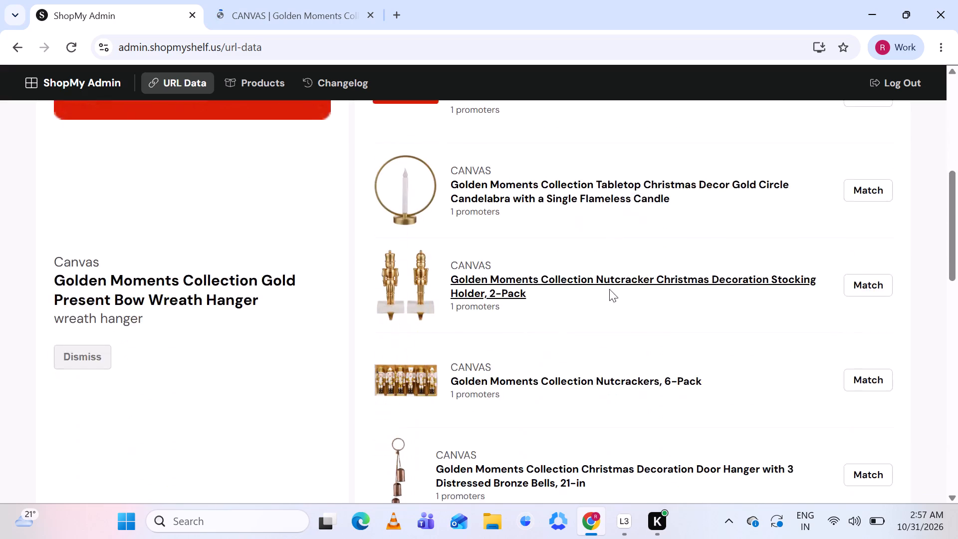
scroll(609, 289, down, 4)
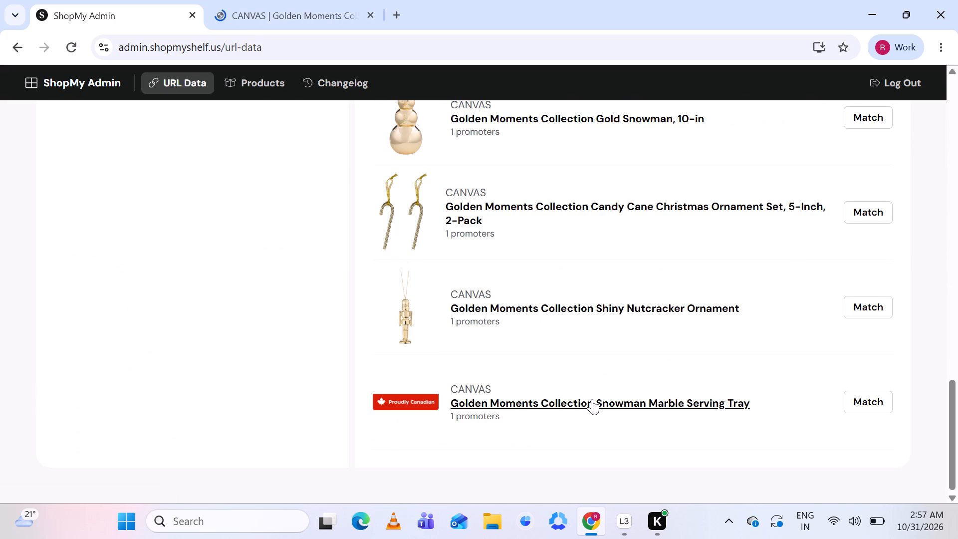
scroll(592, 399, up, 5)
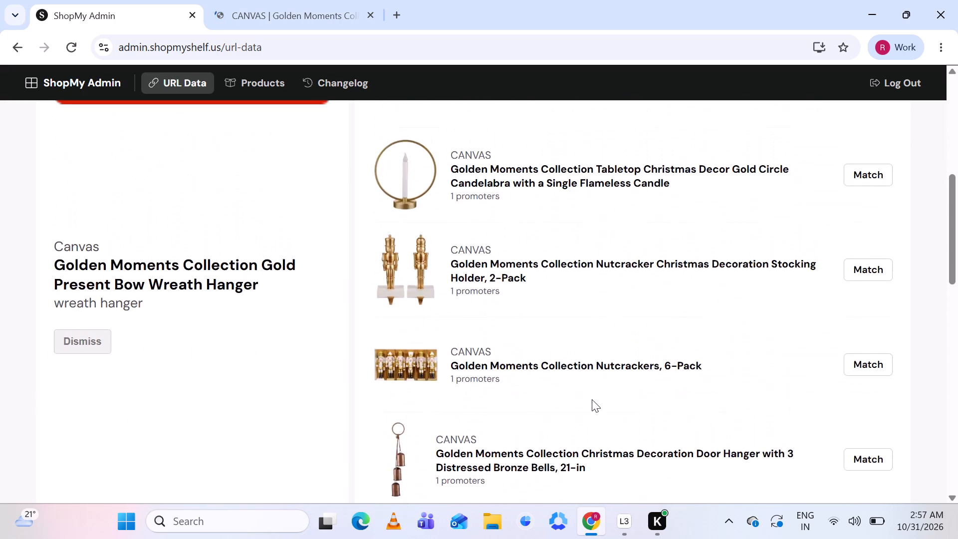
scroll(592, 399, up, 3)
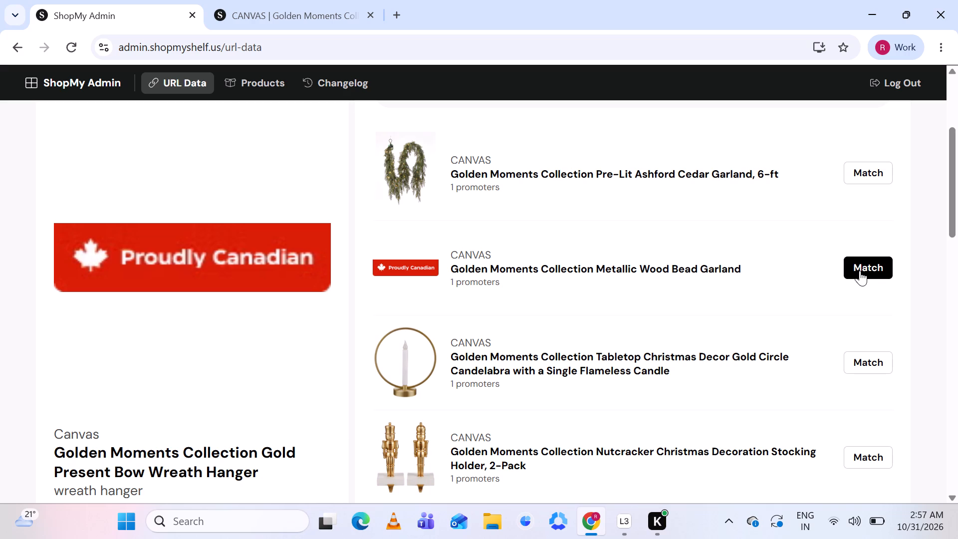
scroll(761, 296, down, 3)
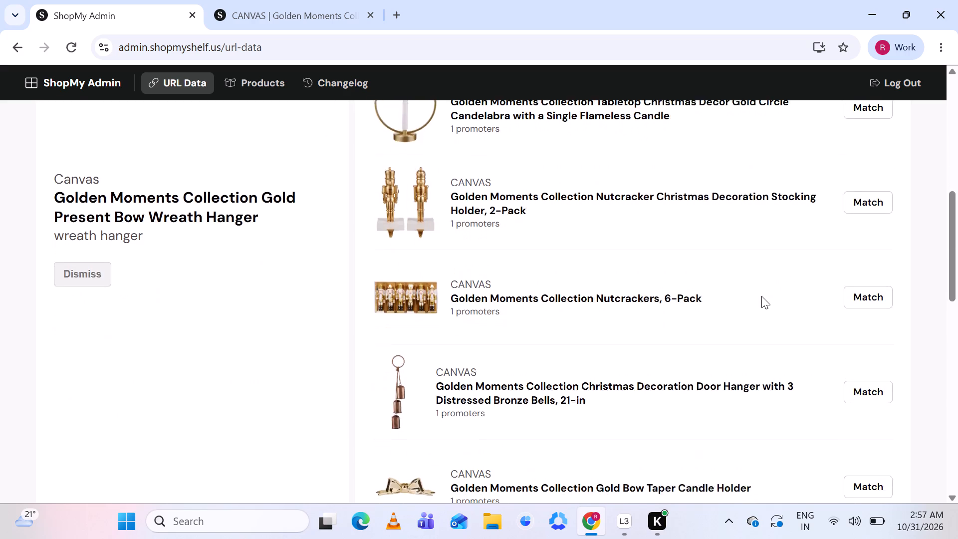
scroll(761, 296, down, 3)
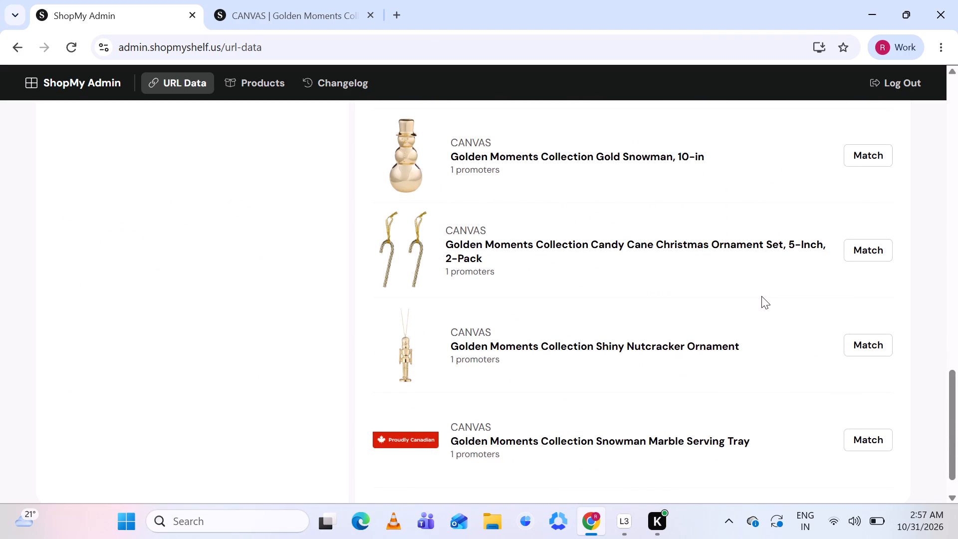
scroll(761, 296, up, 8)
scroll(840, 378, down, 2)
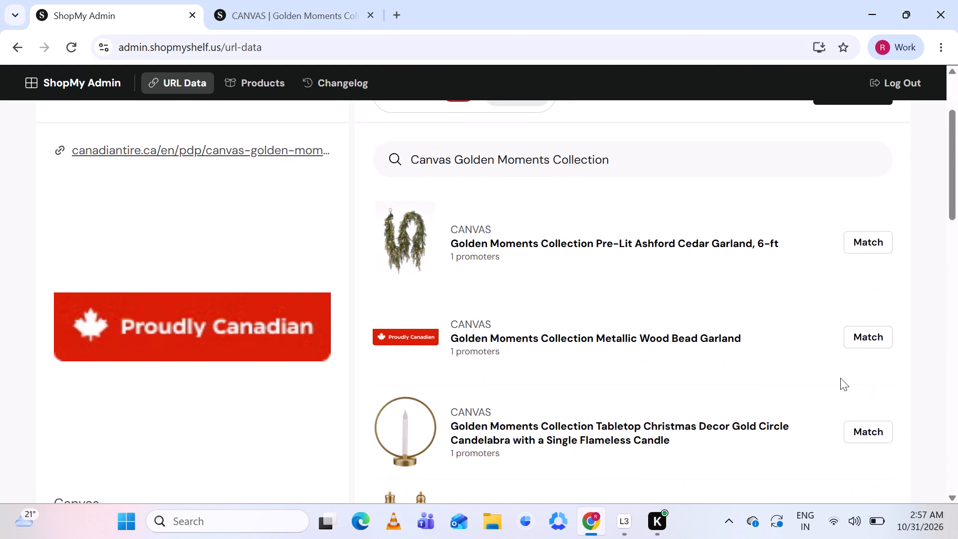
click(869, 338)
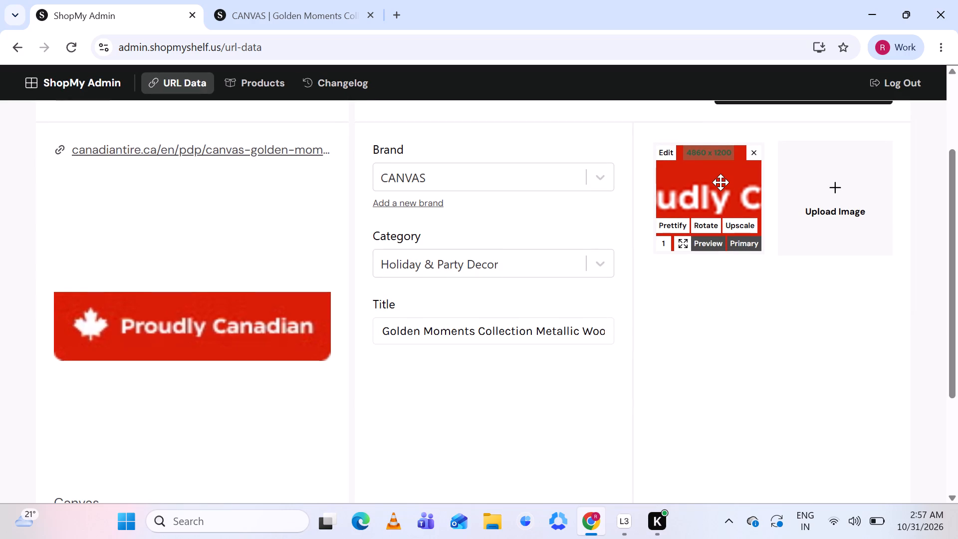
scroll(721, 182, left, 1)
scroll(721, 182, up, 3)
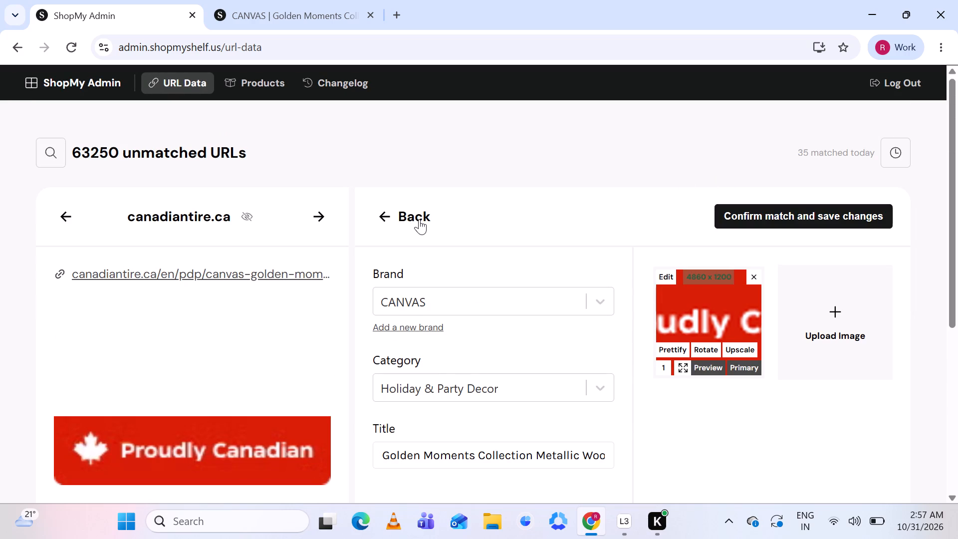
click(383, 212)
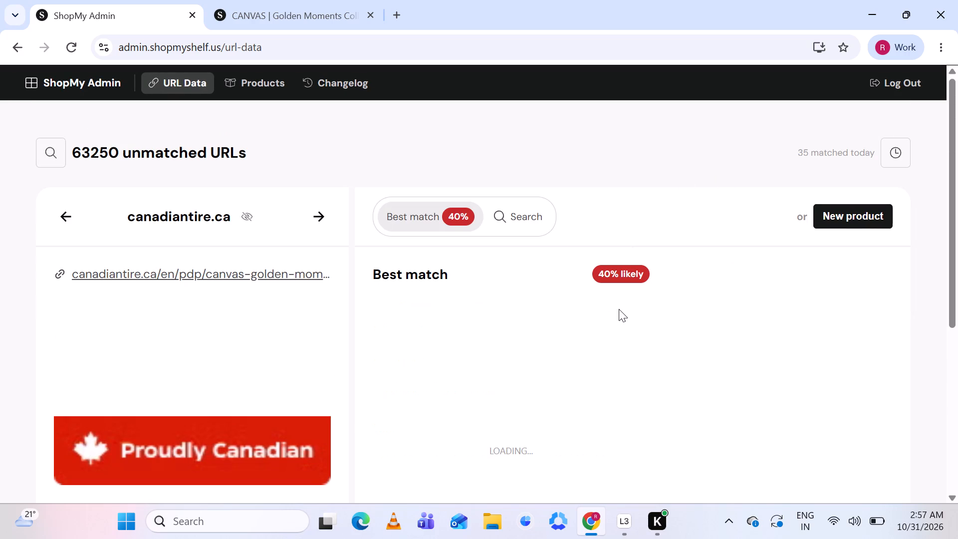
Choose the Golden Moments Collection Snowman Marble Serving Tray from the search results as the match and remove its 162 x 40 image.
click(518, 210)
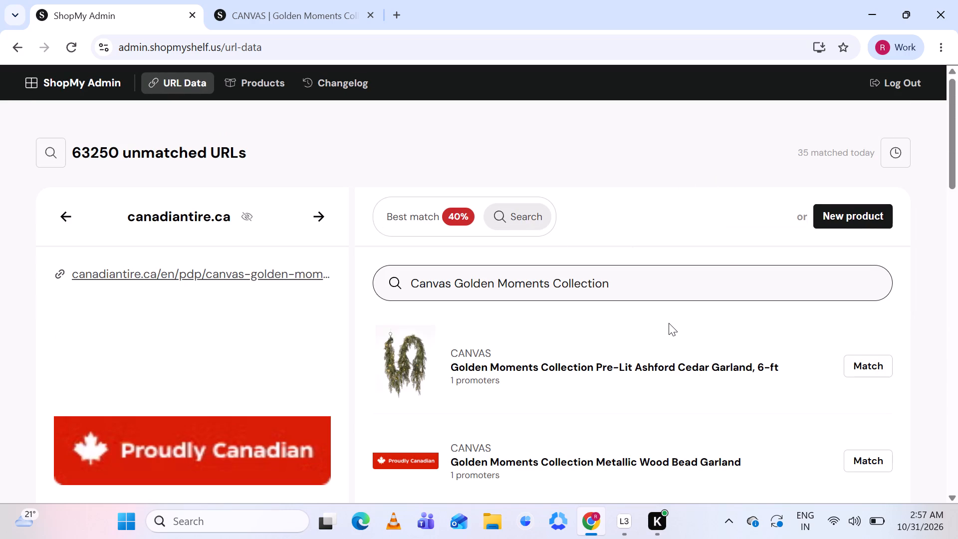
scroll(714, 391, down, 8)
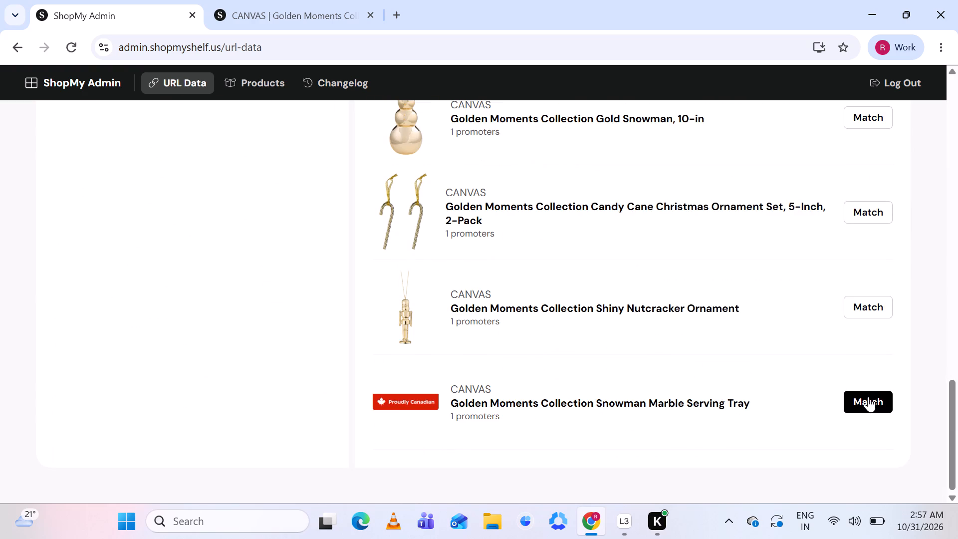
click(868, 397)
scroll(706, 278, up, 3)
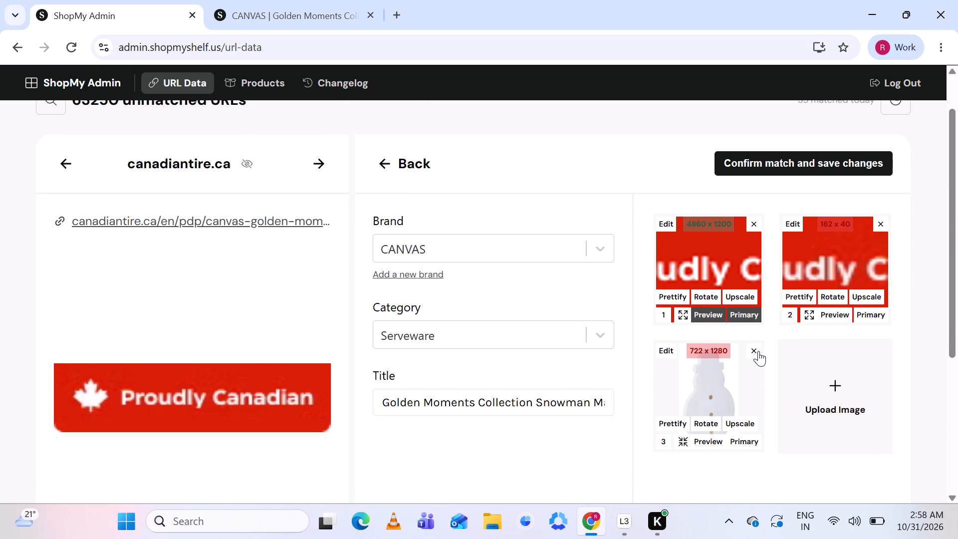
click(881, 224)
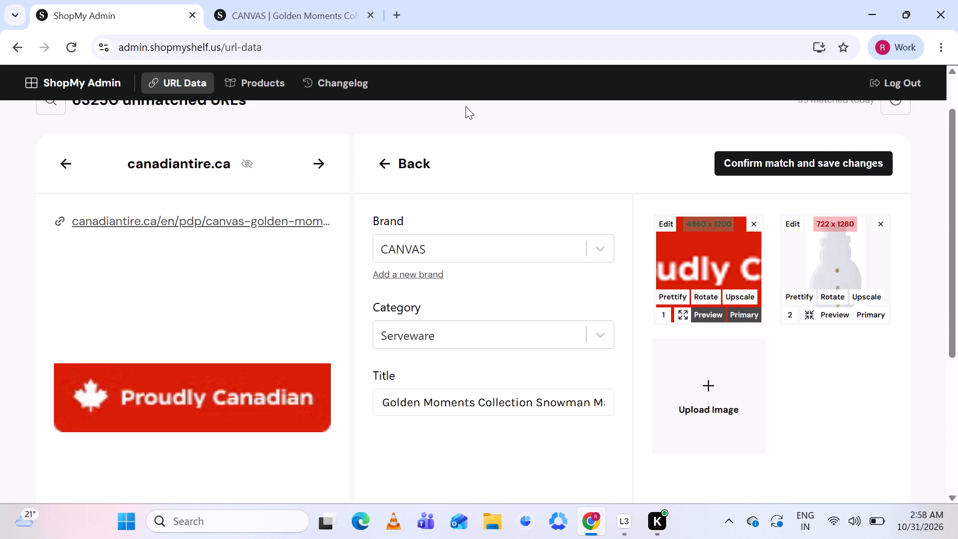
Open the canadiantire.ca page for the Gold Present Bow Wreath Hanger and examine the product, dismissing the location request.
click(236, 219)
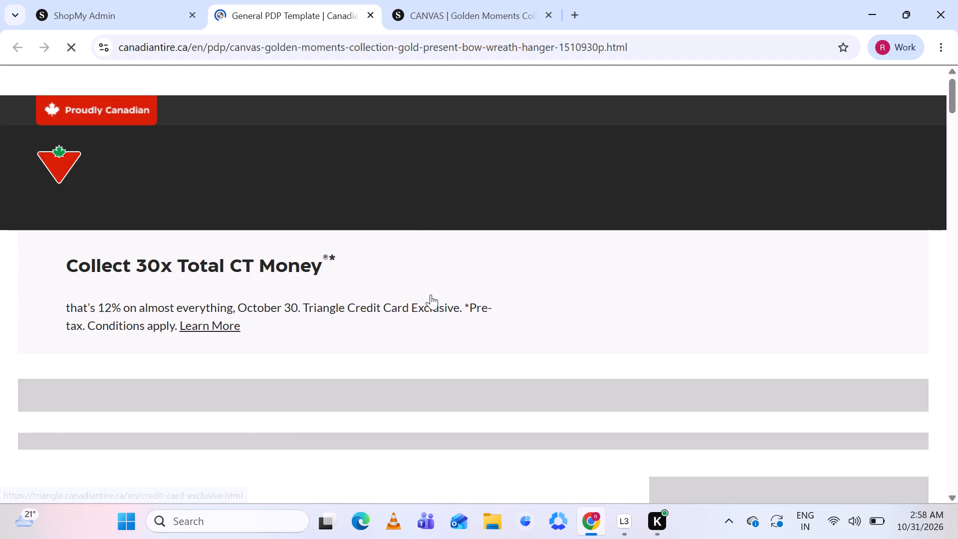
scroll(431, 294, down, 3)
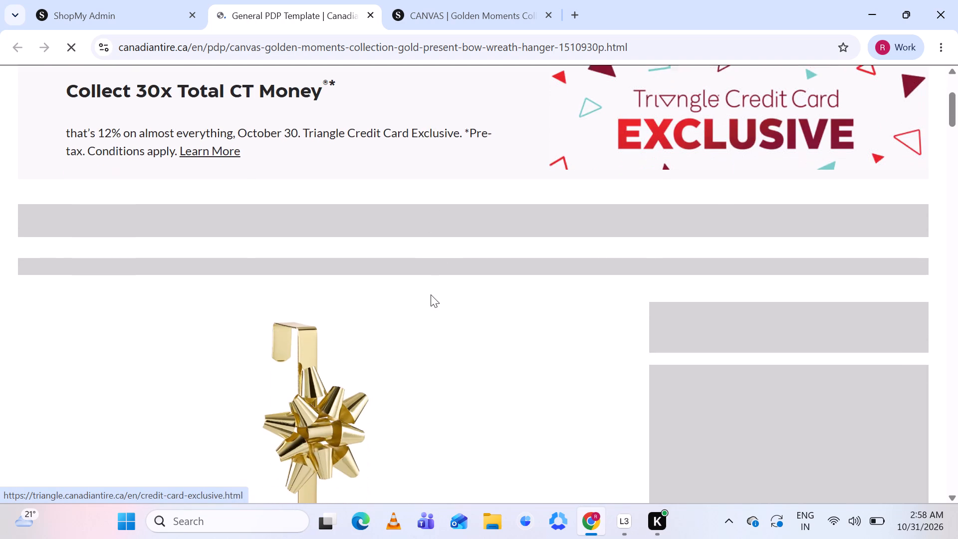
scroll(431, 294, down, 5)
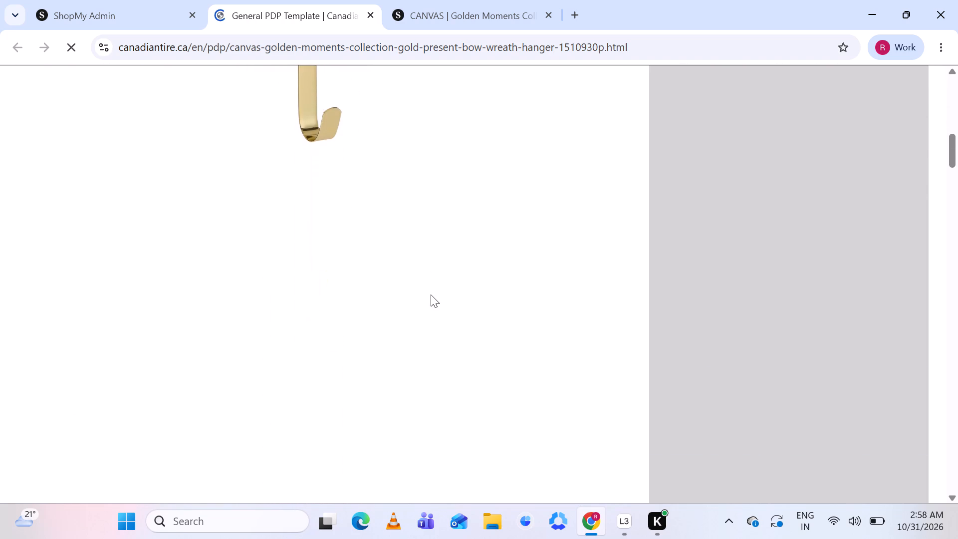
scroll(431, 294, down, 2)
scroll(431, 294, up, 1)
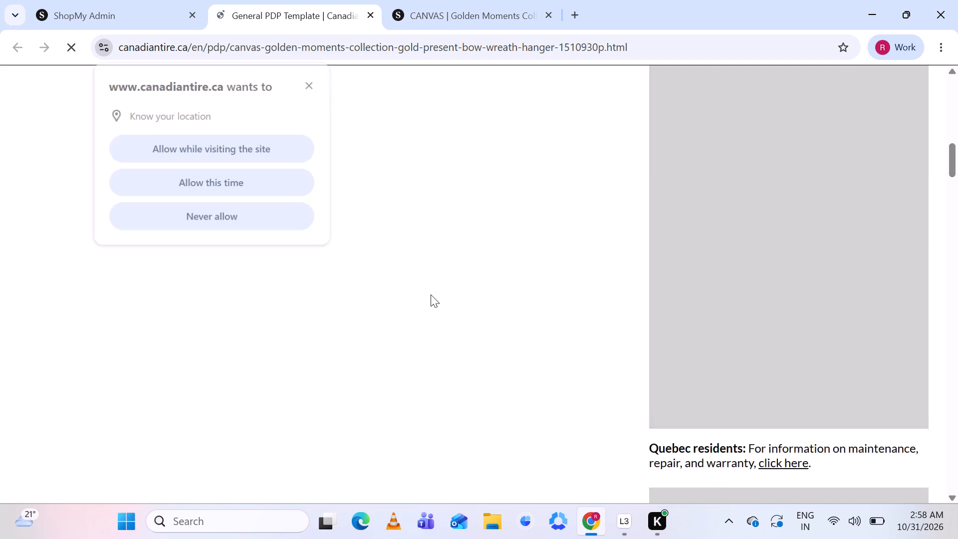
scroll(431, 294, up, 3)
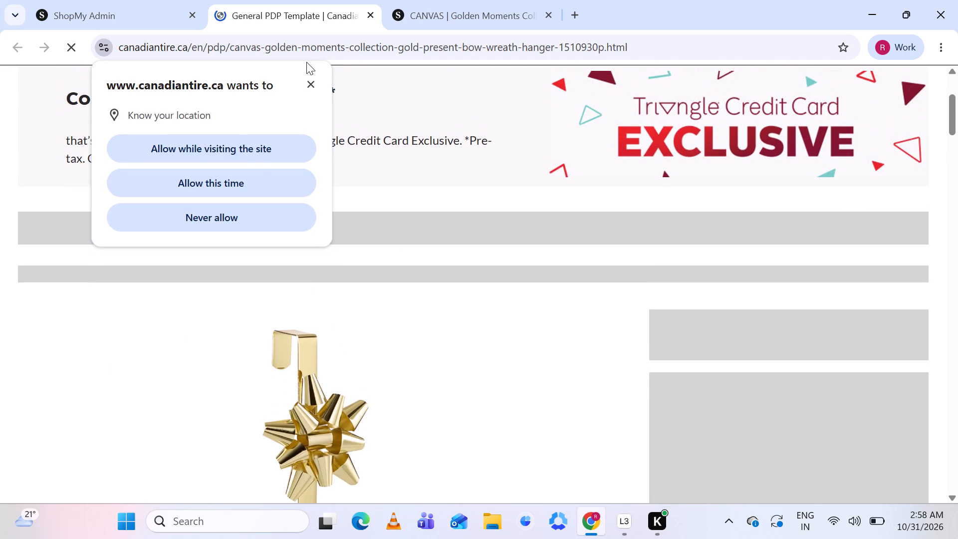
click(310, 84)
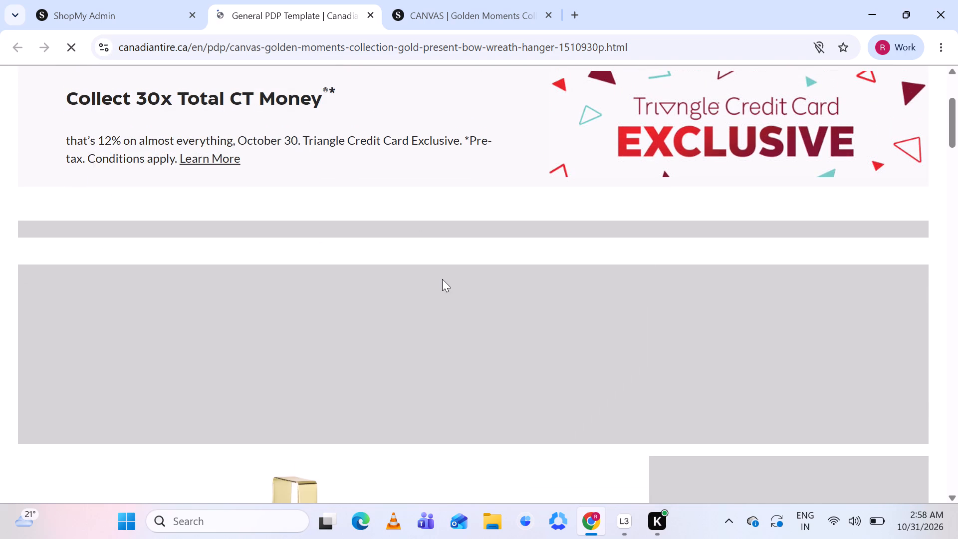
scroll(442, 279, down, 2)
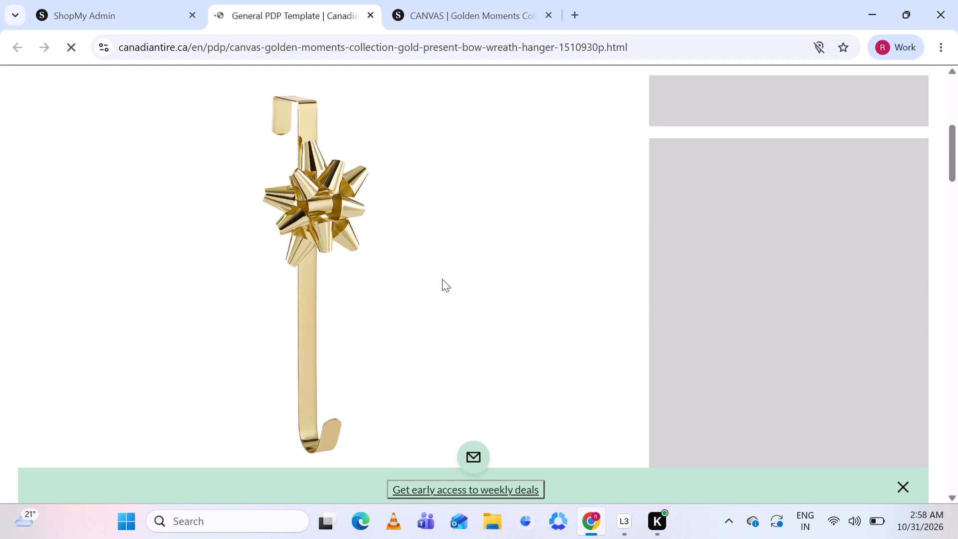
Return to ShopMy Admin and back out of the Snowman Marble Serving Tray match without saving it.
click(124, 7)
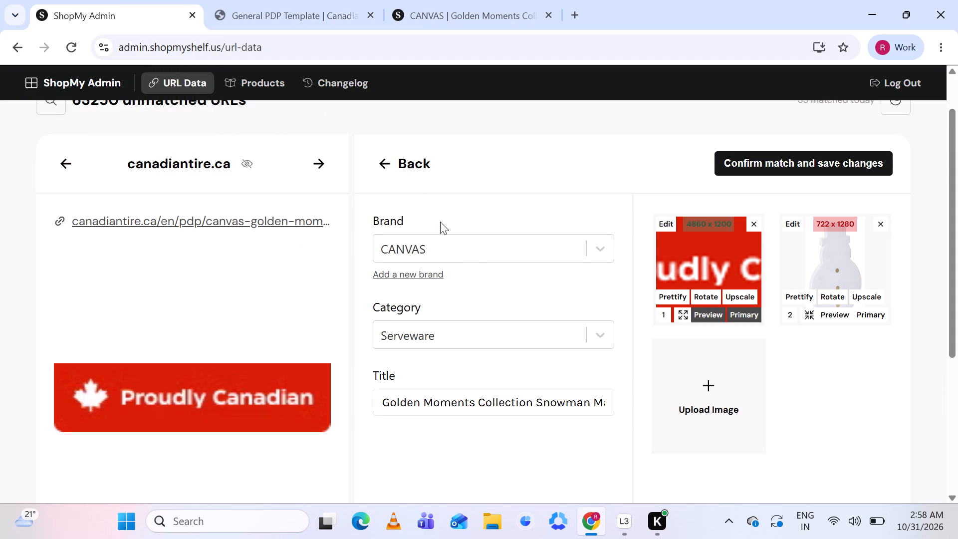
scroll(472, 259, up, 1)
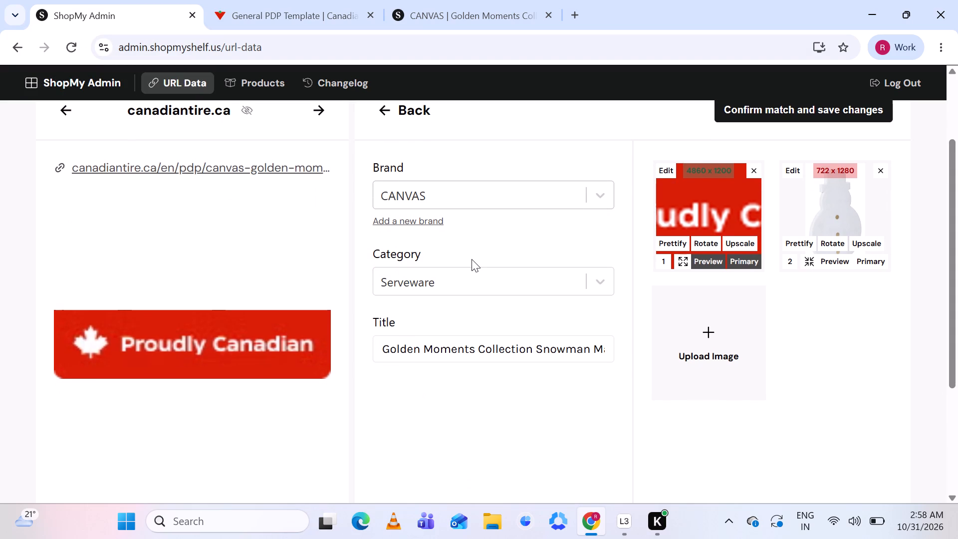
scroll(472, 259, up, 4)
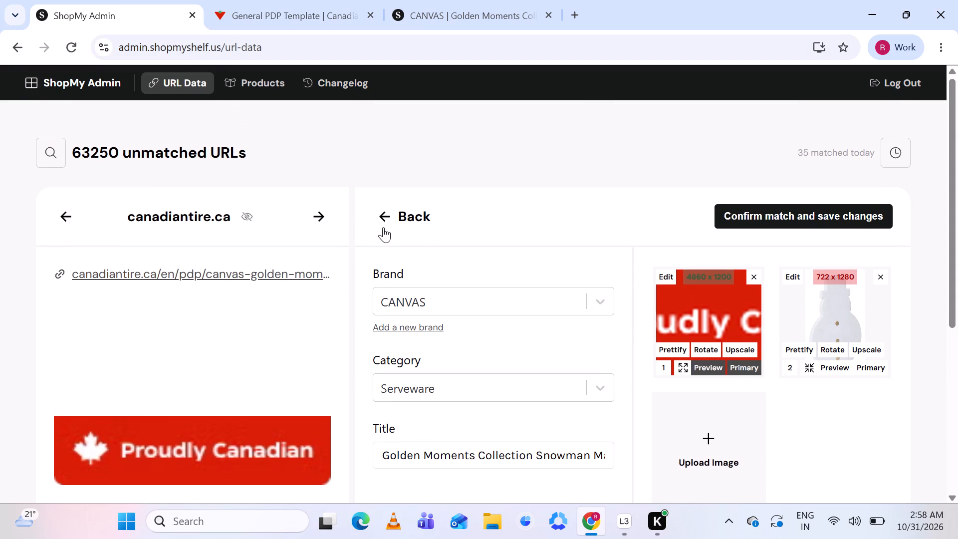
click(387, 219)
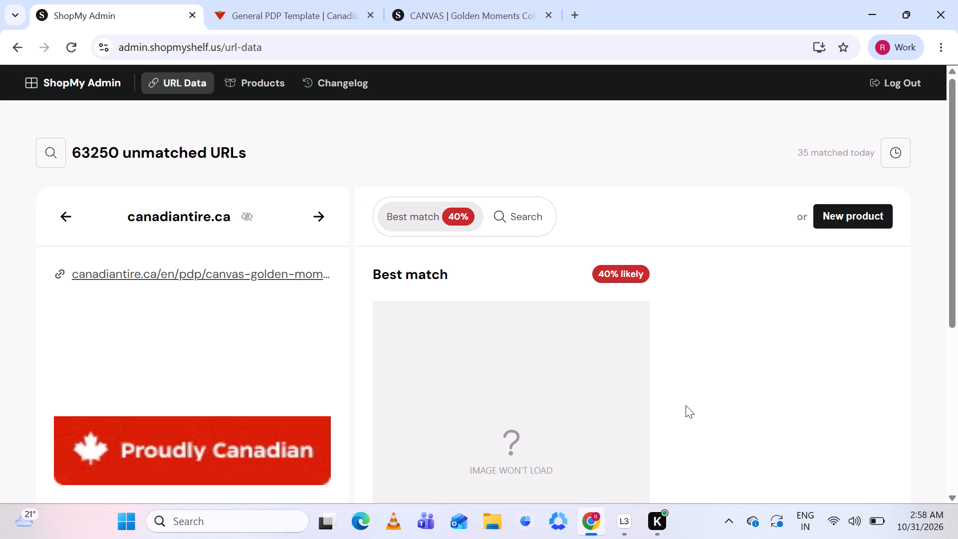
scroll(686, 405, left, 1)
Choose the Golden Moments Collection Metallic Wood Bead Garland from the product search results as the match.
click(524, 214)
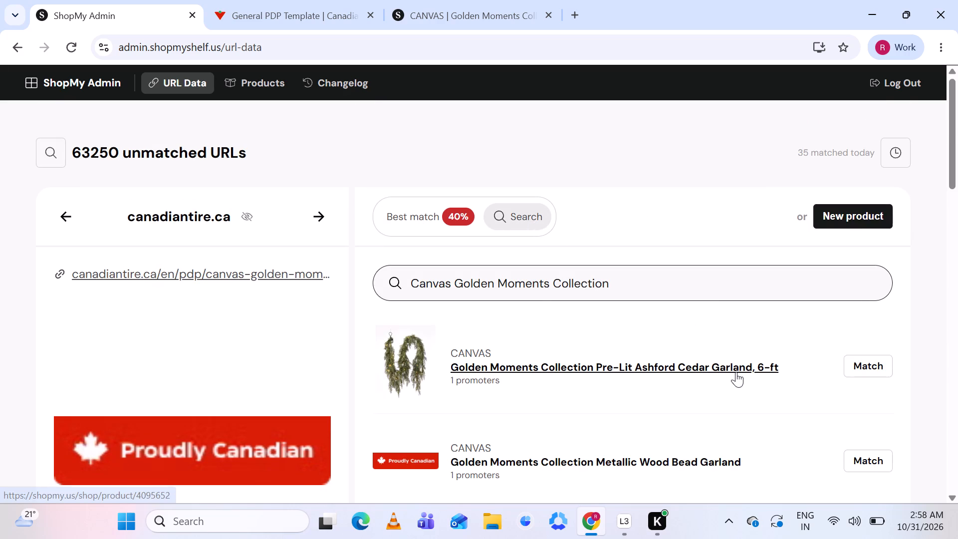
scroll(736, 372, down, 2)
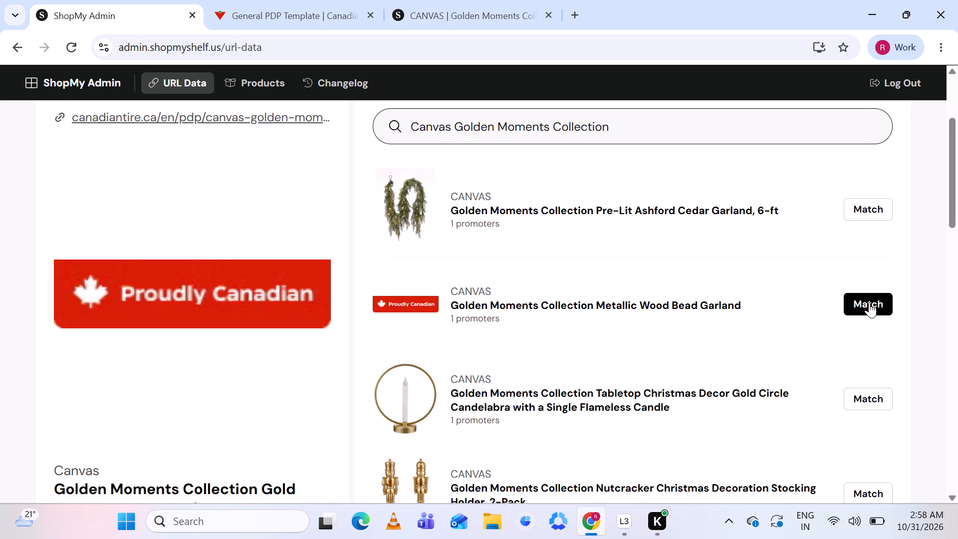
click(869, 302)
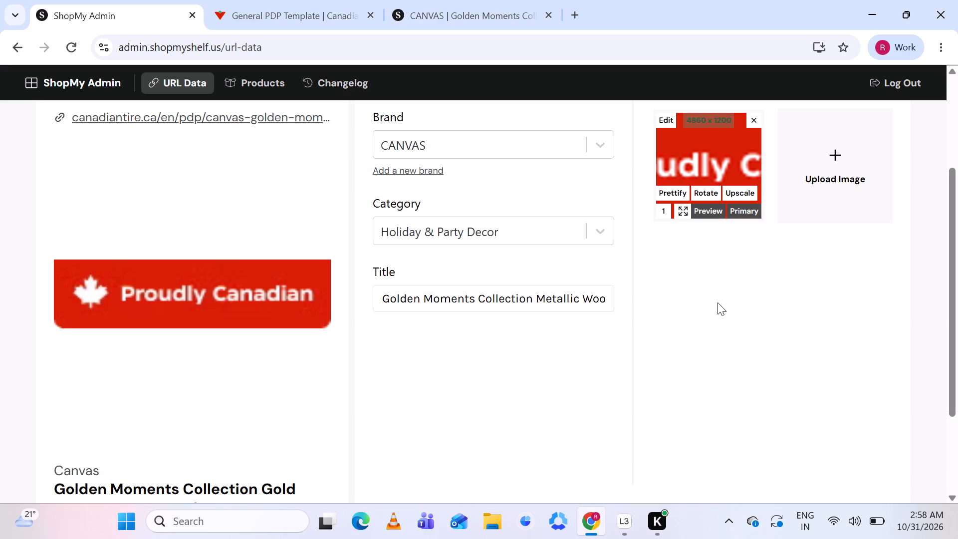
Check the garland's title and details against the Gold Present Bow Wreath Hanger, and confirm the match with its changes saved.
scroll(704, 321, up, 1)
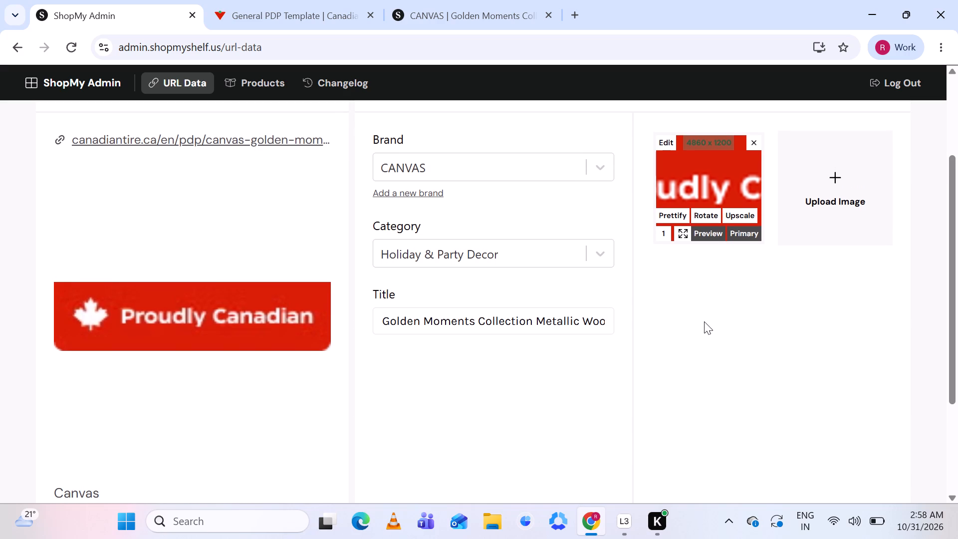
scroll(562, 320, left, 2)
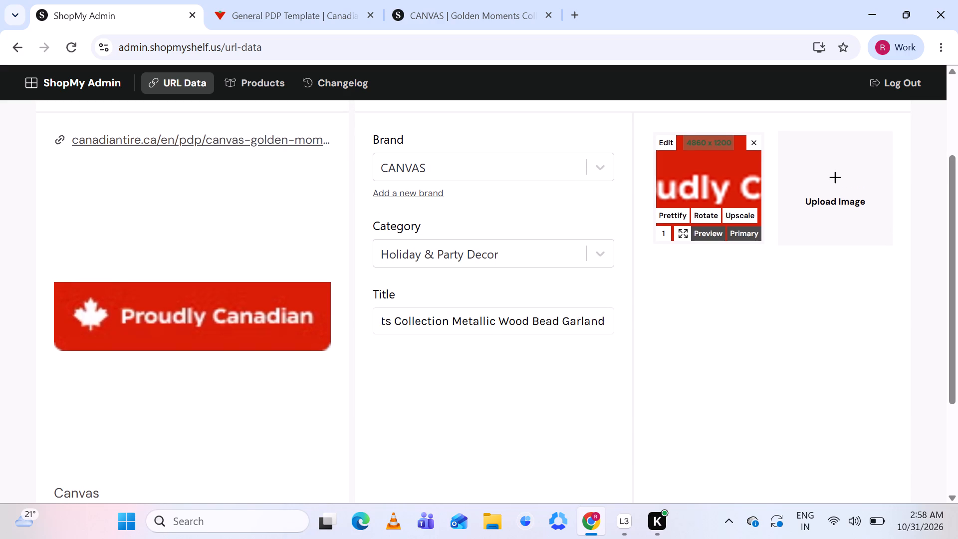
scroll(562, 320, left, 1)
click(562, 320)
scroll(562, 320, right, 1)
scroll(562, 320, down, 1)
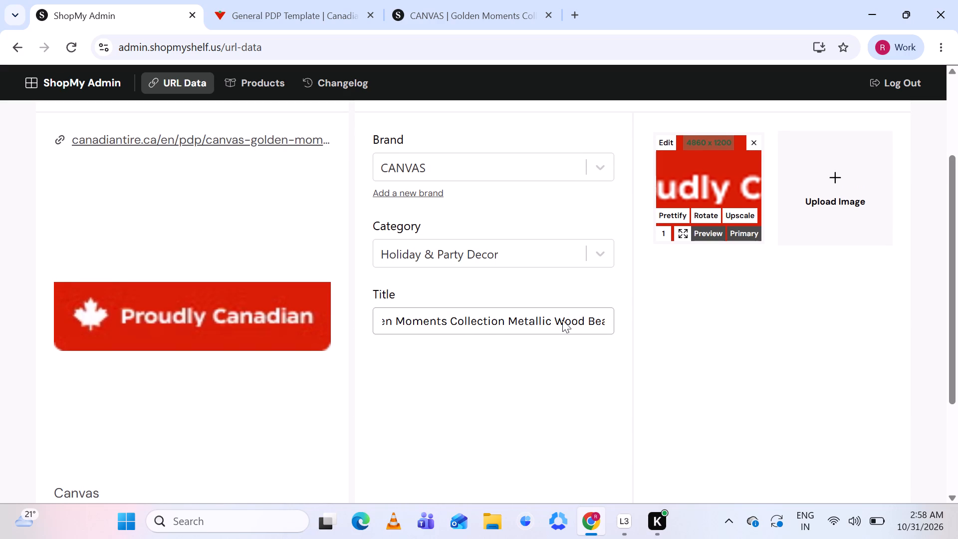
scroll(562, 320, down, 1)
scroll(562, 320, up, 1)
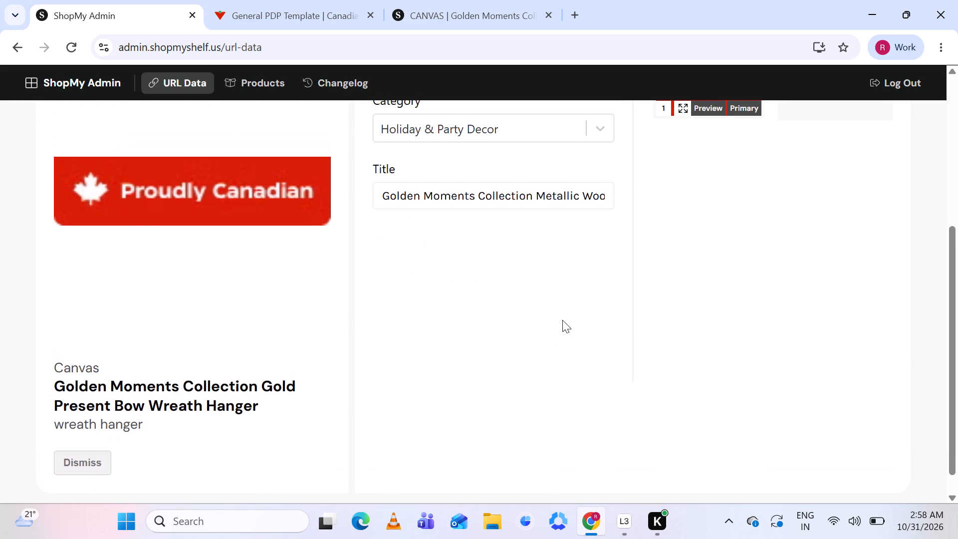
scroll(562, 320, up, 1)
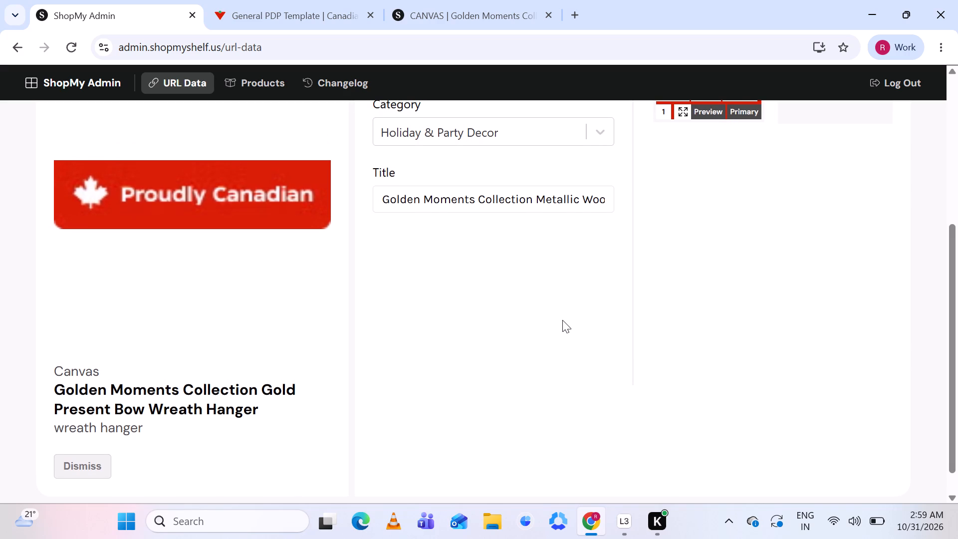
scroll(562, 320, up, 2)
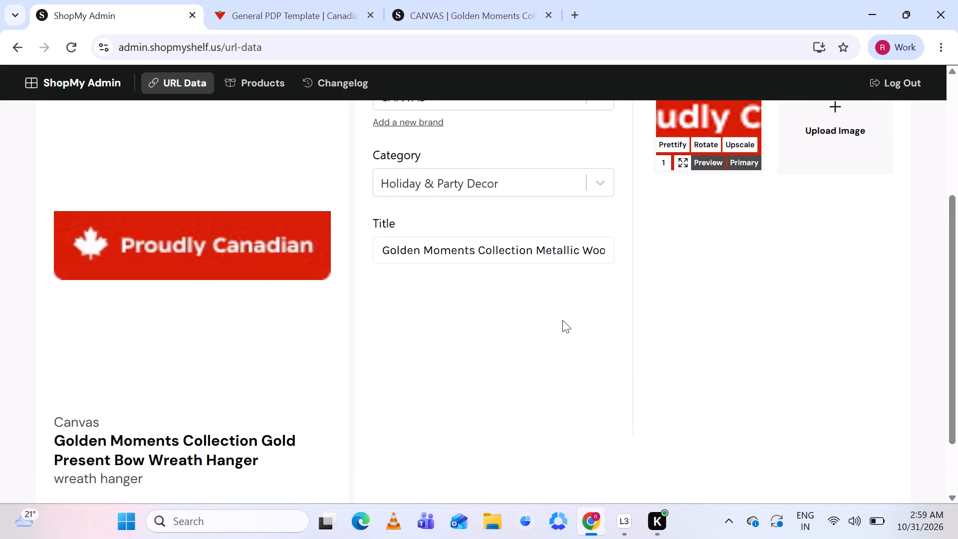
scroll(562, 320, up, 2)
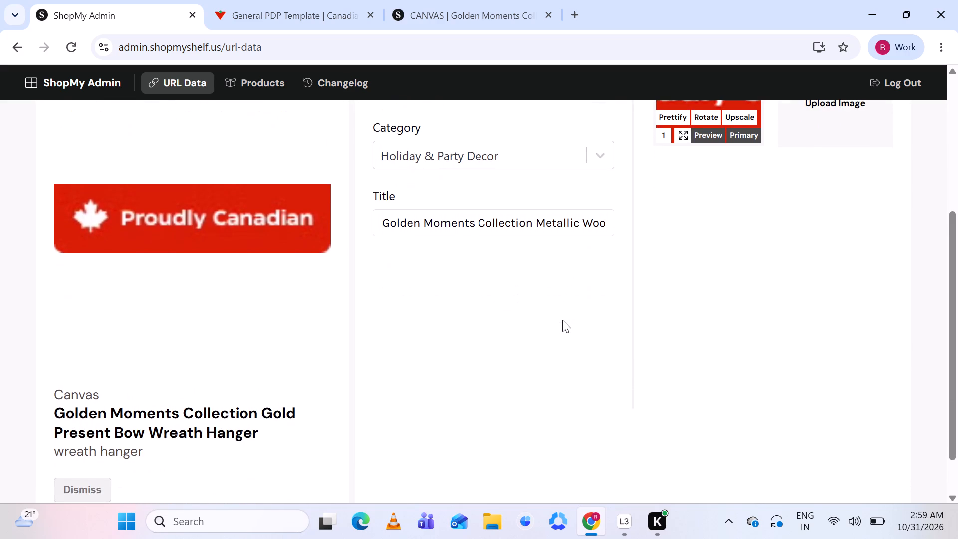
scroll(562, 320, up, 1)
click(778, 213)
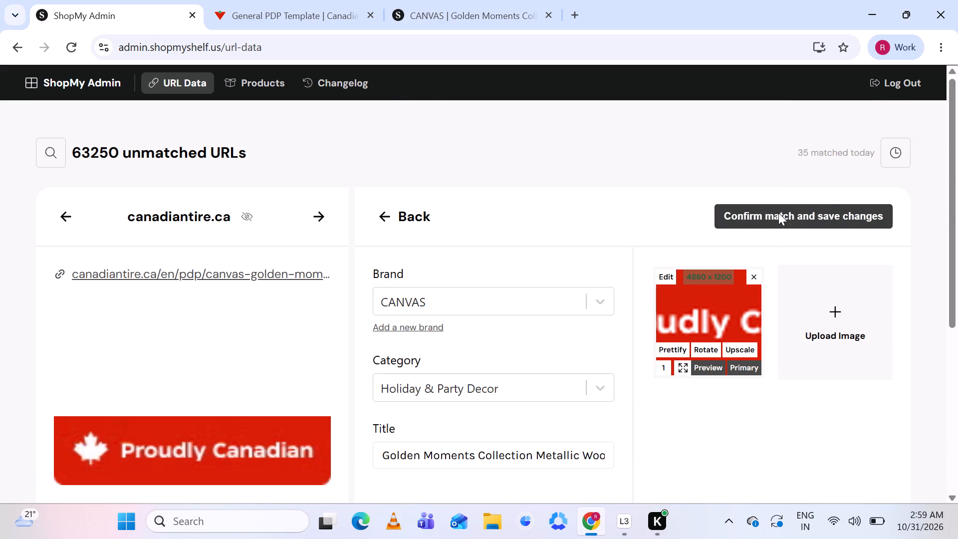
Skip the bbqguys.com Coyote outdoor living URL and move on to the following unmatched URL.
scroll(664, 233, down, 1)
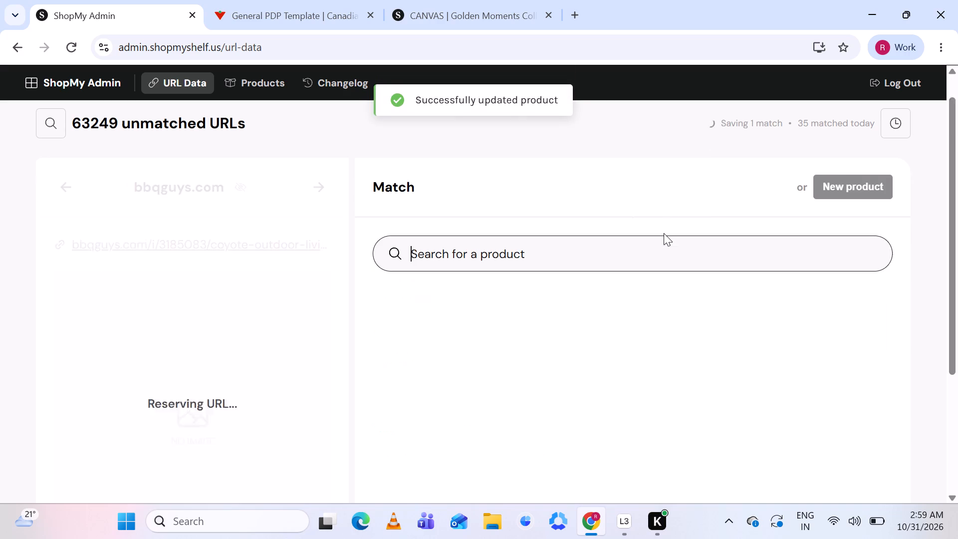
scroll(664, 233, down, 1)
scroll(520, 217, up, 2)
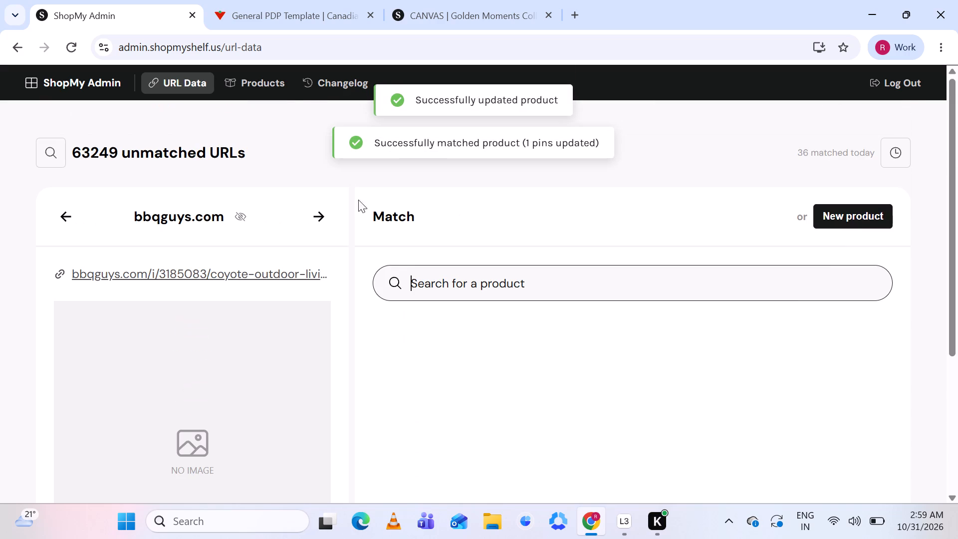
click(320, 213)
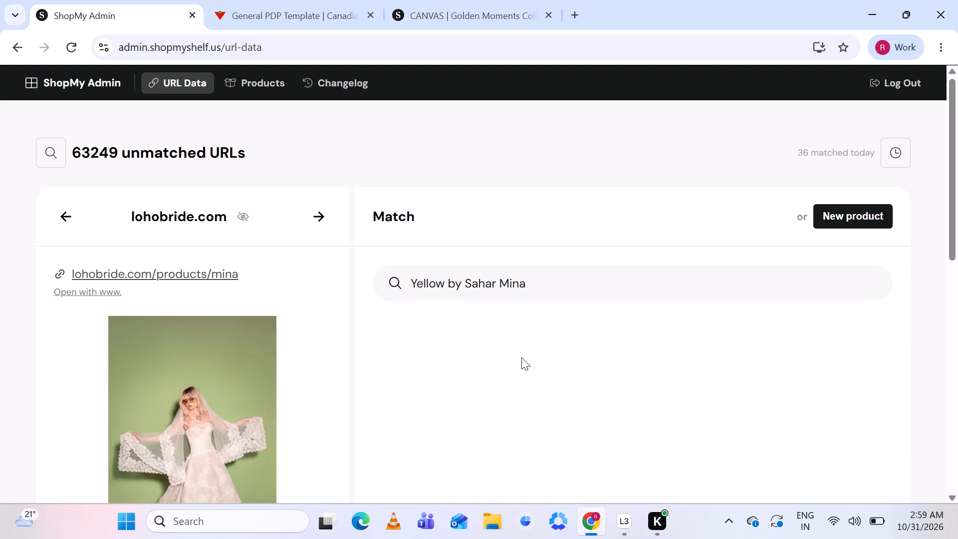
Review the lohobride.com details for the Yellow by Sahar Mina dress and start a new product for it.
scroll(461, 355, down, 1)
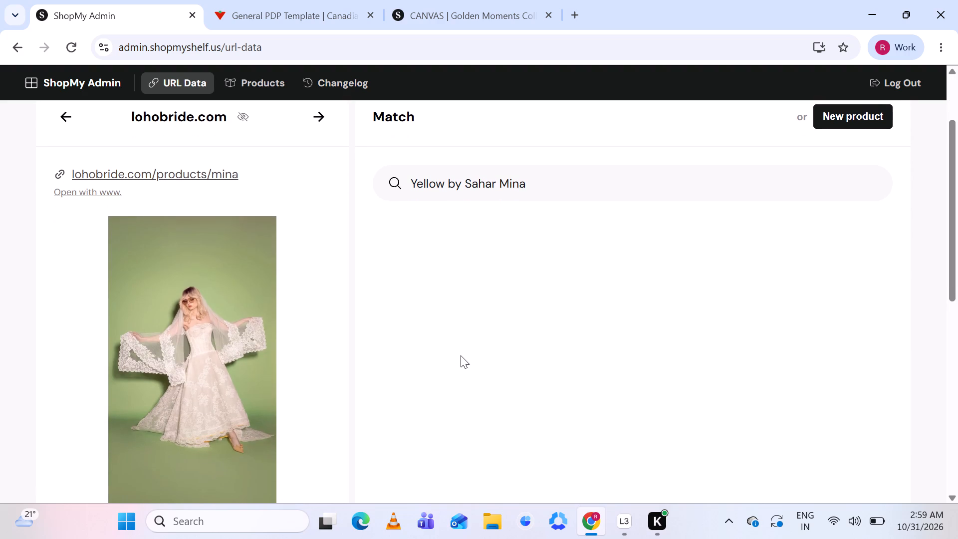
scroll(461, 355, down, 2)
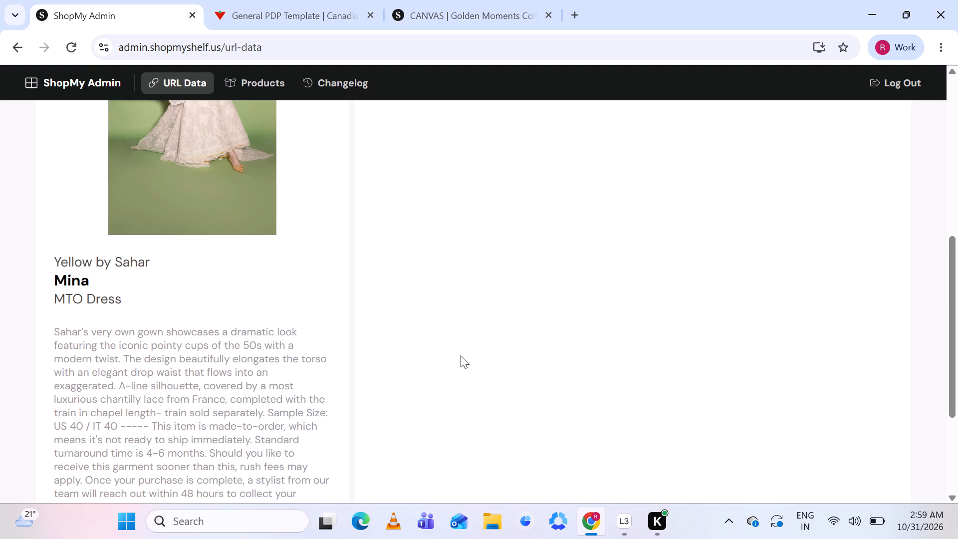
scroll(461, 355, up, 4)
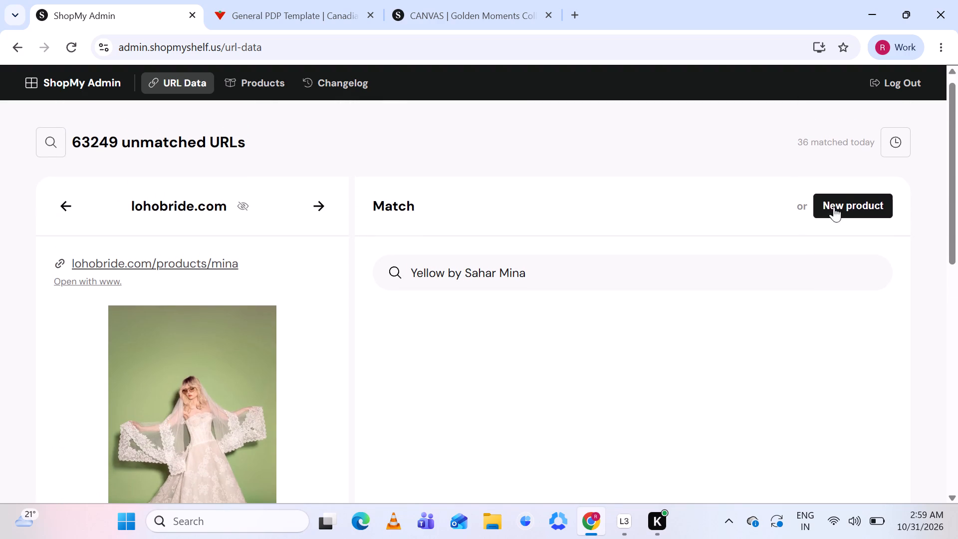
click(861, 199)
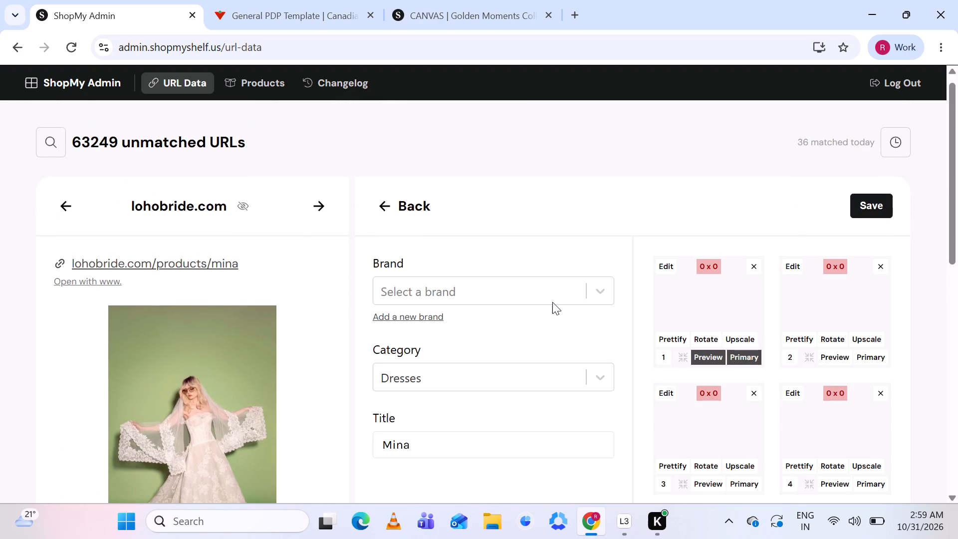
Remove the four duplicate images from the new Mina dress product, keeping one full-length and one close-up photo.
scroll(552, 302, down, 3)
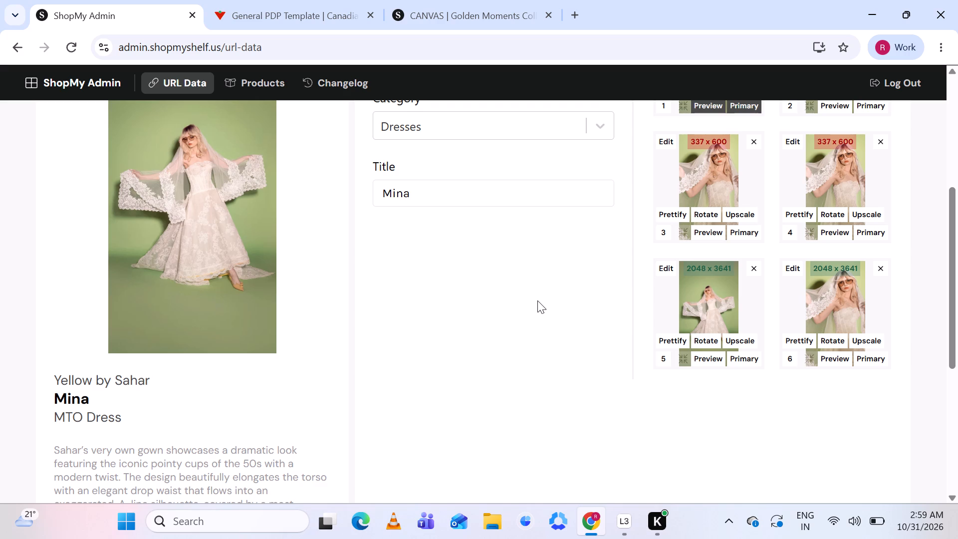
scroll(537, 300, up, 2)
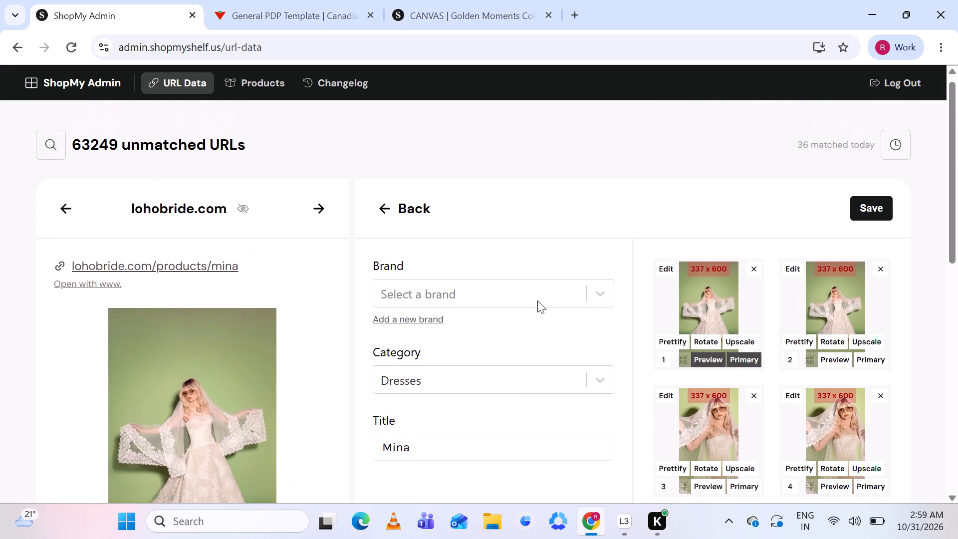
click(751, 274)
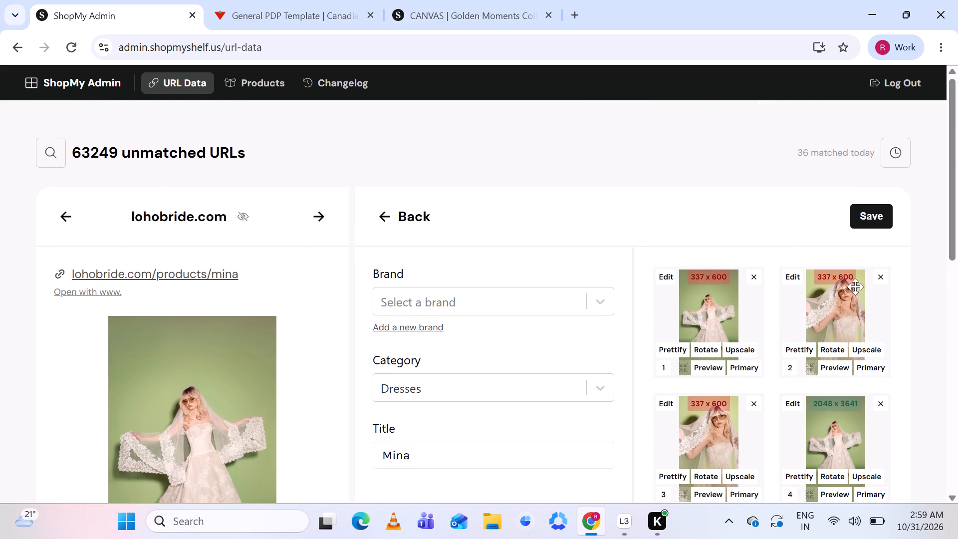
scroll(795, 357, down, 1)
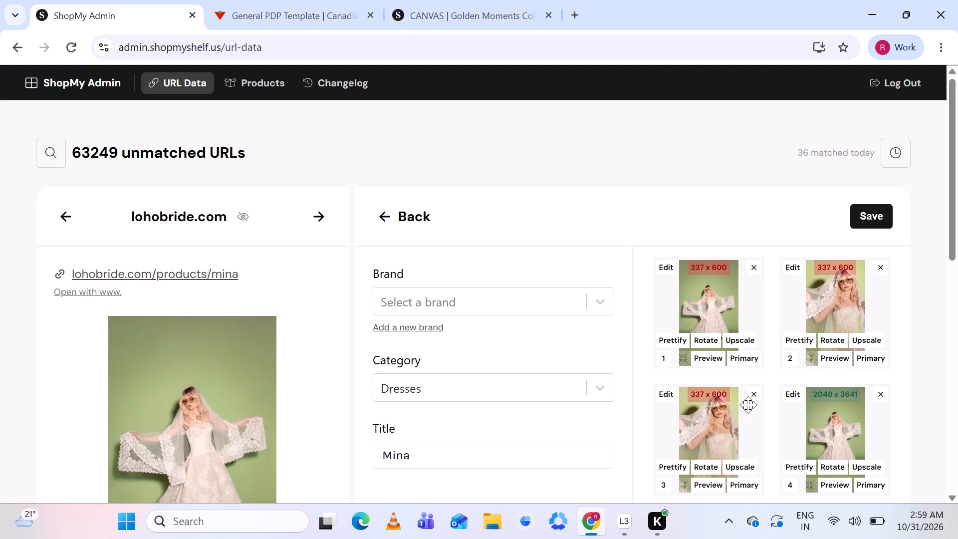
click(754, 393)
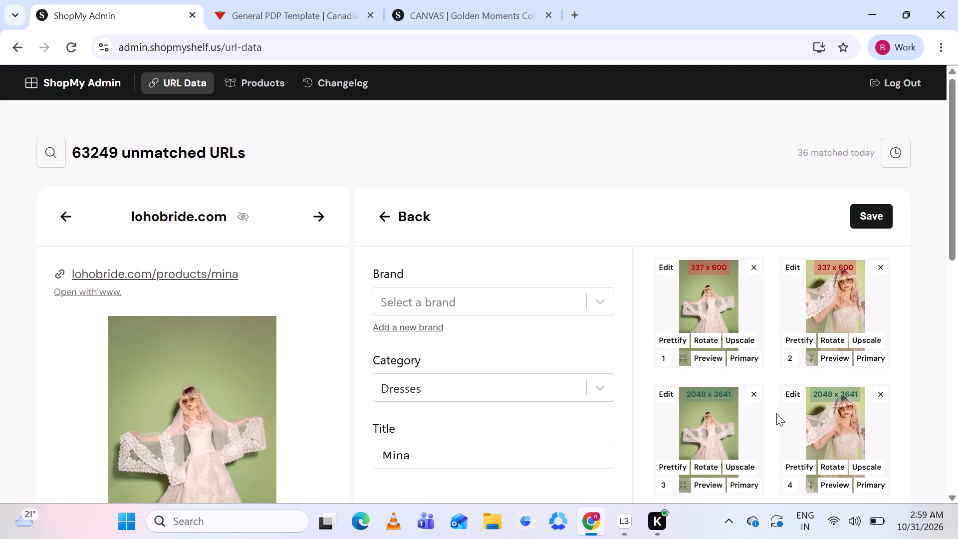
scroll(776, 413, down, 1)
click(754, 330)
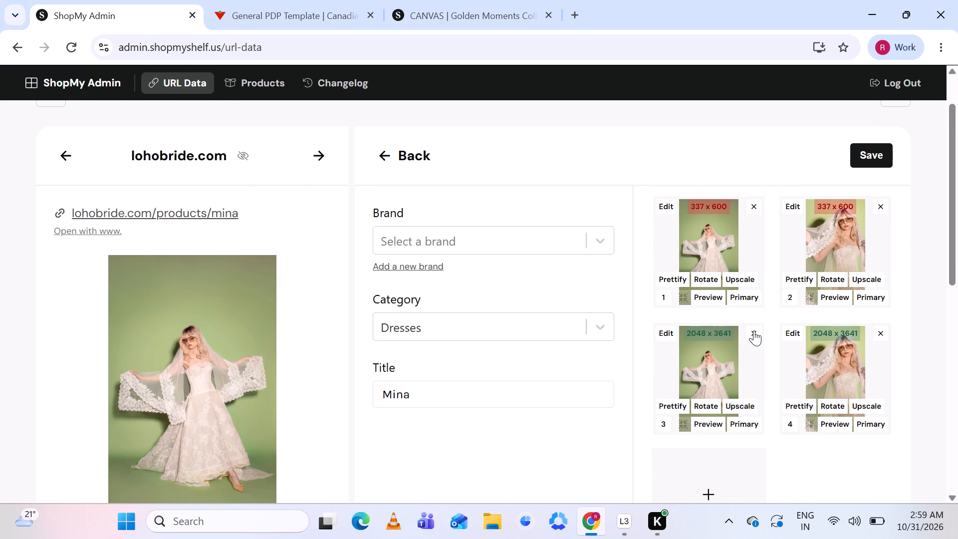
click(753, 338)
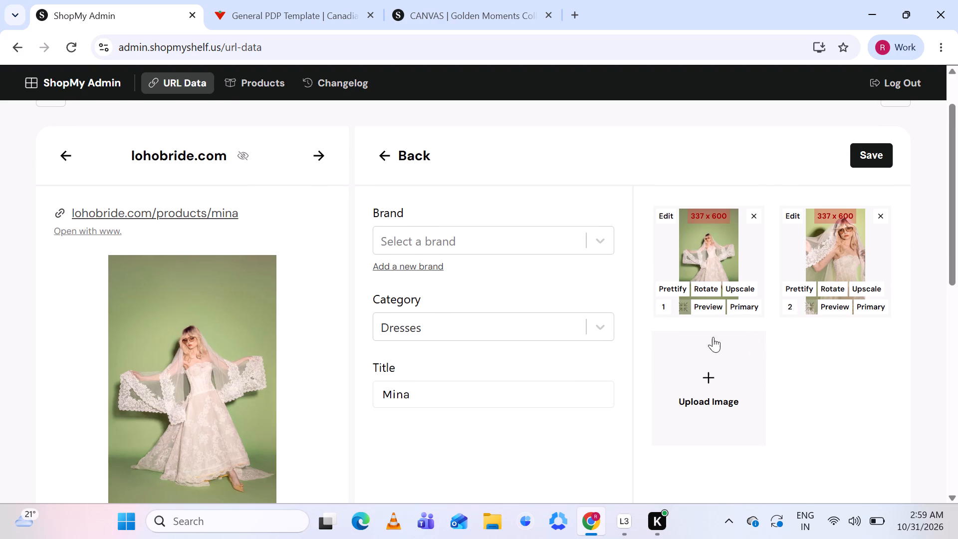
Search the existing brands for "yellow by sahar", checking the spelling against the dress details.
scroll(480, 302, down, 2)
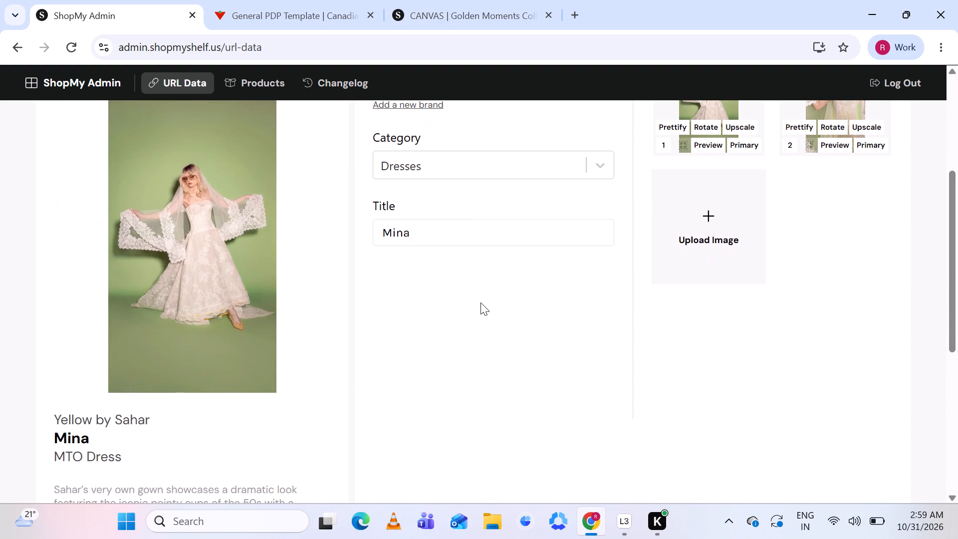
scroll(480, 302, up, 1)
click(436, 162)
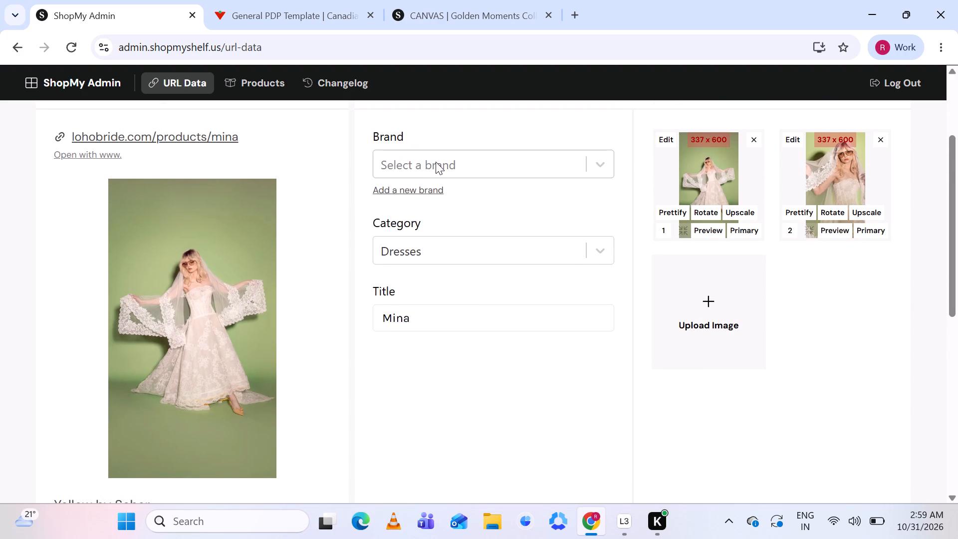
text(yellow by)
key(space)
scroll(476, 294, down, 2)
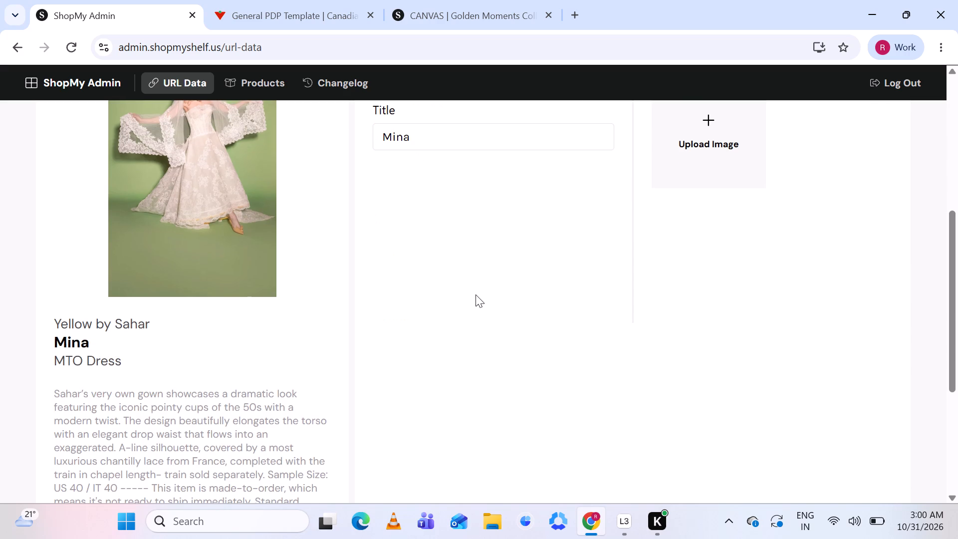
scroll(476, 294, up, 2)
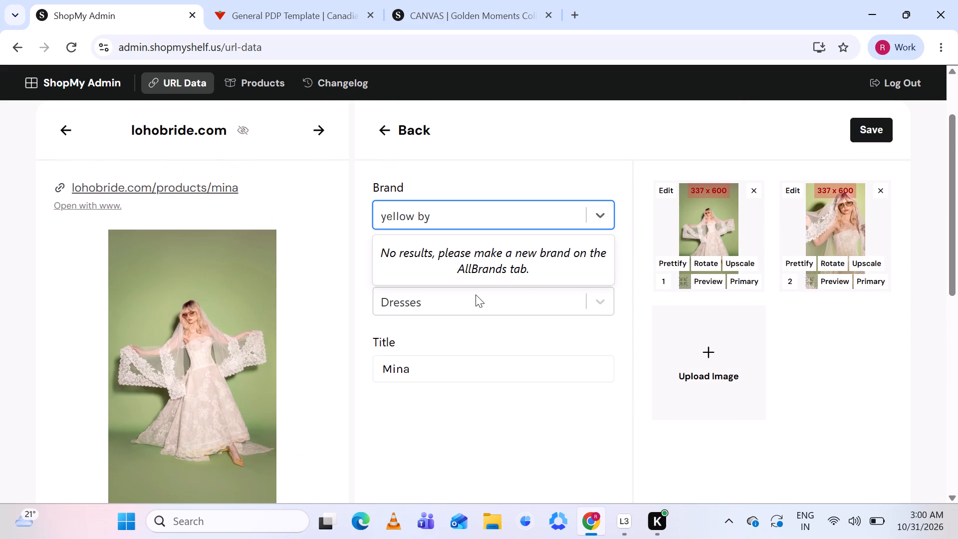
scroll(476, 294, down, 3)
scroll(476, 294, up, 2)
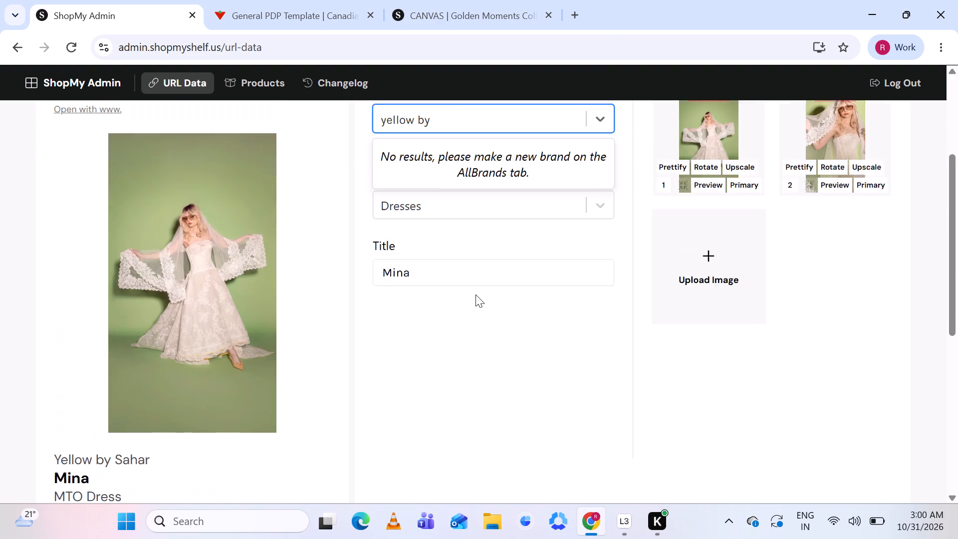
text(sh)
scroll(386, 308, down, 3)
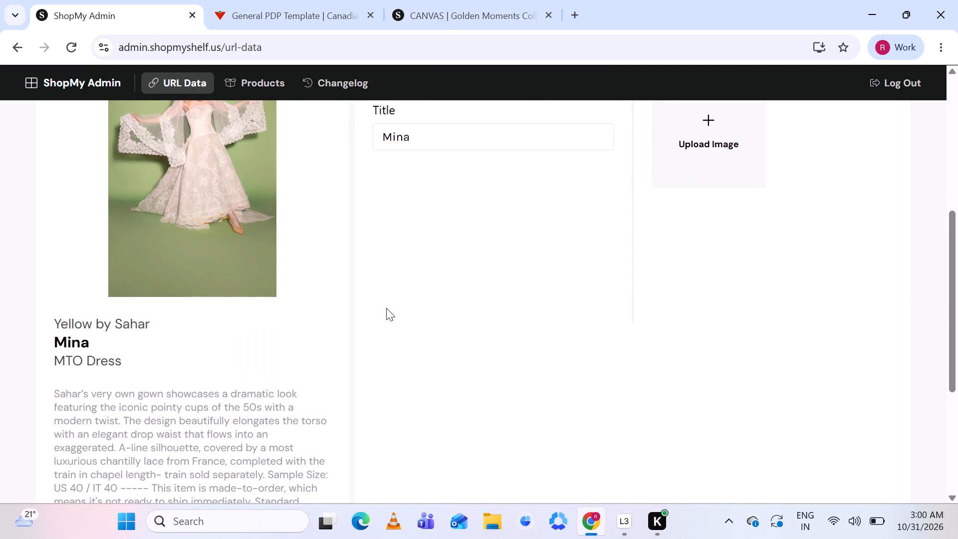
scroll(140, 322, up, 2)
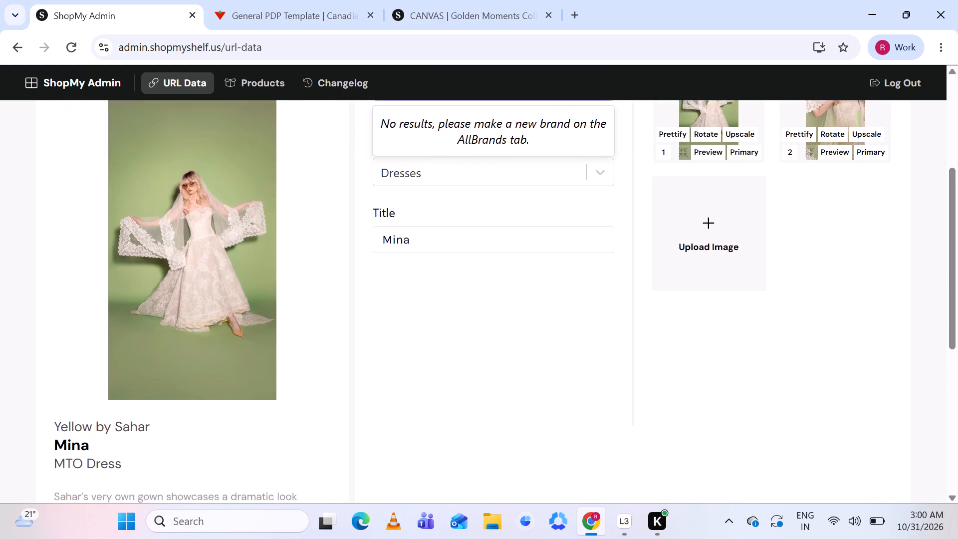
scroll(140, 322, up, 1)
key(BackSpace)
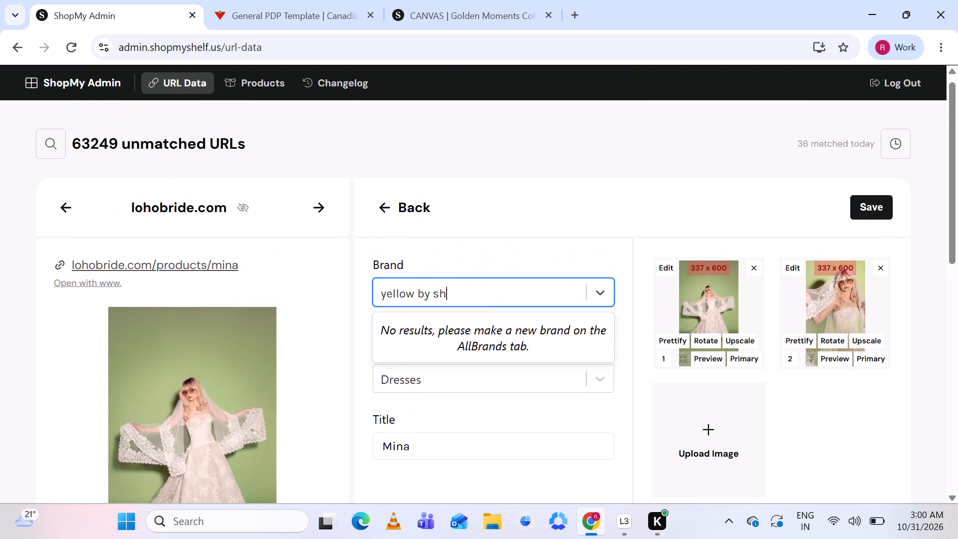
text(ahar)
Copy the brand name from the dress details and add Yellow by Sahar as a new brand.
scroll(162, 372, down, 3)
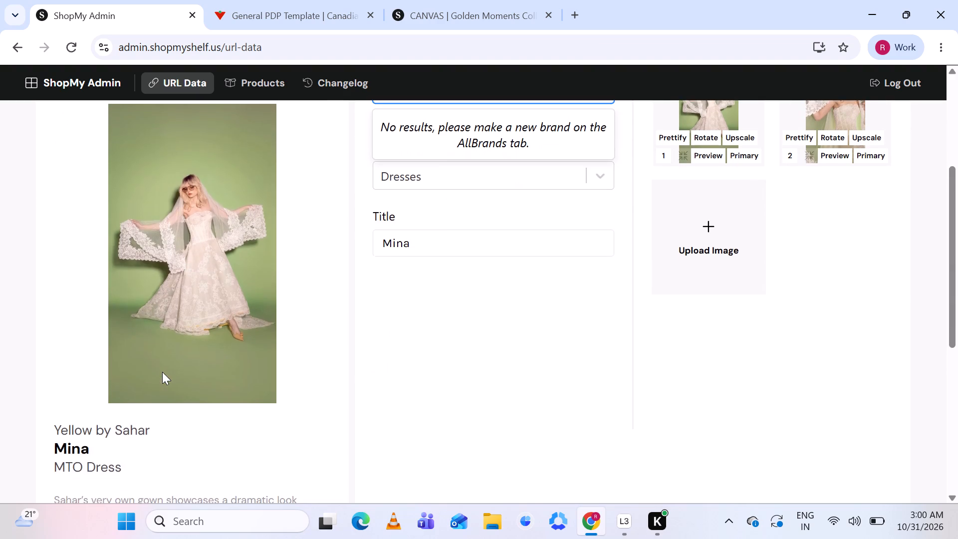
scroll(162, 372, down, 1)
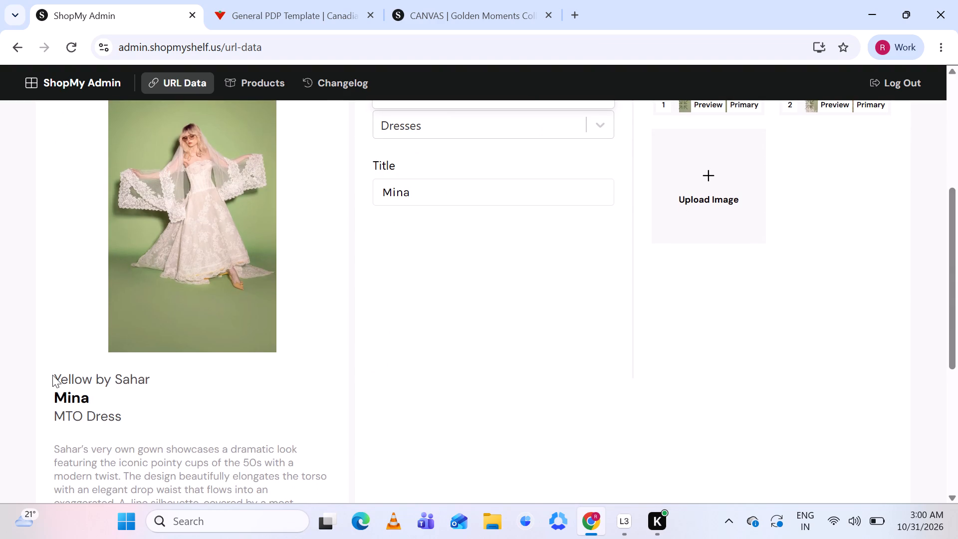
drag(54, 376, 133, 363)
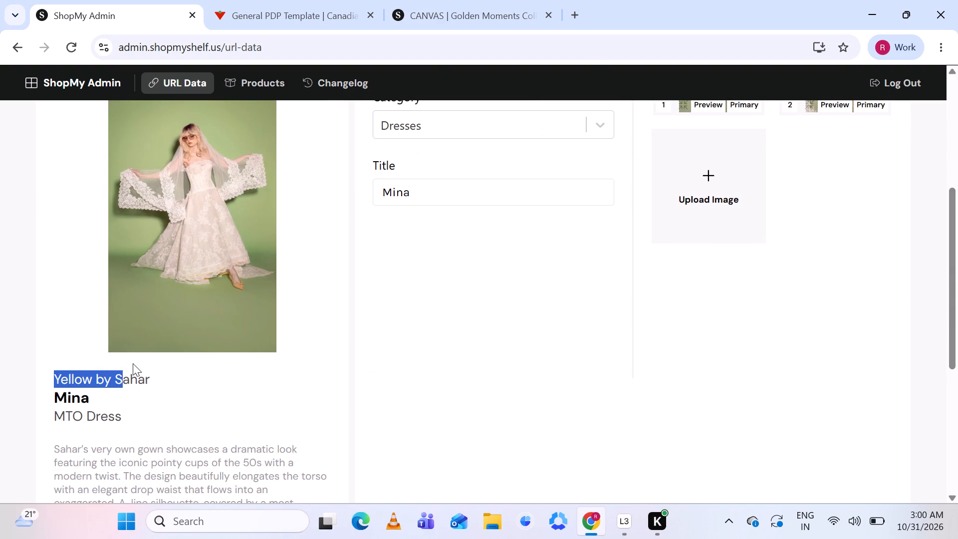
drag(133, 363, 153, 362)
key(ctrl+c)
click(381, 325)
scroll(381, 325, up, 2)
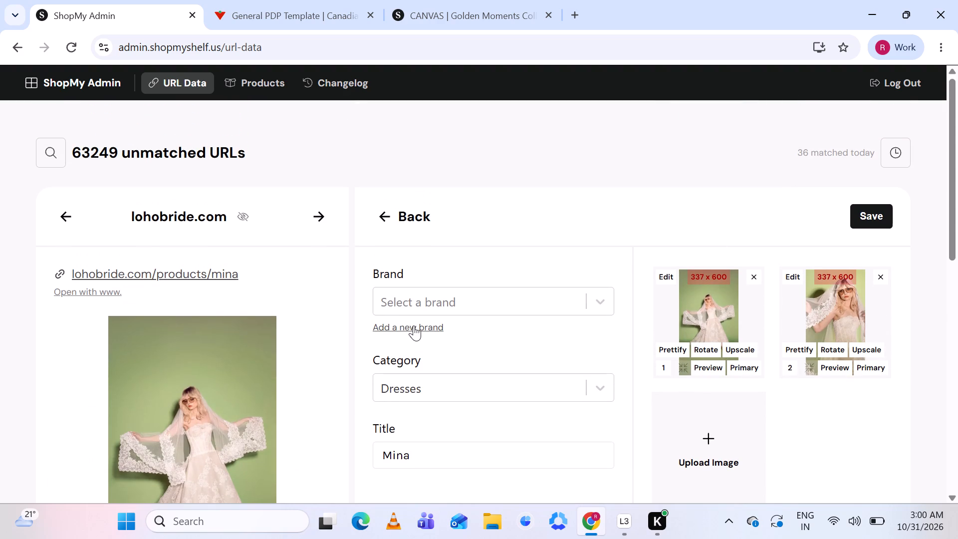
click(414, 325)
click(409, 185)
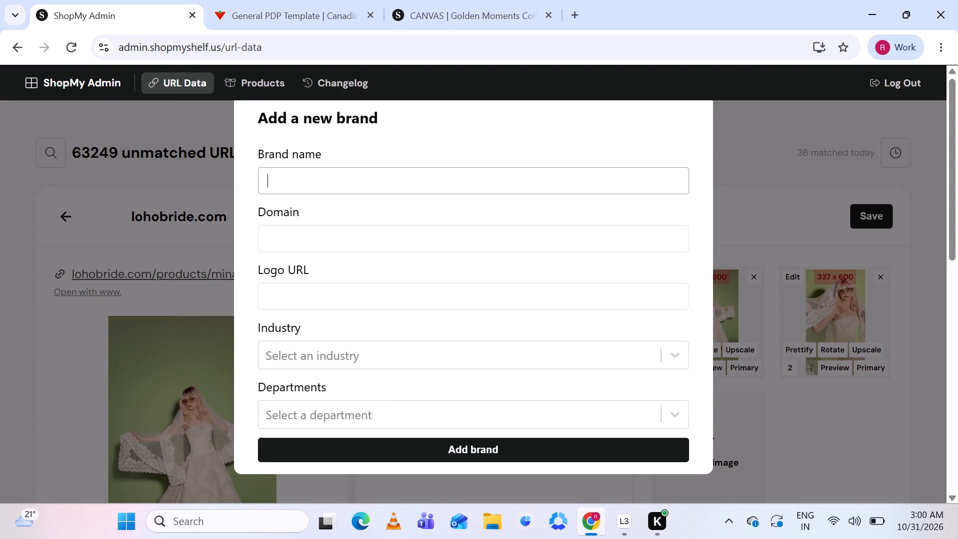
key(ctrl+v)
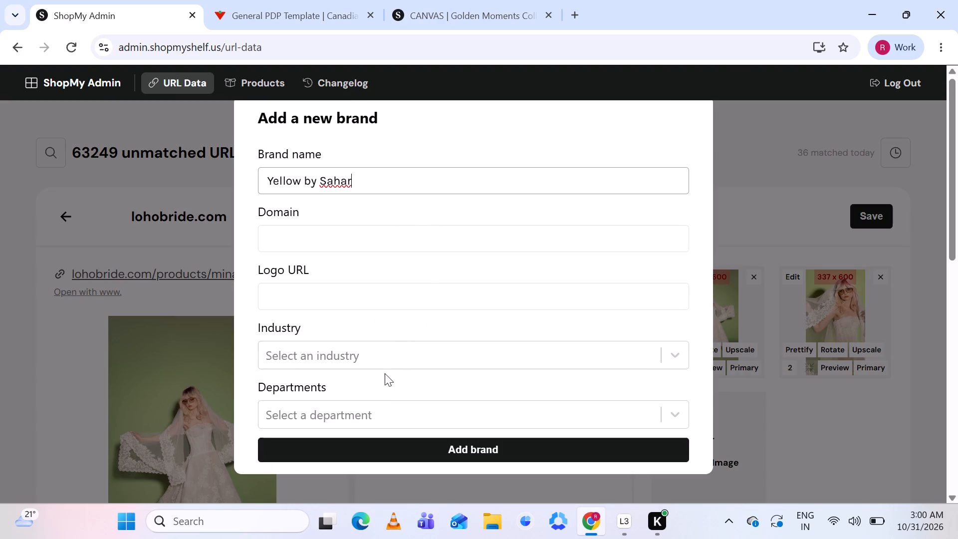
click(393, 444)
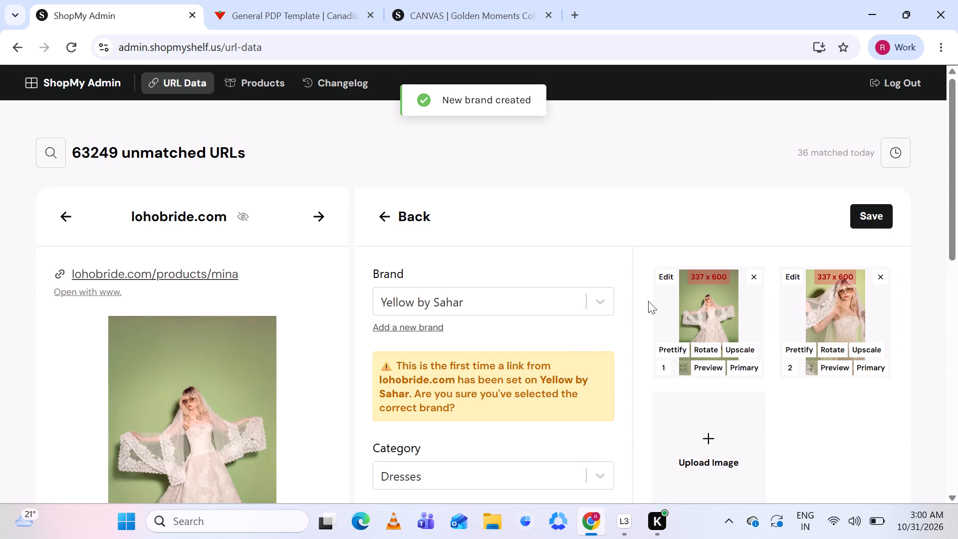
Check the Mina dress's brand, category, title and images, and save the new product.
scroll(834, 235, down, 1)
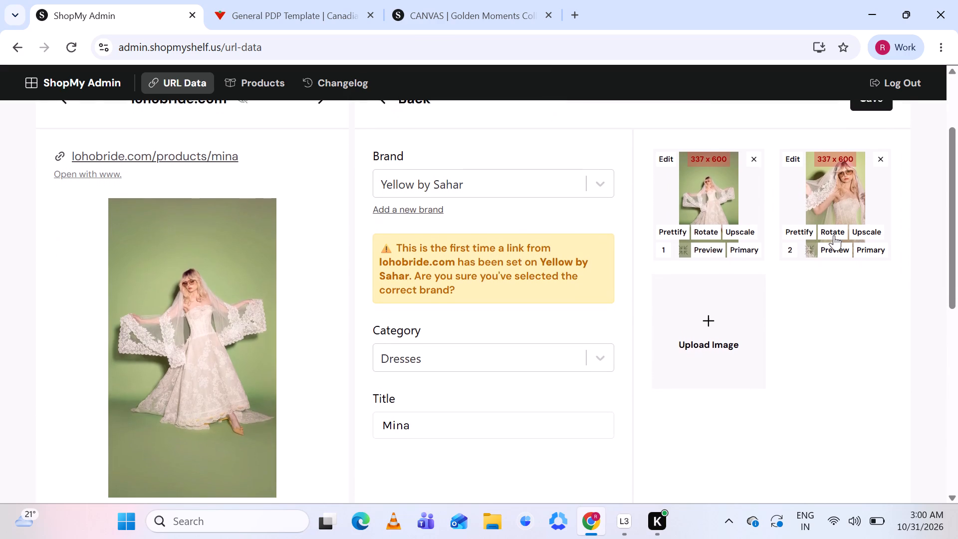
scroll(834, 235, down, 1)
click(870, 151)
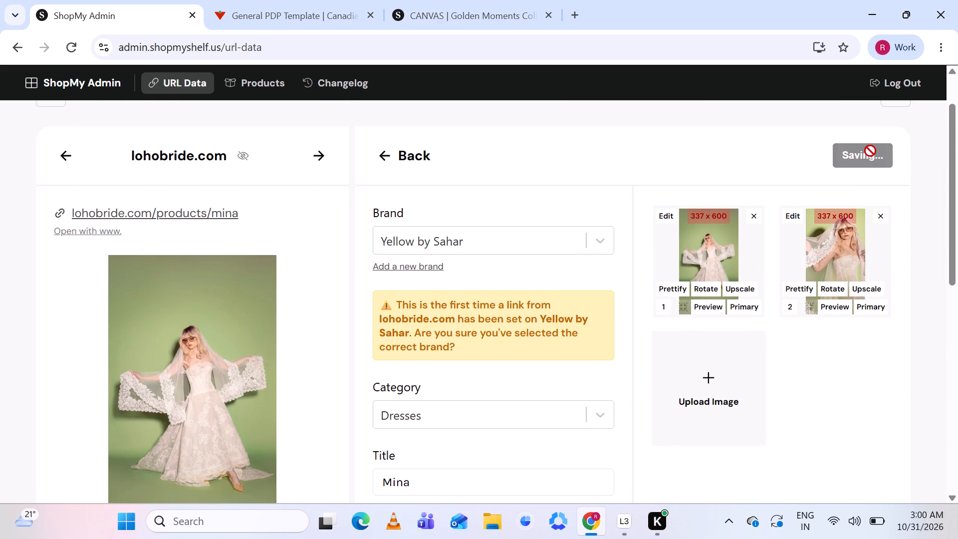
Close the Canadian Tire page and the CANVAS Golden Moments product page.
click(368, 12)
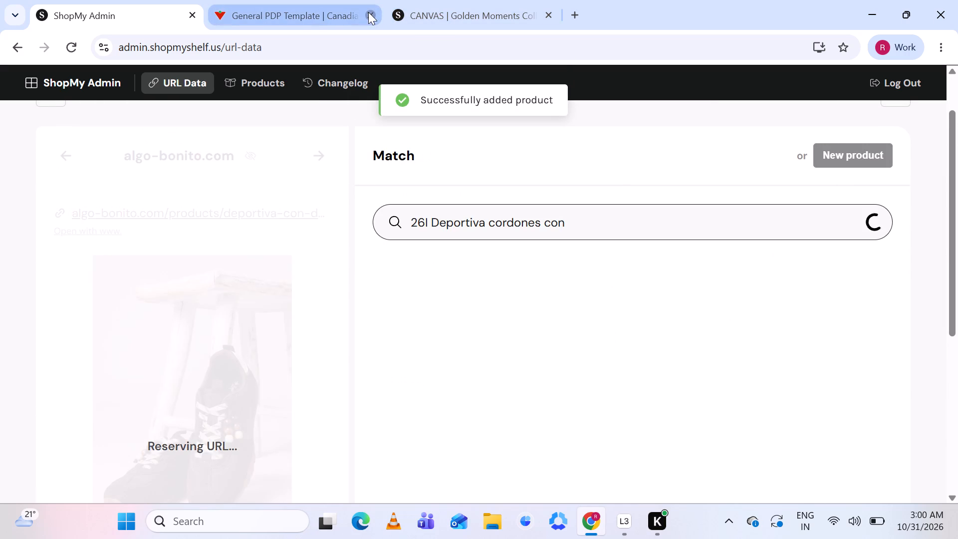
click(368, 12)
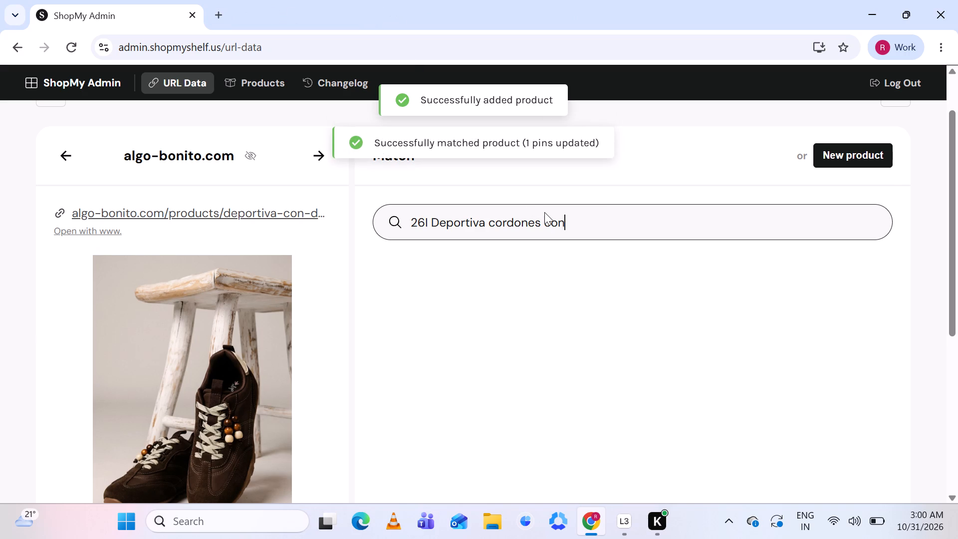
Review the algo-bonito.com details for the Deportiva cordones con cuentas marrón sneakers and start a new product for them.
scroll(544, 212, down, 3)
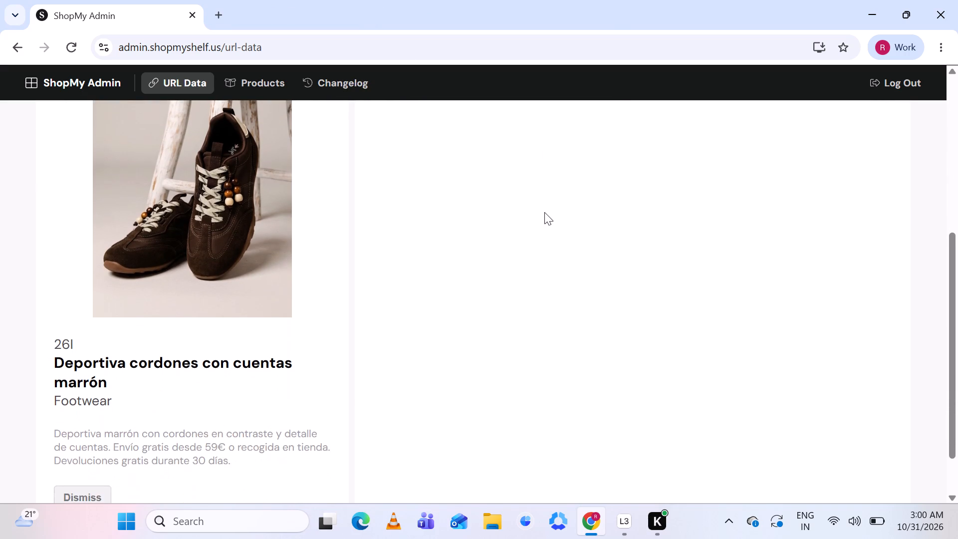
scroll(544, 212, up, 1)
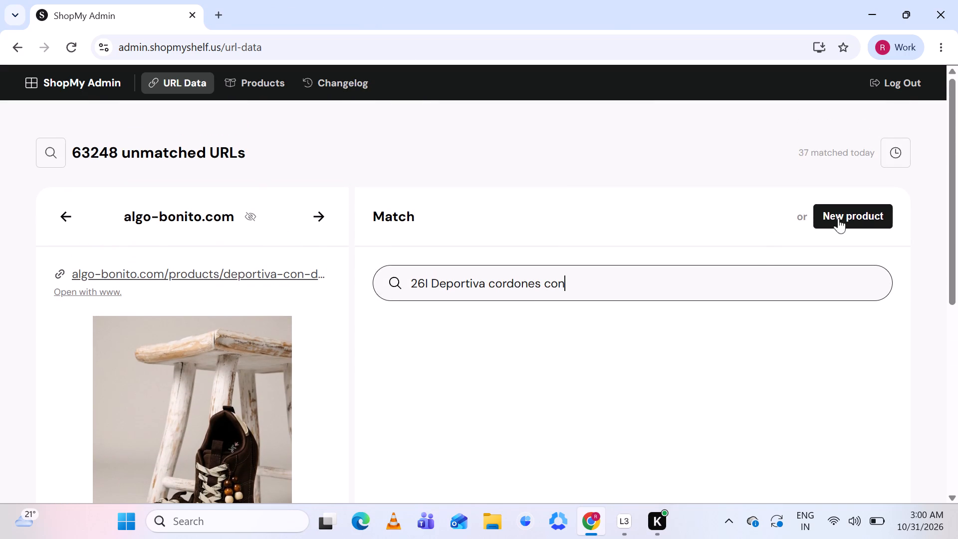
click(852, 218)
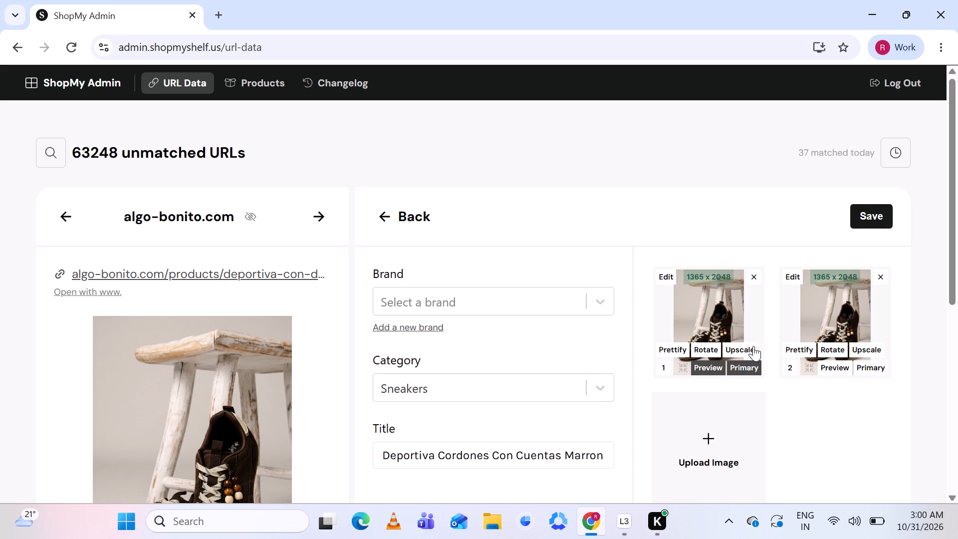
Remove the duplicate sneaker image from the new algo-bonito.com product, keeping a single photo.
scroll(753, 346, down, 1)
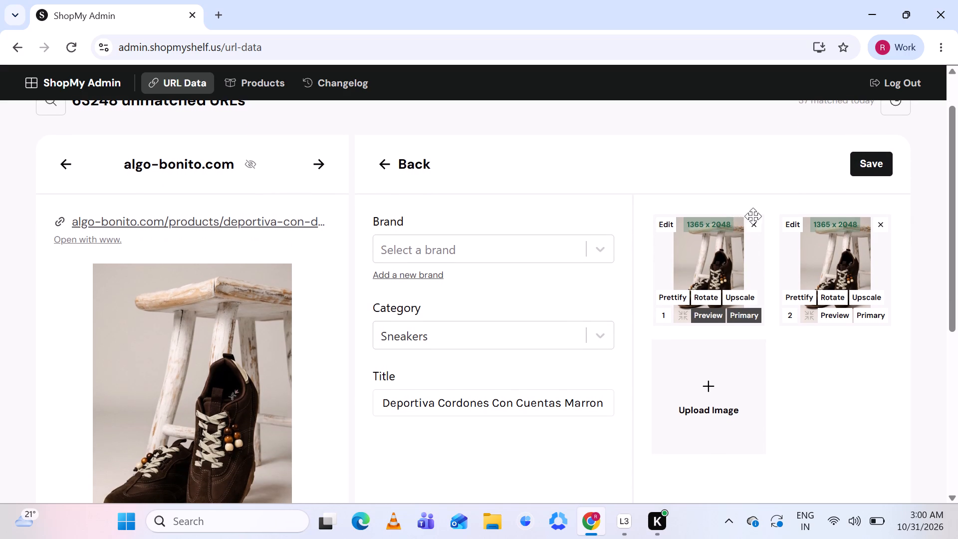
click(754, 223)
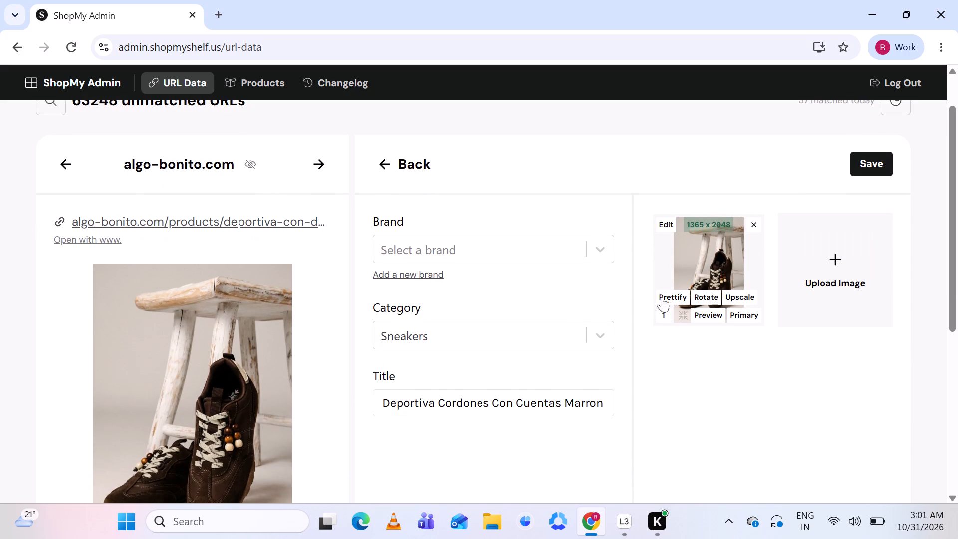
scroll(611, 335, down, 1)
scroll(399, 341, down, 1)
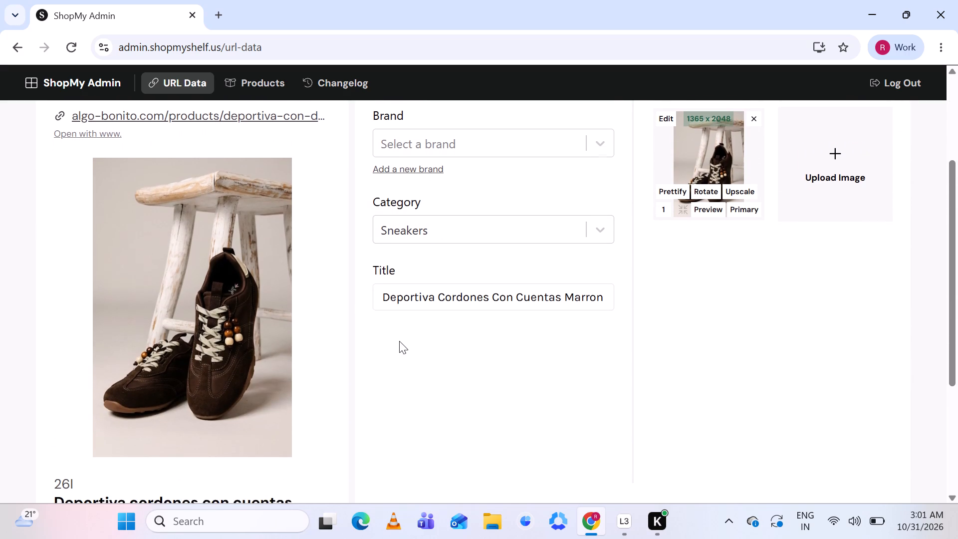
Look up the brand 26I for the Deportiva sneakers and add it as a new brand.
scroll(399, 341, down, 1)
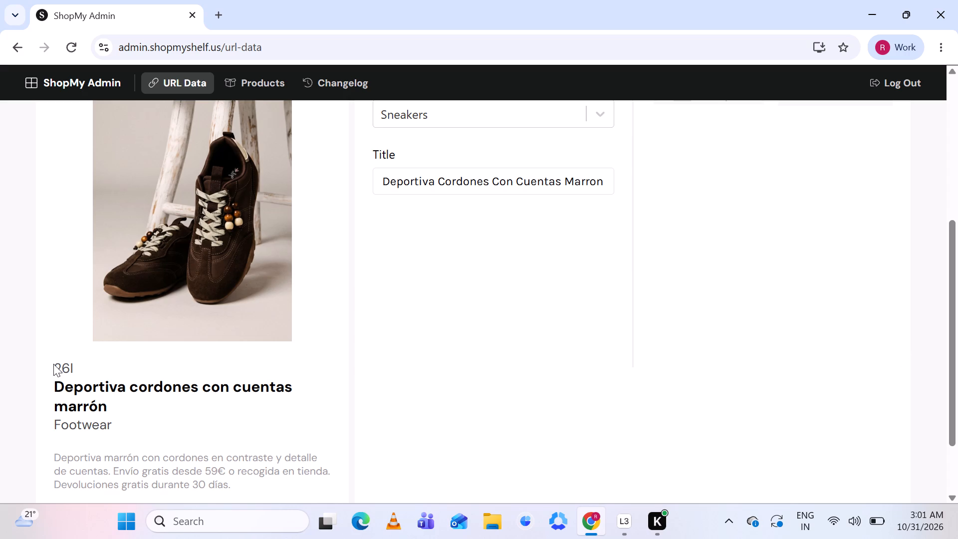
drag(56, 364, 85, 360)
key(ctrl+c)
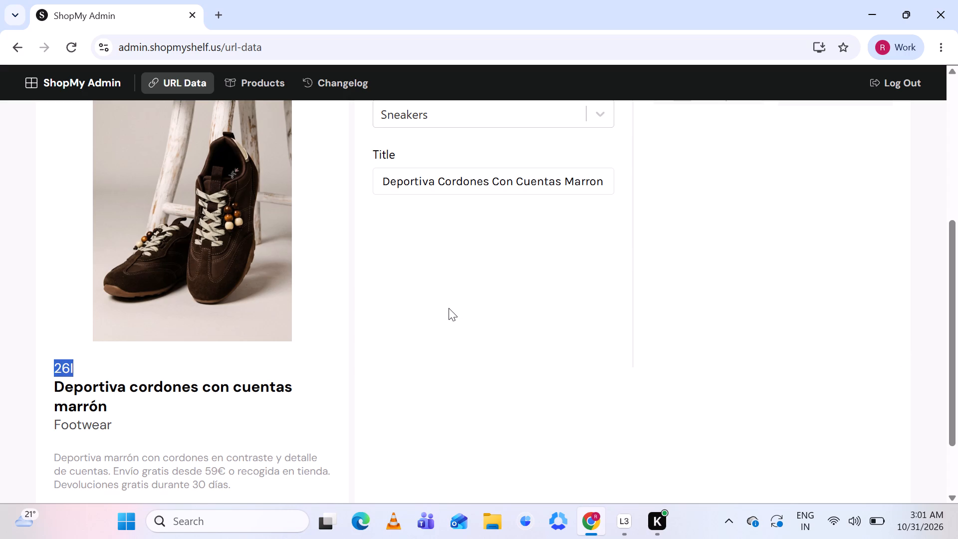
click(449, 308)
scroll(449, 308, up, 3)
click(421, 302)
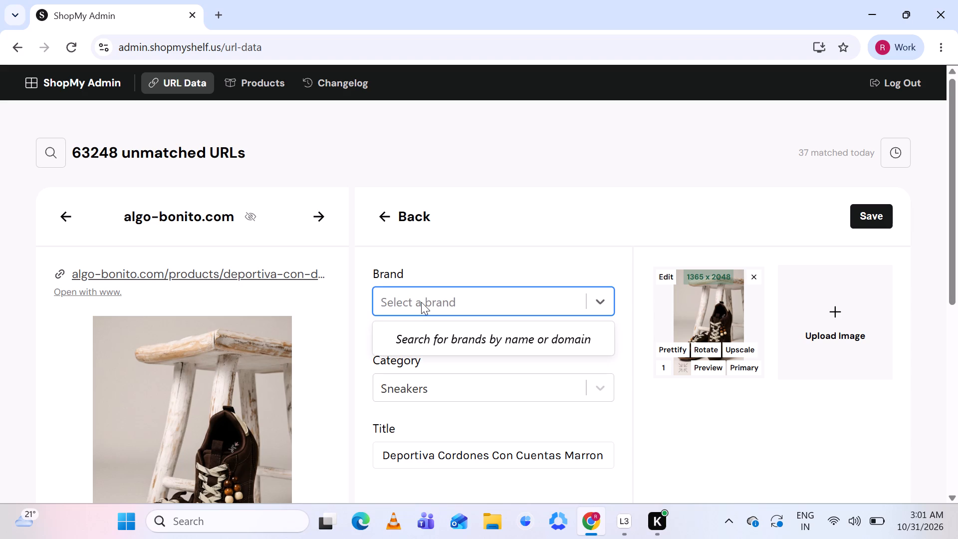
key(ctrl+v)
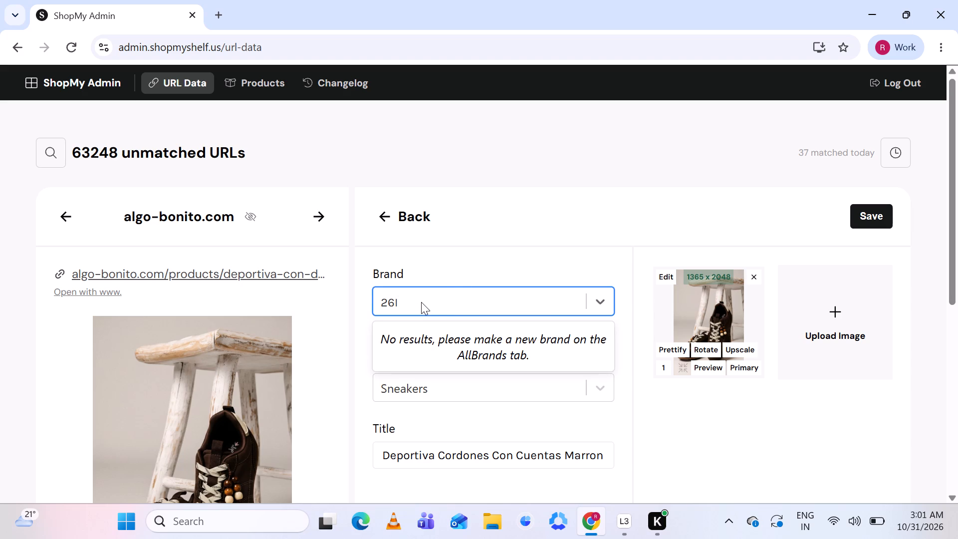
click(459, 269)
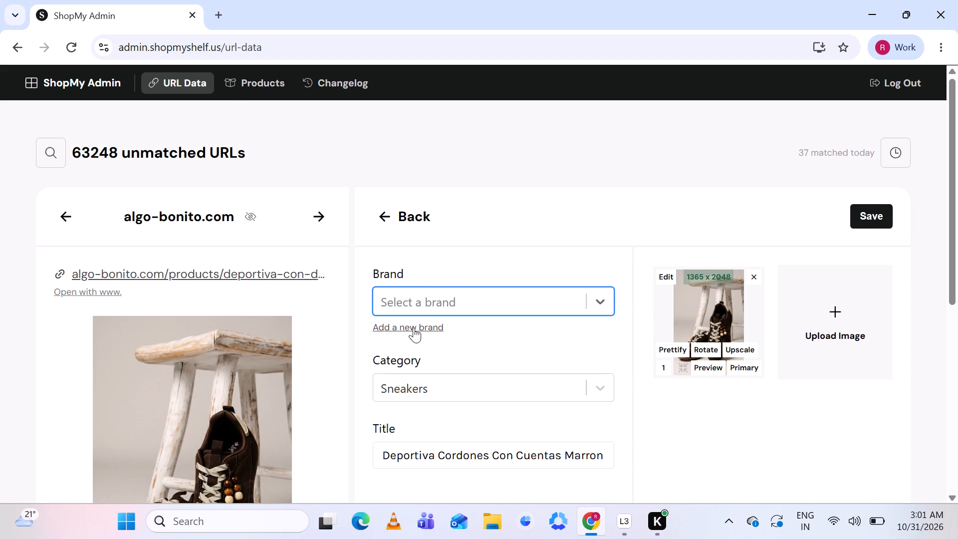
click(414, 327)
click(353, 180)
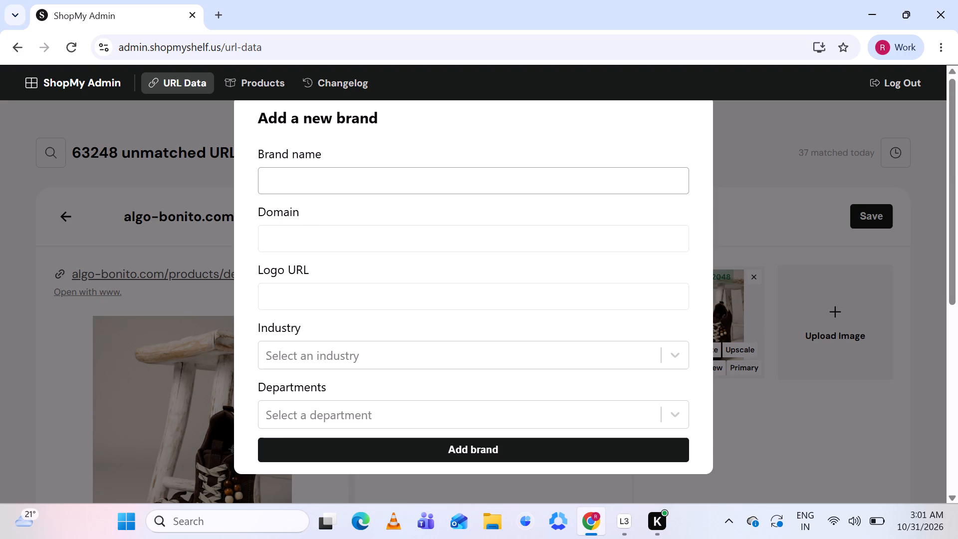
key(ctrl+v)
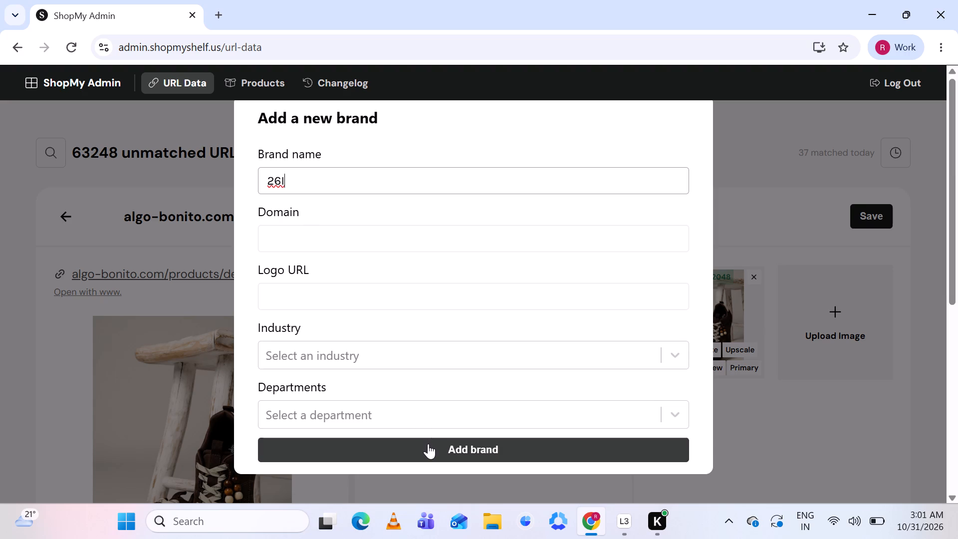
click(428, 444)
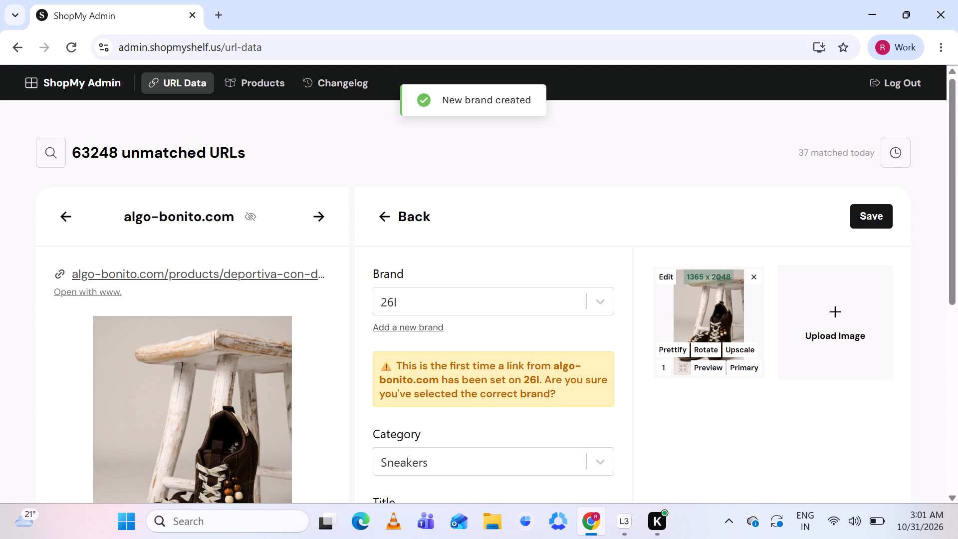
Replace the product title with the listing's own wording, "Deportiva cordones con cuentas marrón".
scroll(427, 372, down, 3)
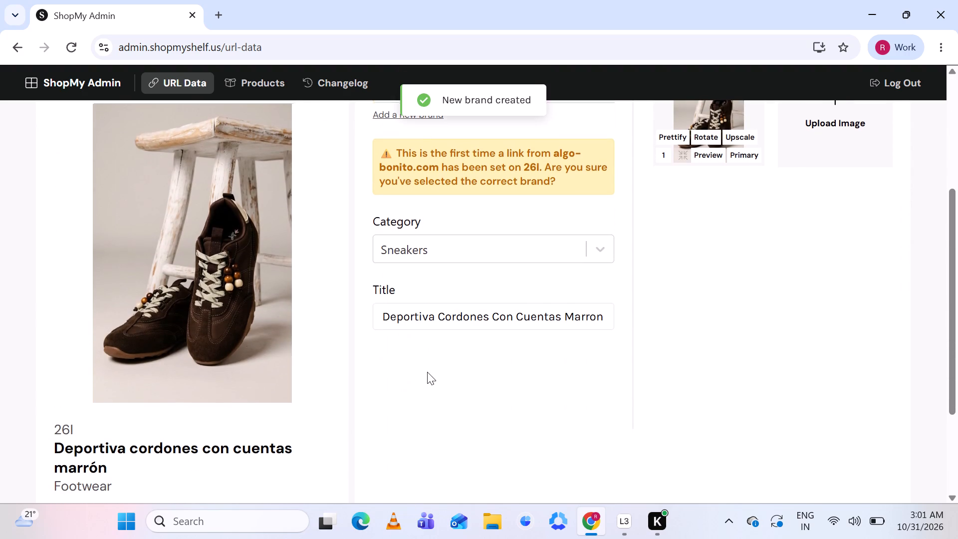
scroll(427, 372, down, 1)
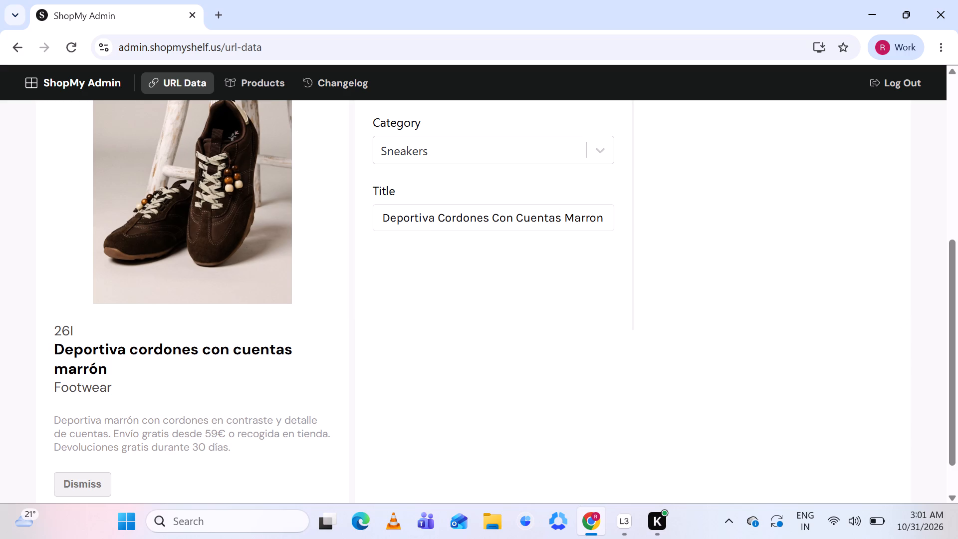
drag(56, 347, 119, 374)
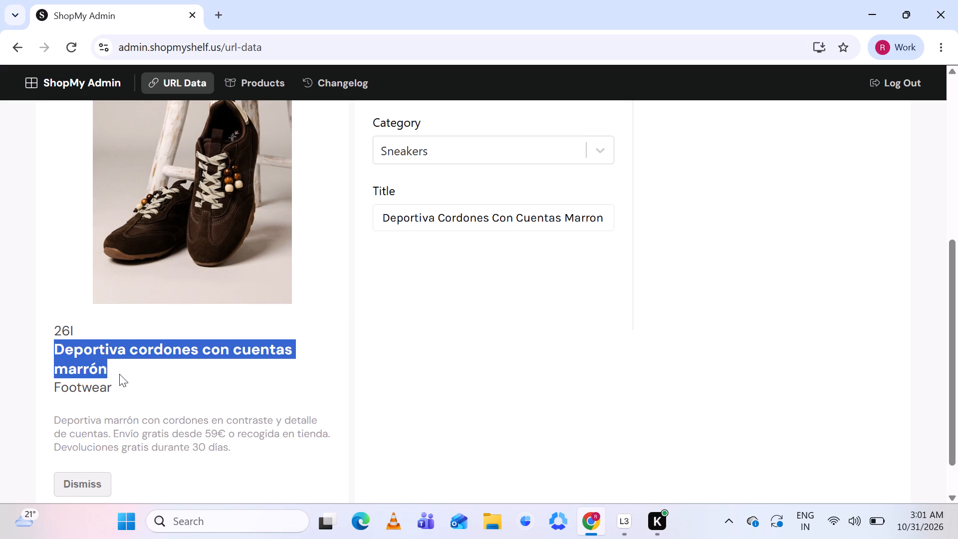
key(ctrl+c)
click(461, 214)
key(ctrl+a)
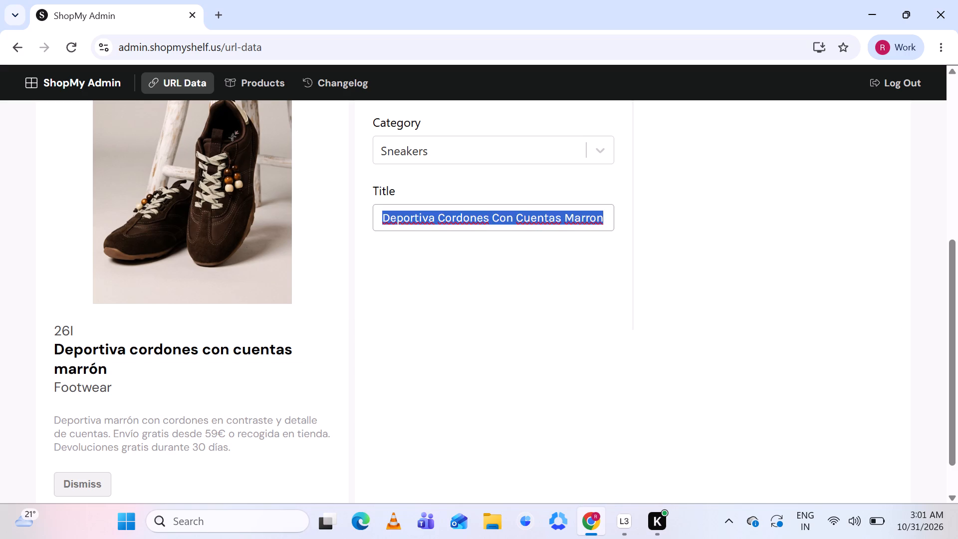
key(BackSpace)
key(ctrl+v)
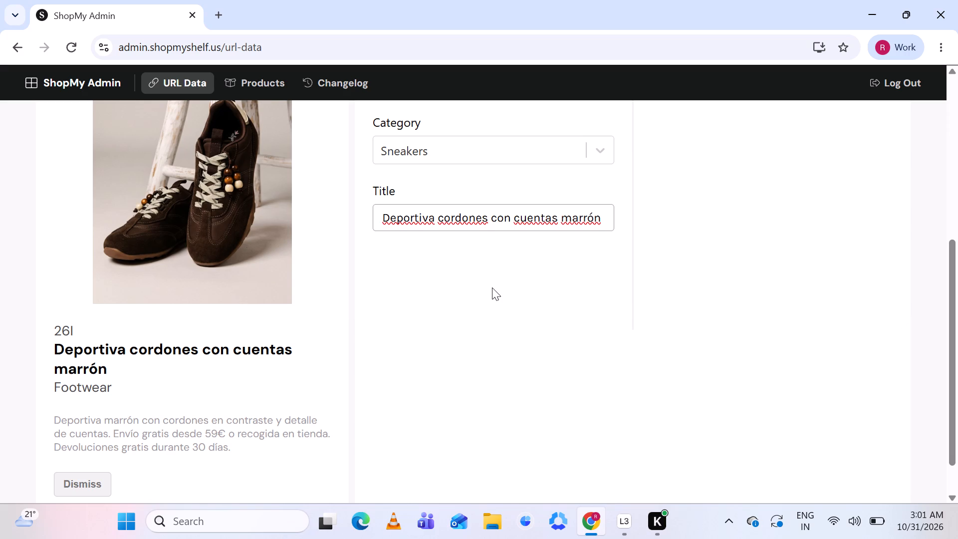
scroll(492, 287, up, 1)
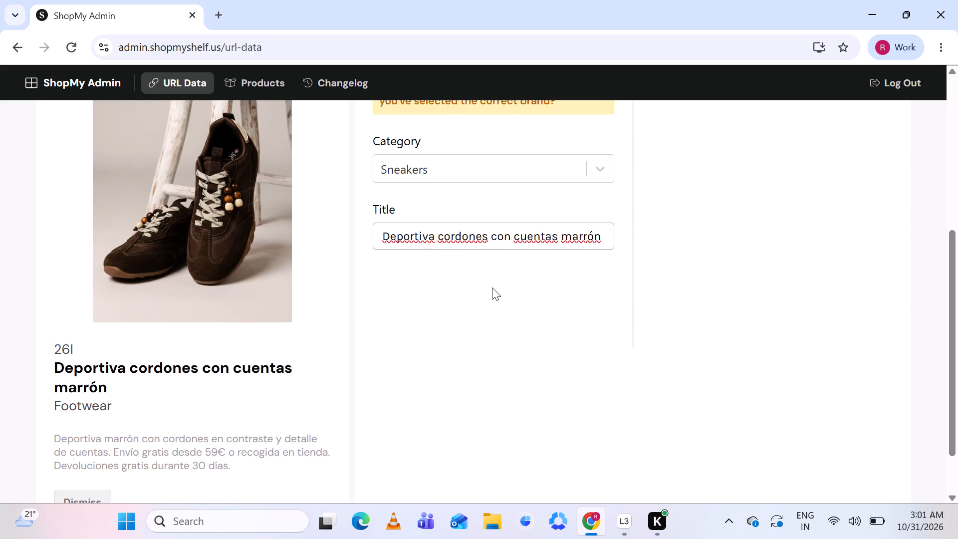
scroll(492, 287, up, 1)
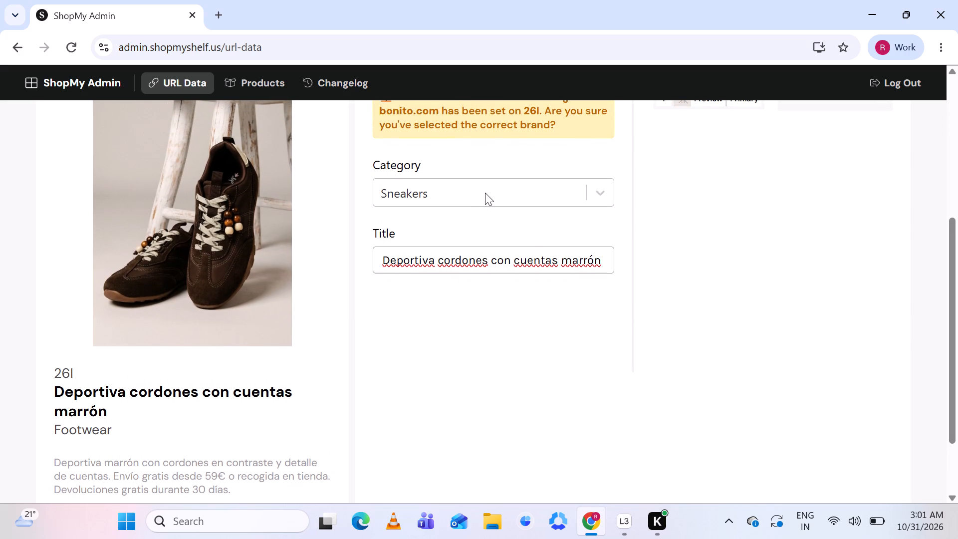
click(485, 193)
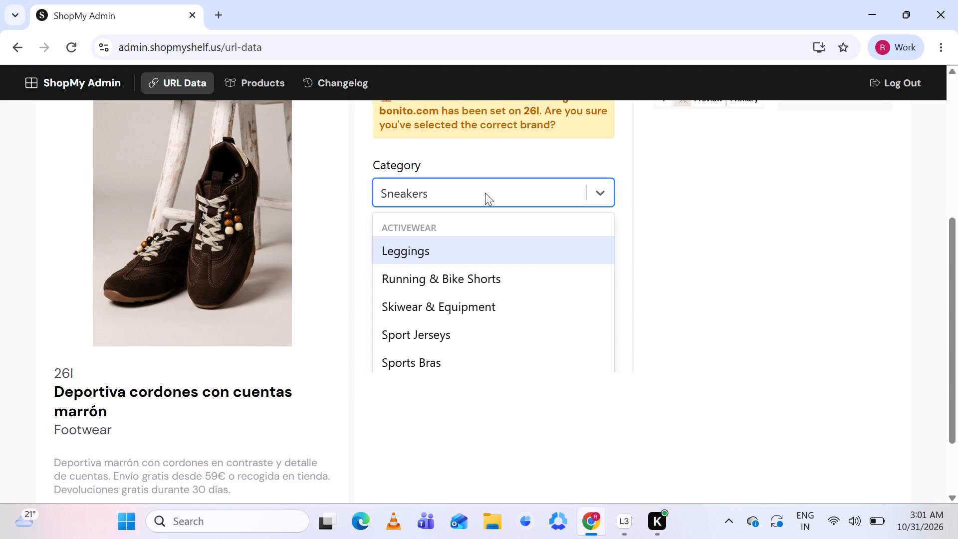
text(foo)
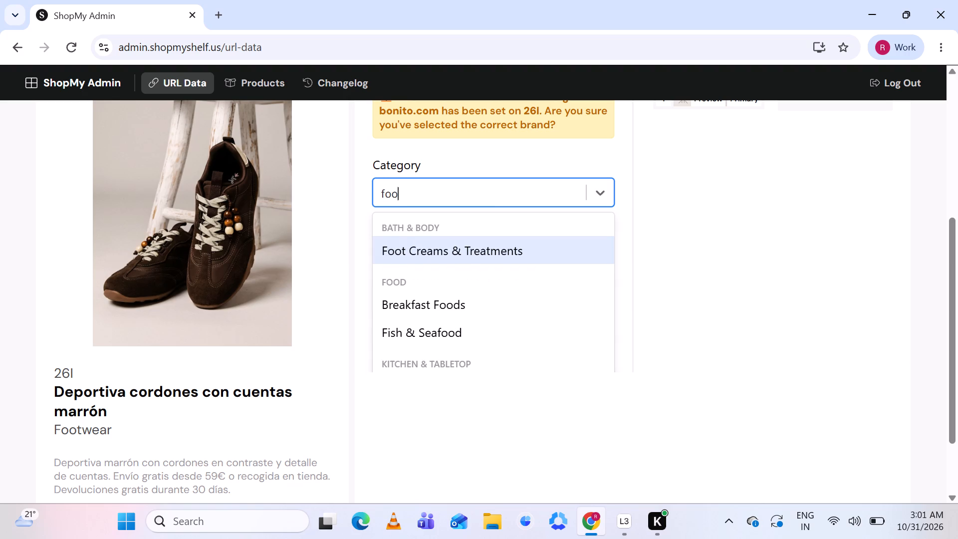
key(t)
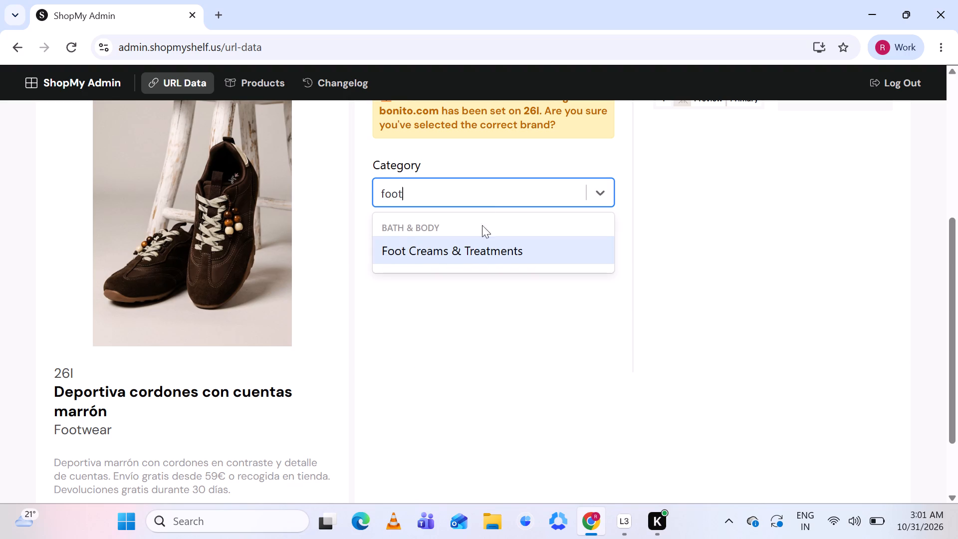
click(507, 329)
Save the new 26I sneakers product for the algo-bonito.com URL.
scroll(502, 305, up, 1)
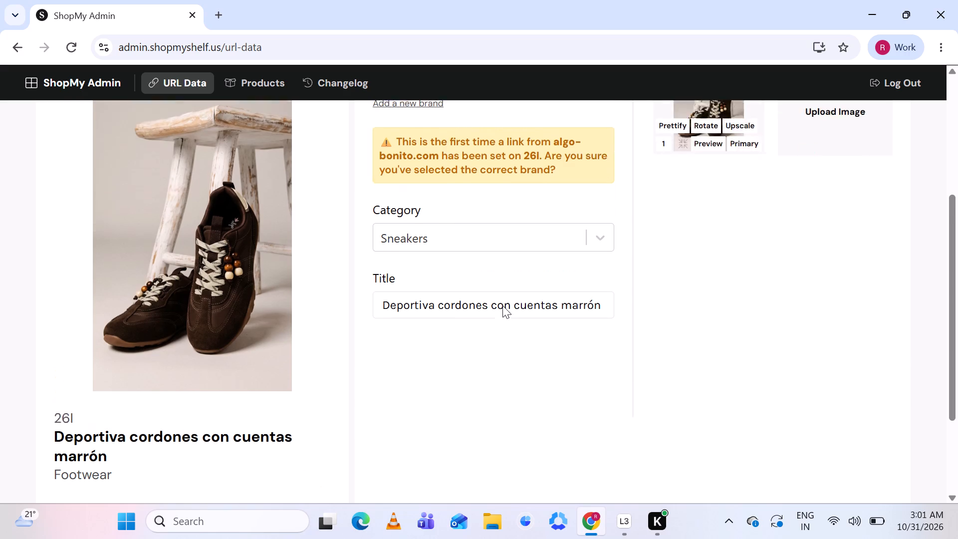
scroll(502, 305, up, 3)
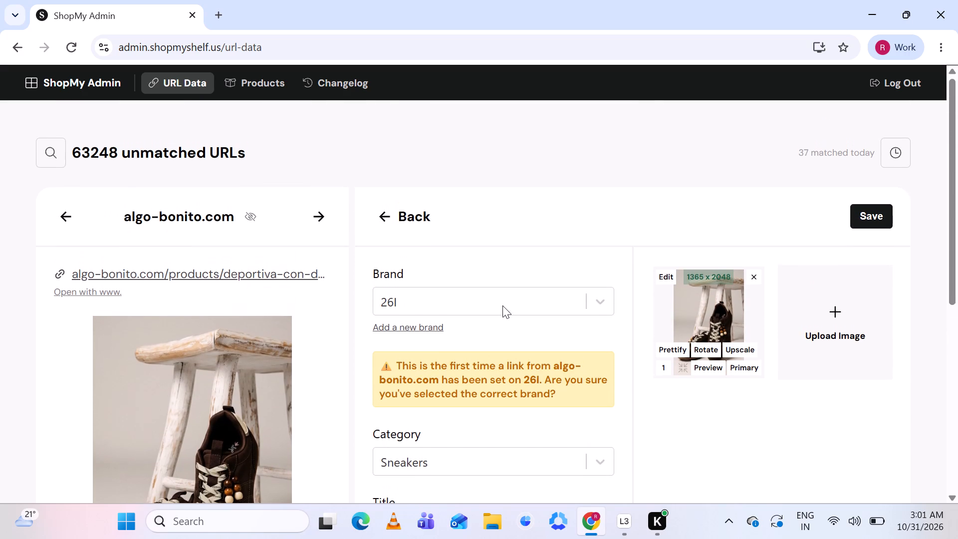
click(875, 217)
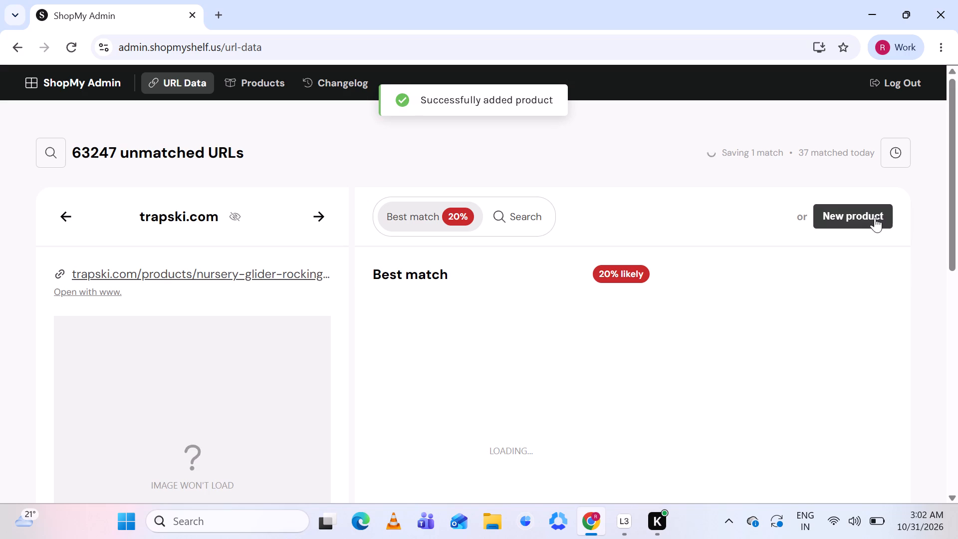
Compare the trapski.com nursery glider rocking chair with its best match, search existing products for it, and start a new product.
scroll(631, 241, down, 1)
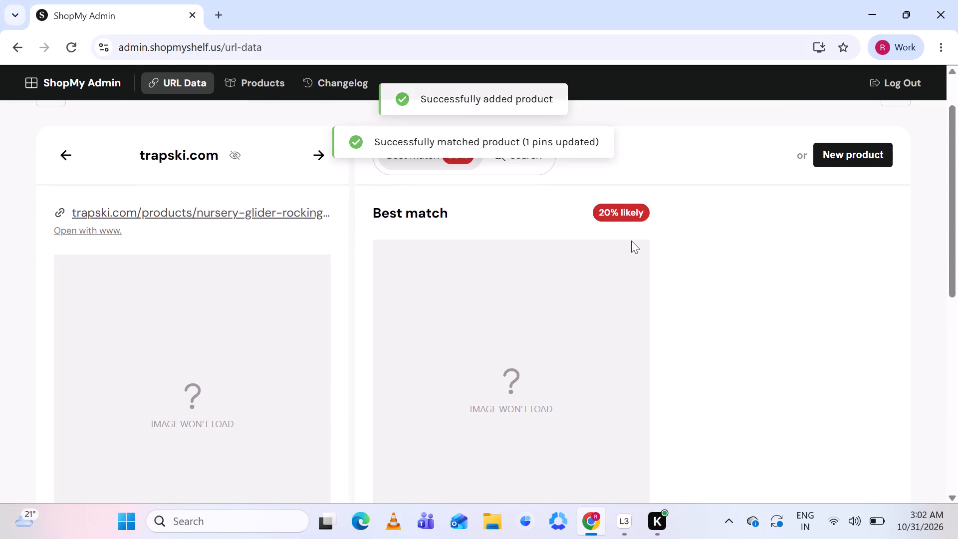
scroll(631, 241, down, 1)
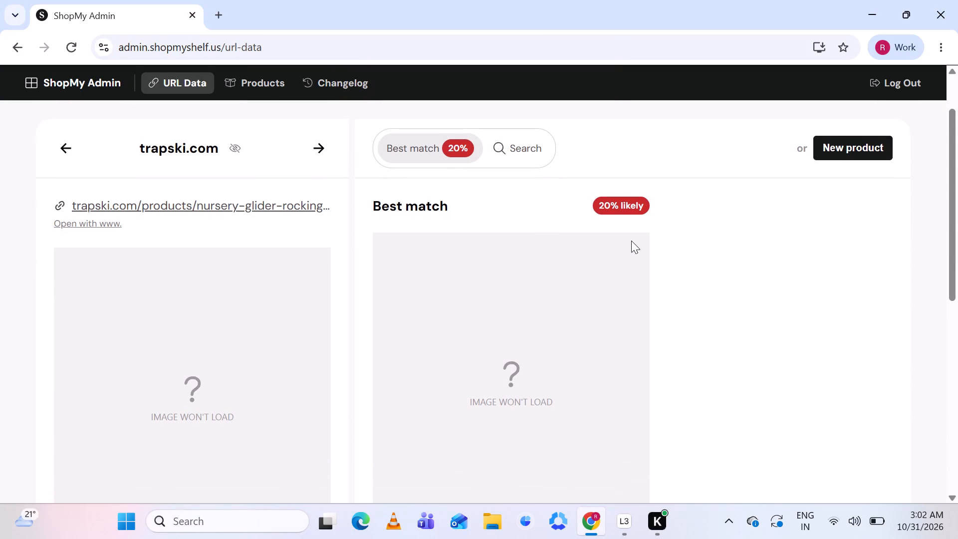
scroll(631, 241, down, 2)
scroll(631, 241, up, 1)
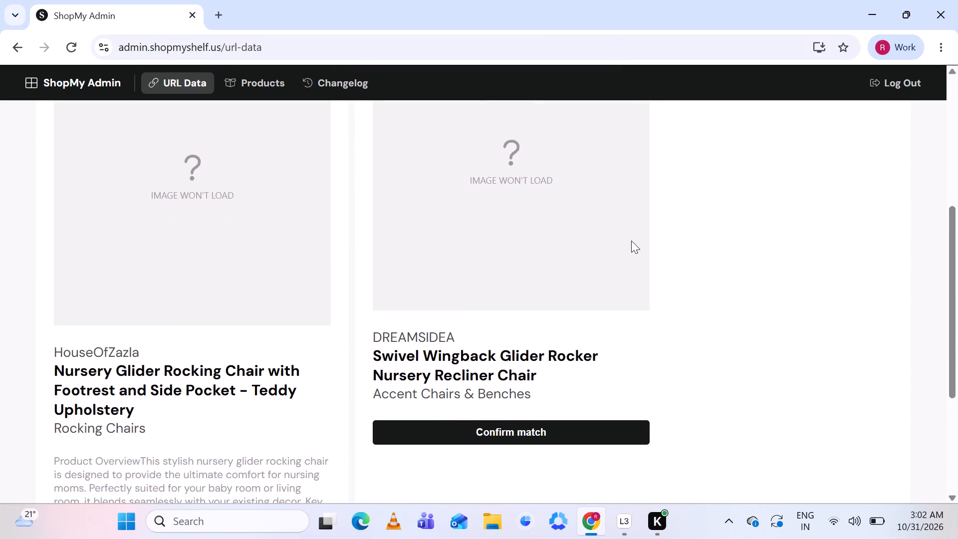
scroll(631, 241, up, 1)
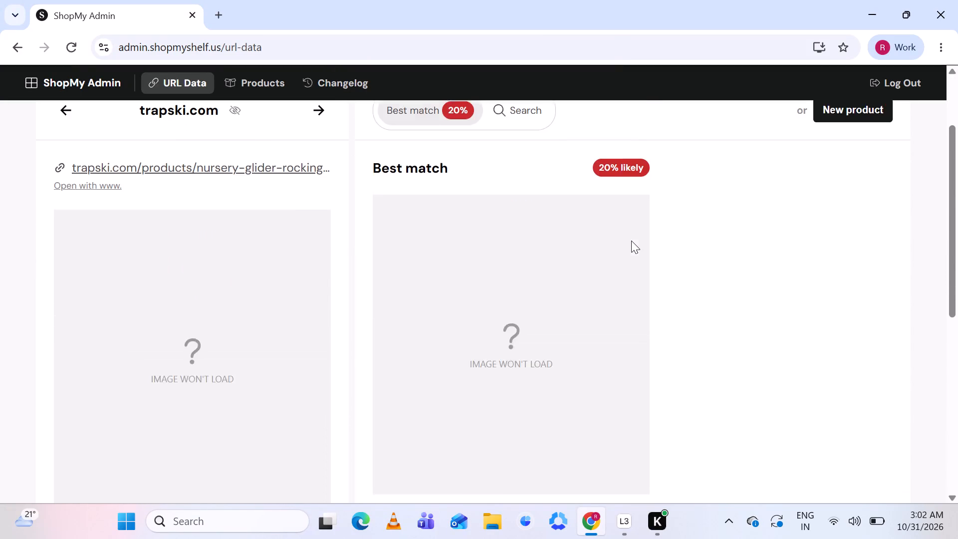
scroll(631, 241, up, 1)
scroll(631, 241, down, 1)
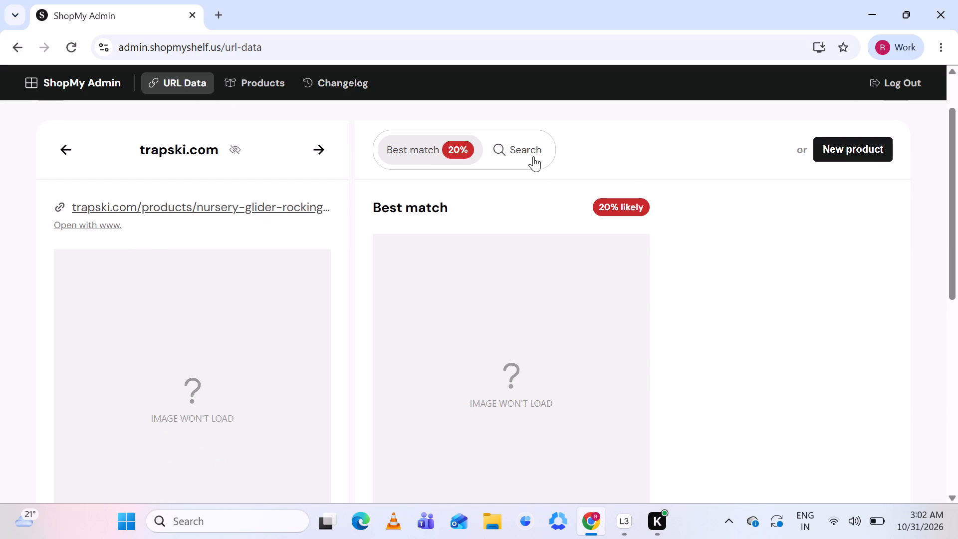
click(533, 156)
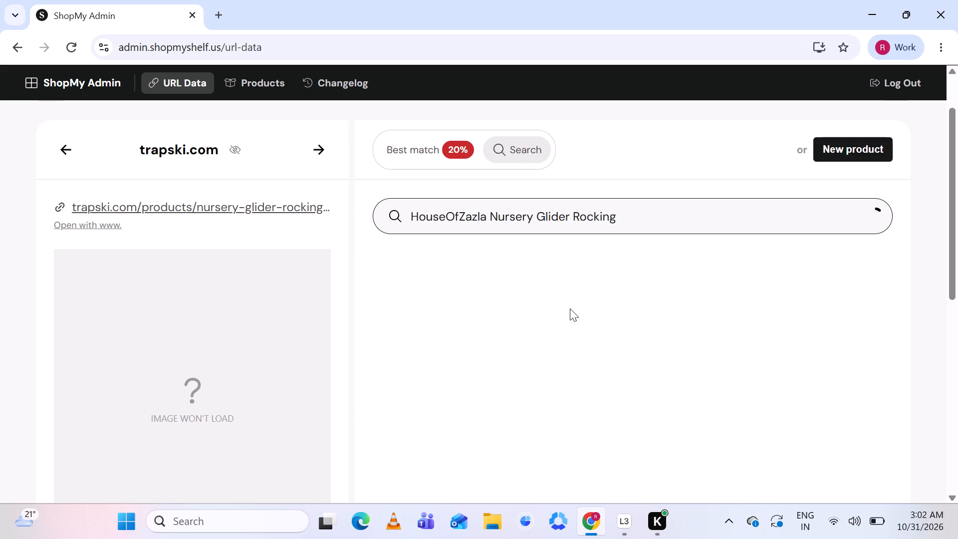
click(847, 149)
Examine the new-product form for the trapski.com nursery glider rocking chair, checking its full title, category and images against the listing details.
scroll(581, 262, down, 1)
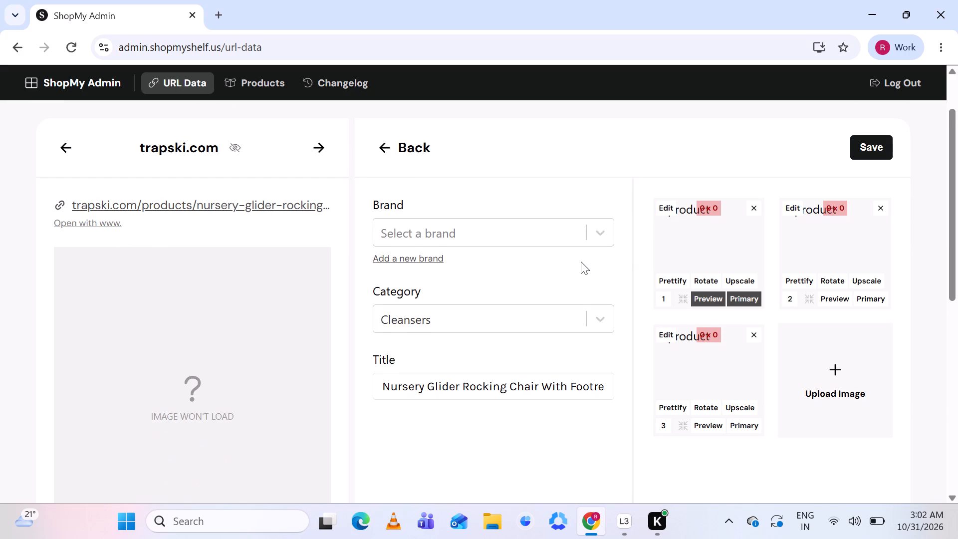
scroll(581, 262, down, 1)
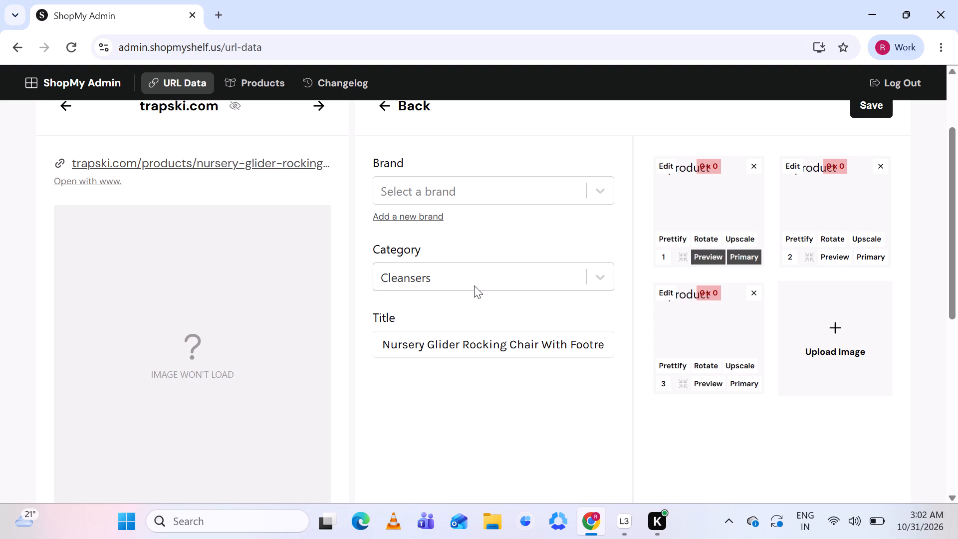
scroll(469, 291, down, 4)
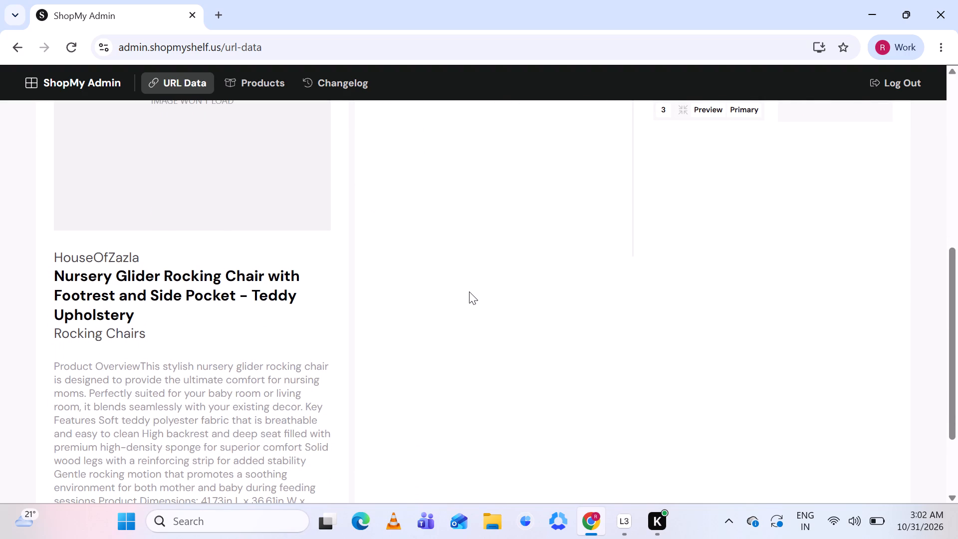
scroll(469, 291, up, 3)
scroll(469, 291, down, 3)
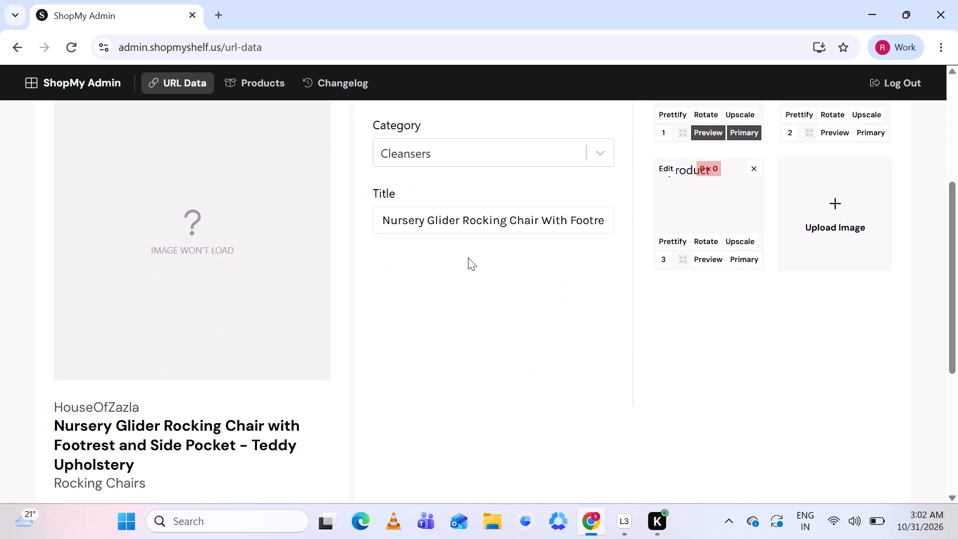
scroll(480, 218, left, 1)
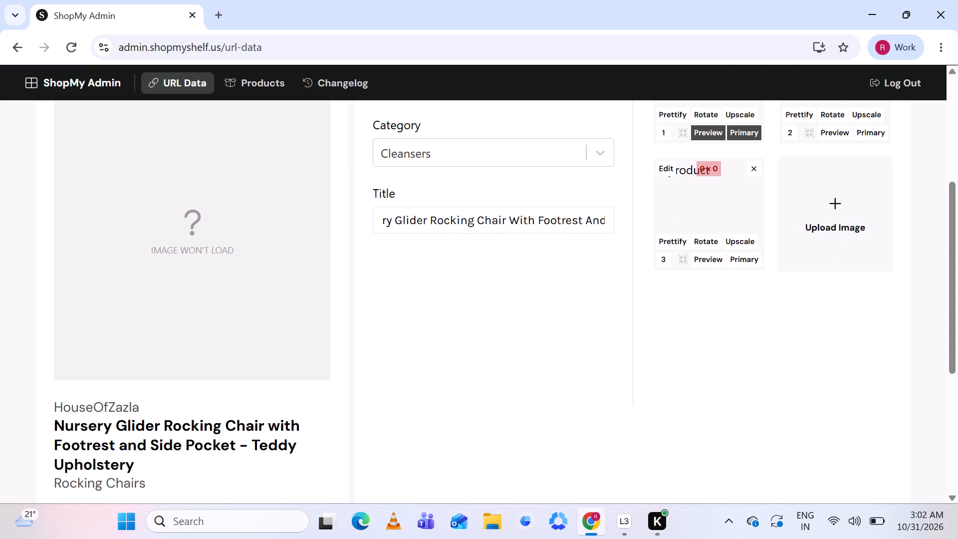
scroll(480, 218, left, 2)
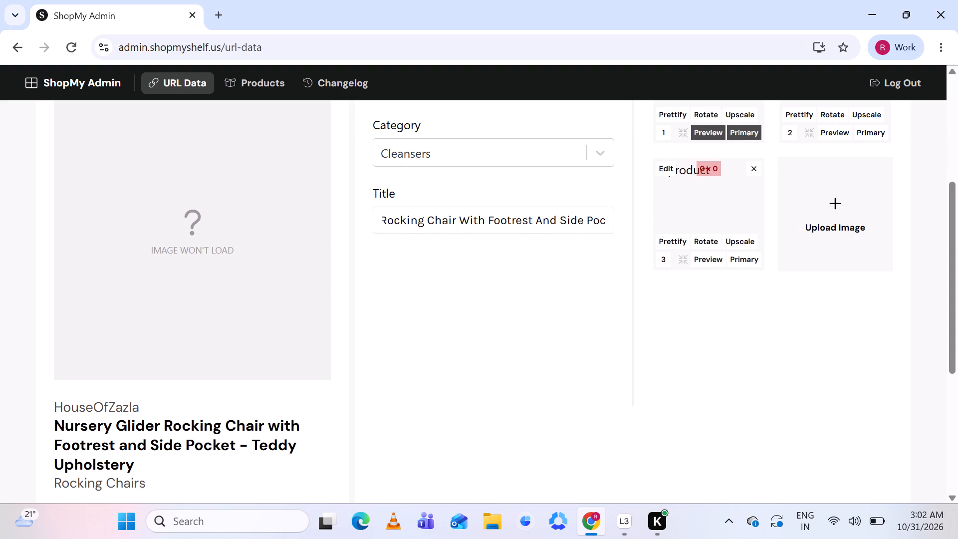
scroll(480, 218, left, 2)
scroll(480, 218, up, 1)
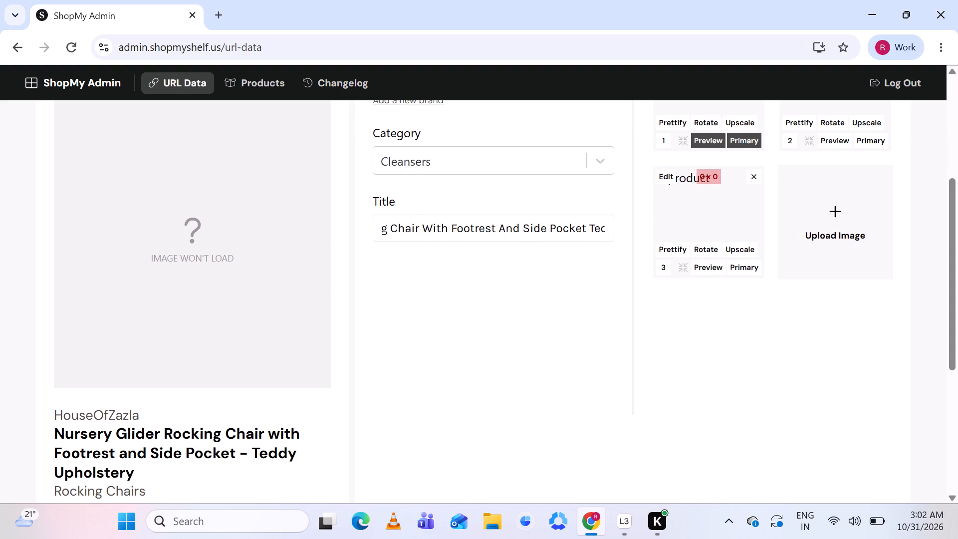
scroll(480, 218, up, 2)
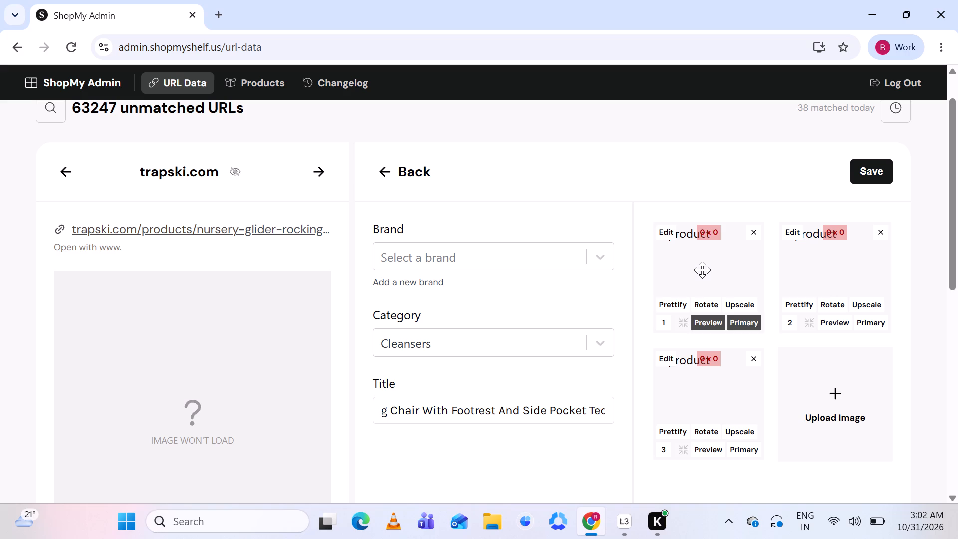
click(702, 270)
Skip the trapski.com rocking chair URL without saving a new product.
click(315, 168)
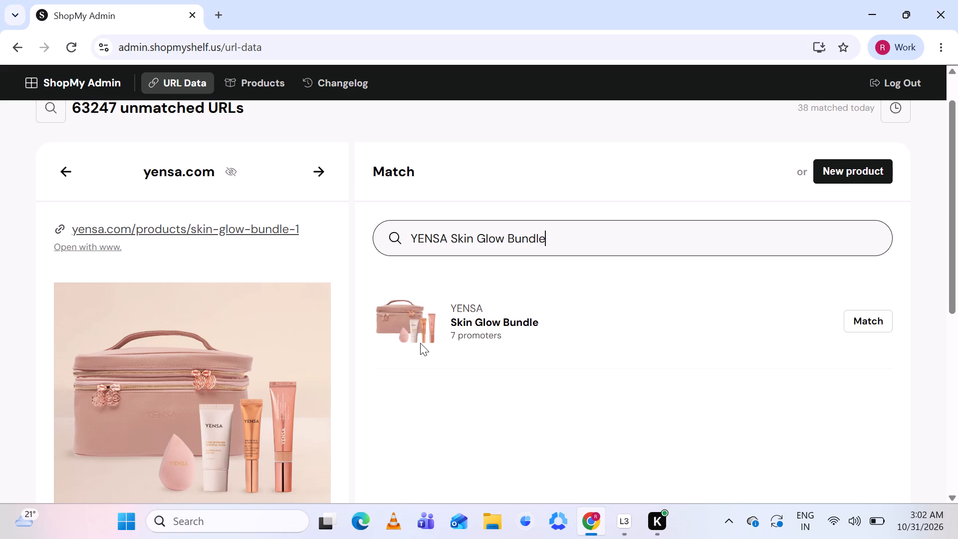
Match the yensa.com URL to the existing YENSA Skin Glow Bundle product and confirm the match.
scroll(492, 341, down, 1)
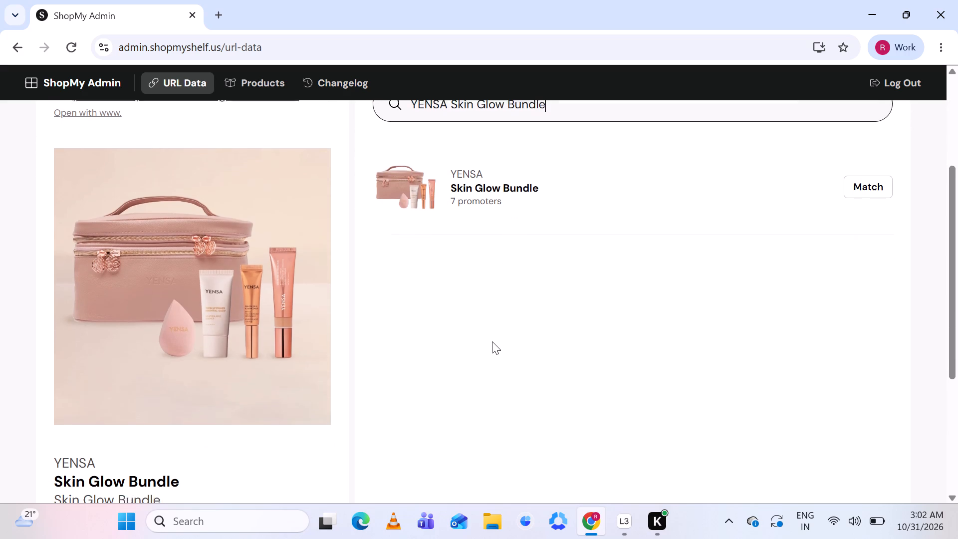
scroll(492, 341, down, 1)
scroll(492, 341, up, 3)
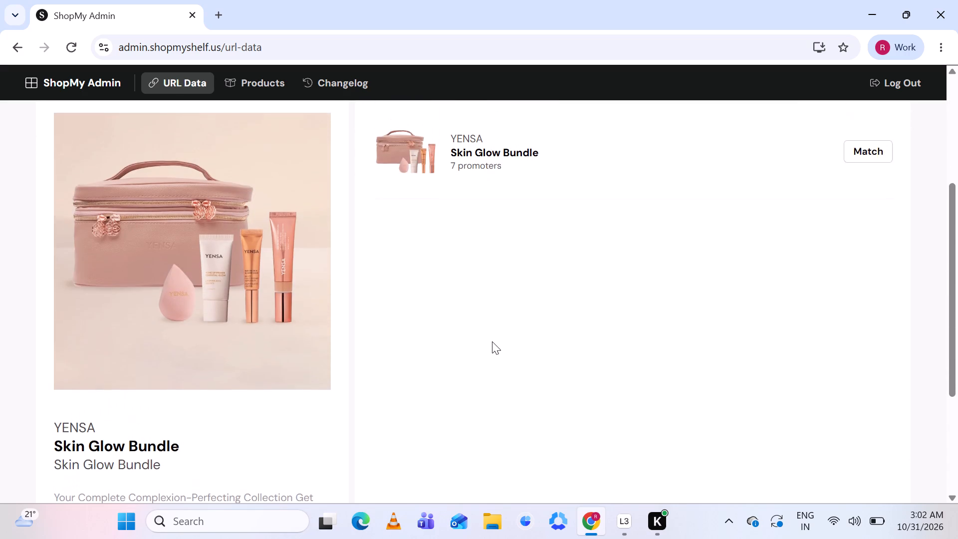
click(878, 167)
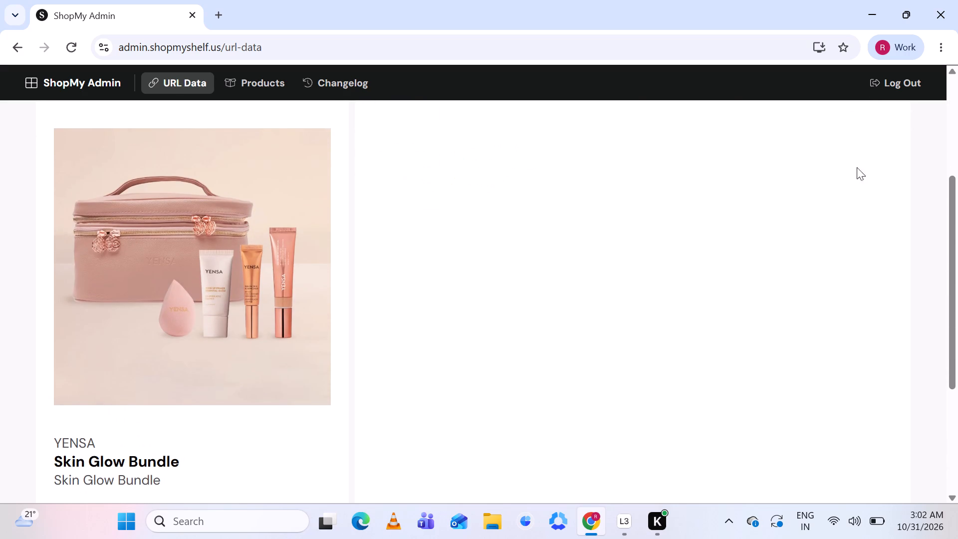
scroll(653, 249, up, 1)
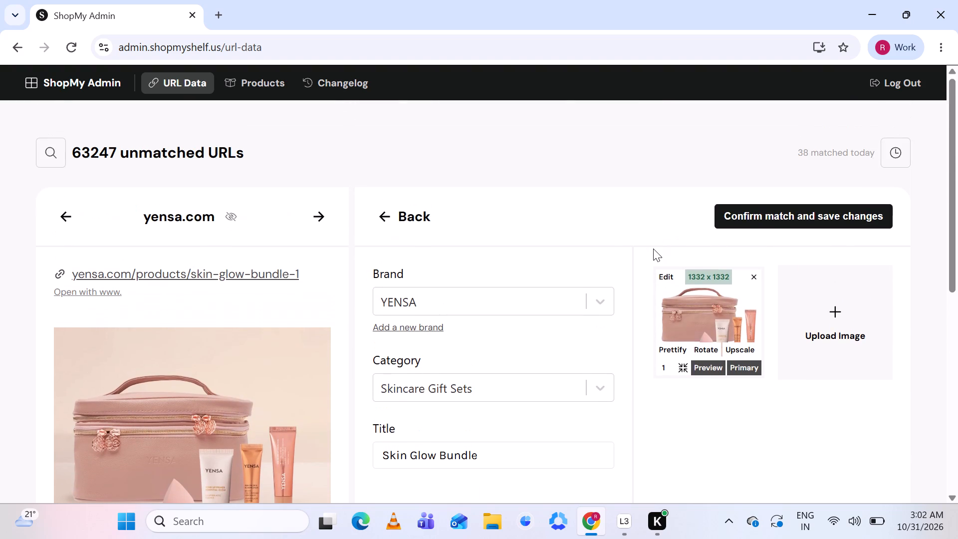
click(777, 213)
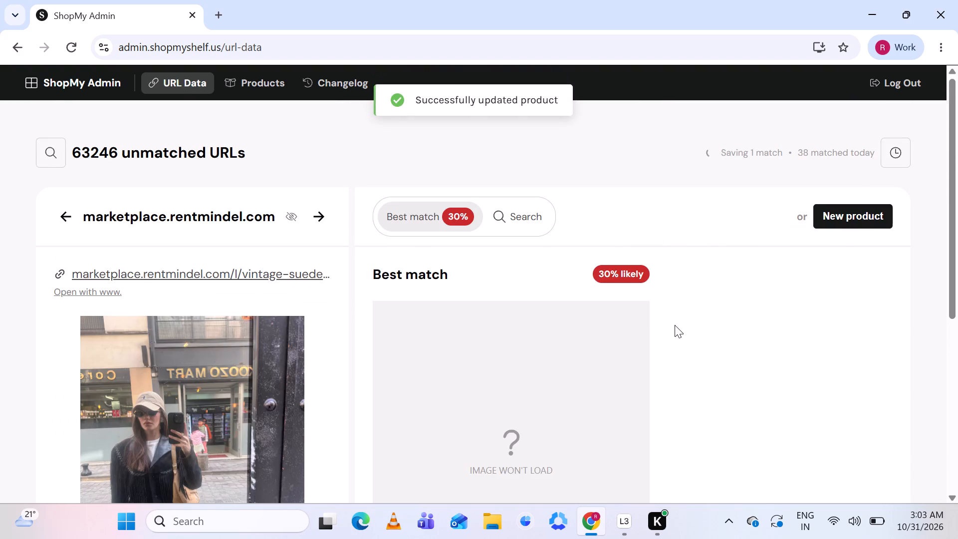
Skip the marketplace.rentmindel.com vintage suede URL.
scroll(675, 325, down, 1)
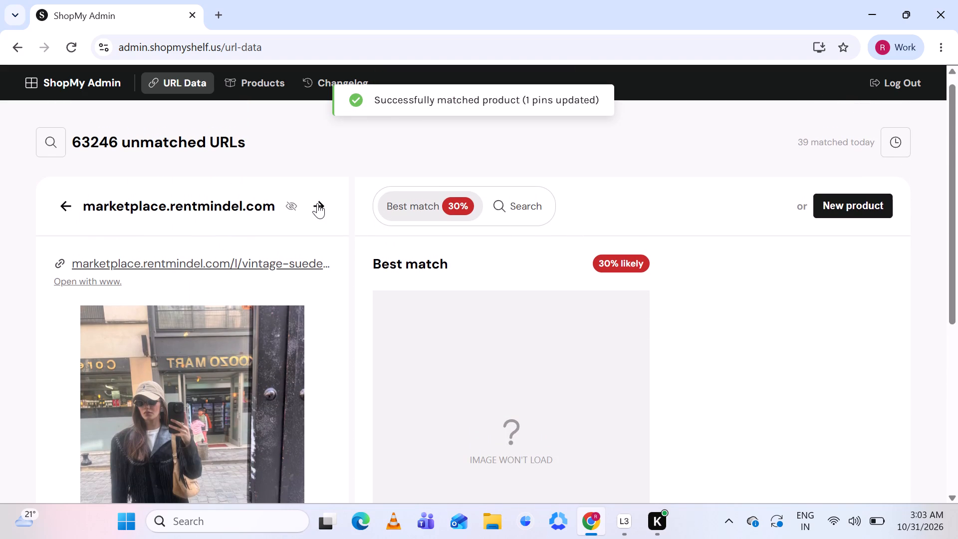
click(317, 203)
Compare the thethirteenclub.ca Hair-On Drover Jacket with its suggested best match, viewing the 1970's Zip Up Hoodie's product page.
scroll(594, 404, down, 2)
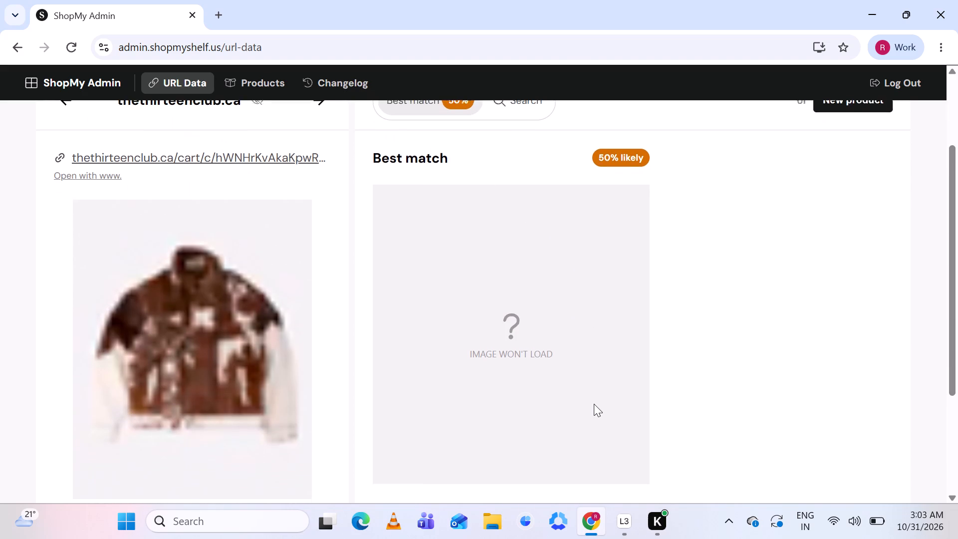
scroll(594, 404, down, 1)
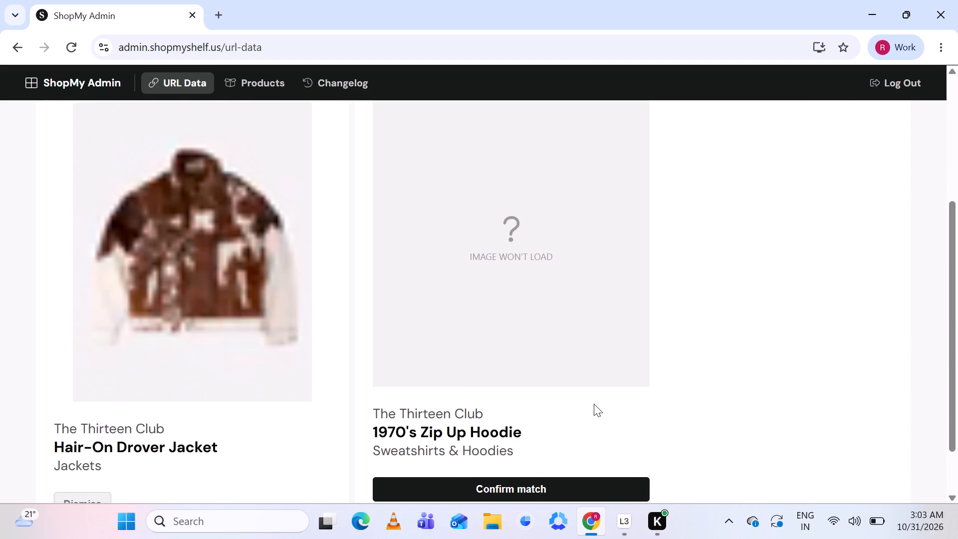
scroll(594, 404, down, 2)
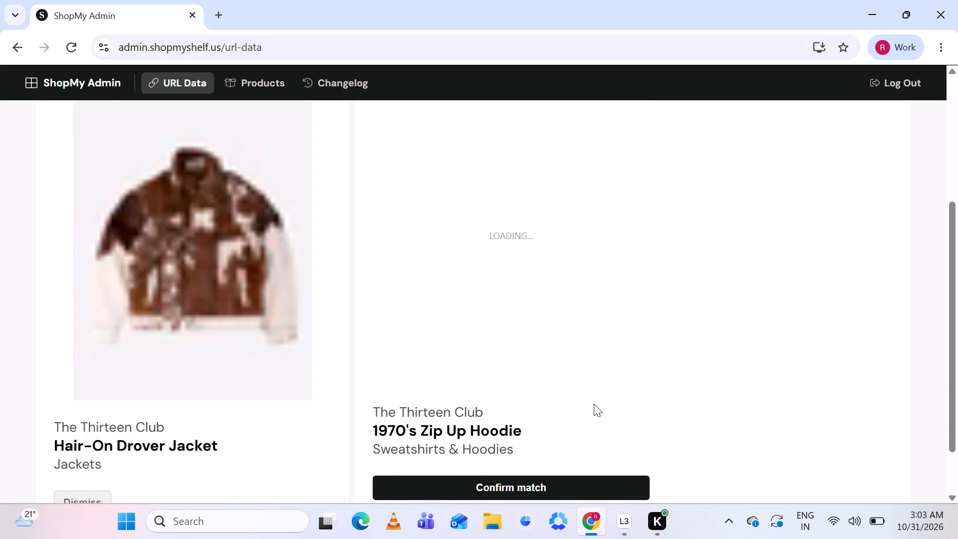
scroll(594, 404, down, 1)
click(460, 428)
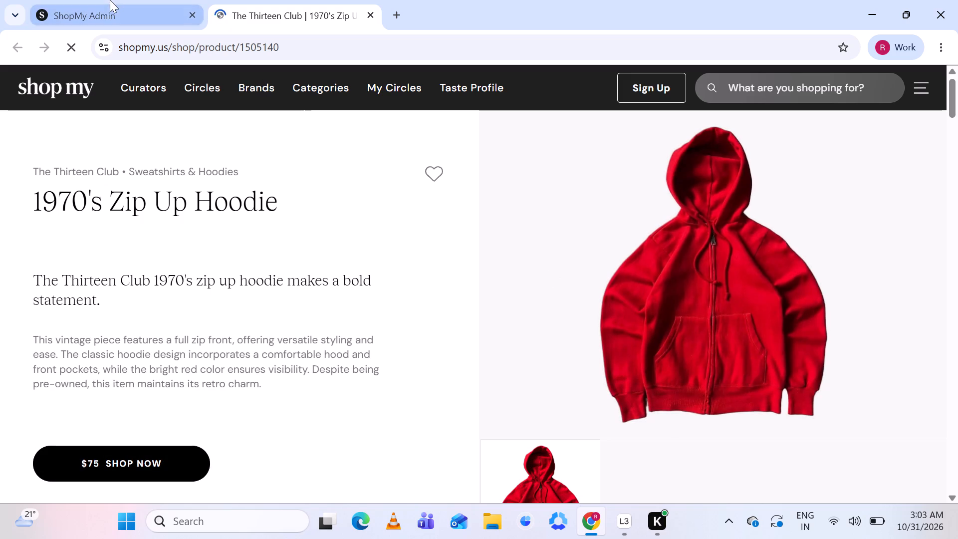
click(109, 0)
Search existing products for The Thirteen Club Hair-On Drover Jacket and open both the Hair-On Drover Jacket - L page and the source URL for comparison.
scroll(482, 307, up, 2)
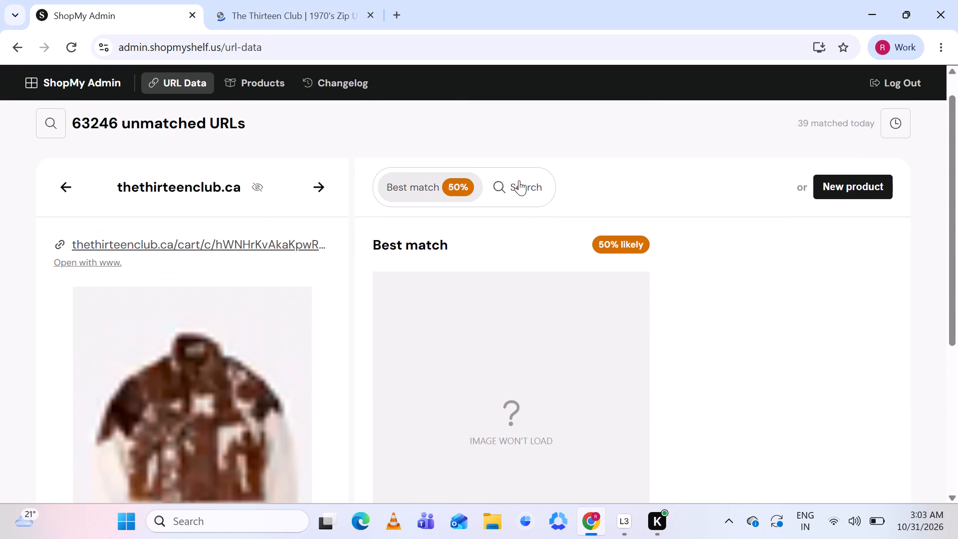
click(520, 182)
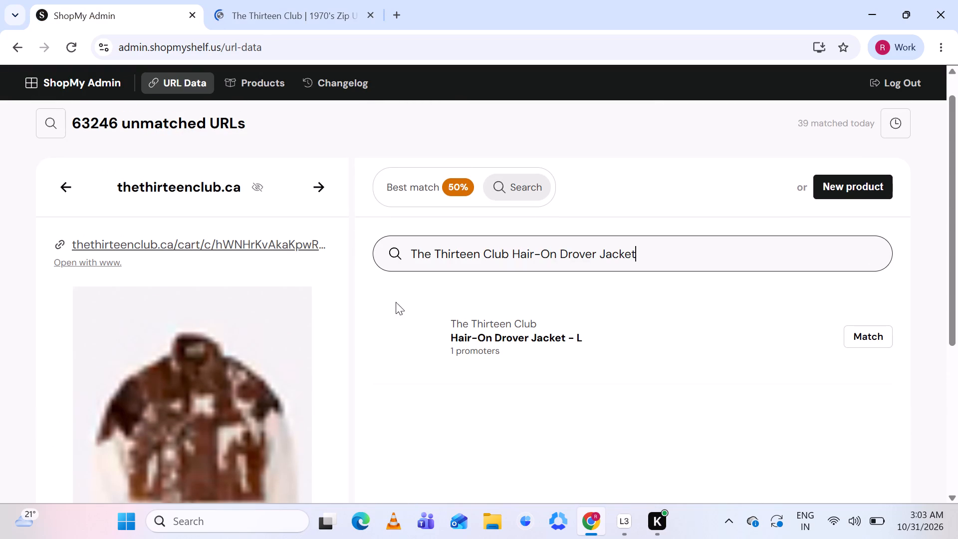
scroll(423, 335, down, 1)
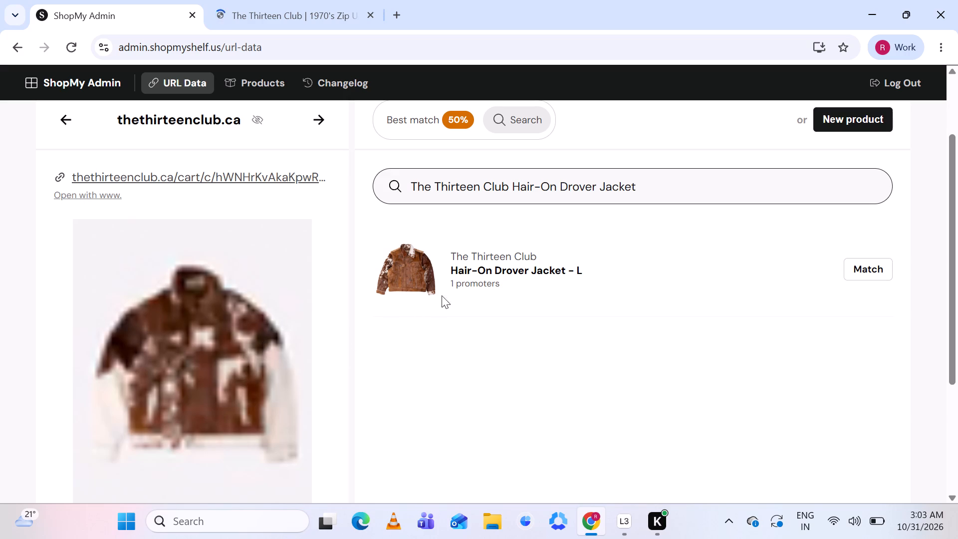
click(489, 273)
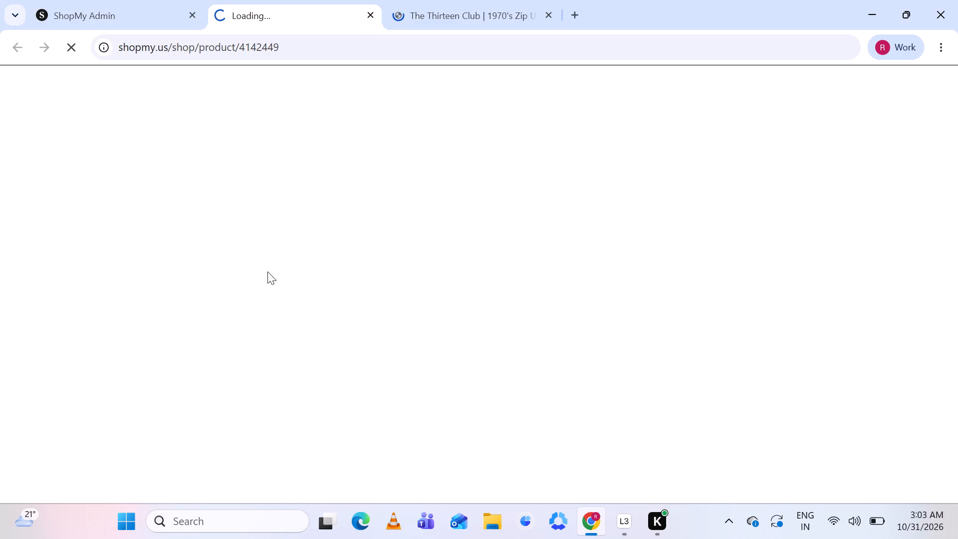
click(131, 6)
click(192, 169)
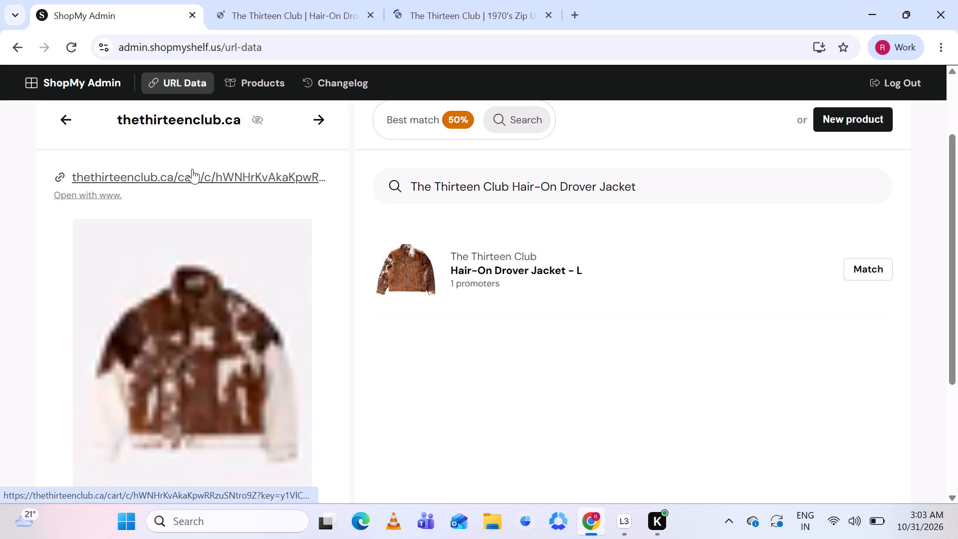
click(138, 8)
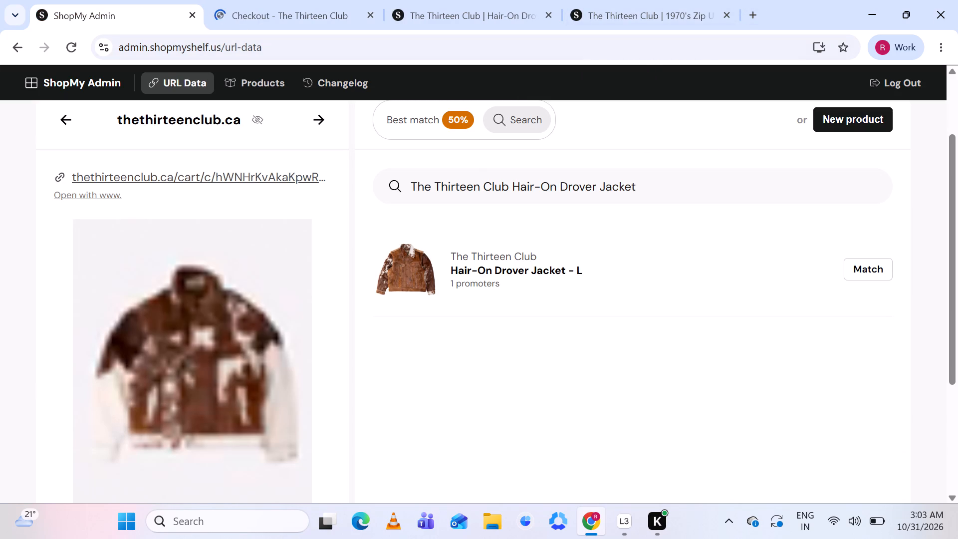
click(443, 12)
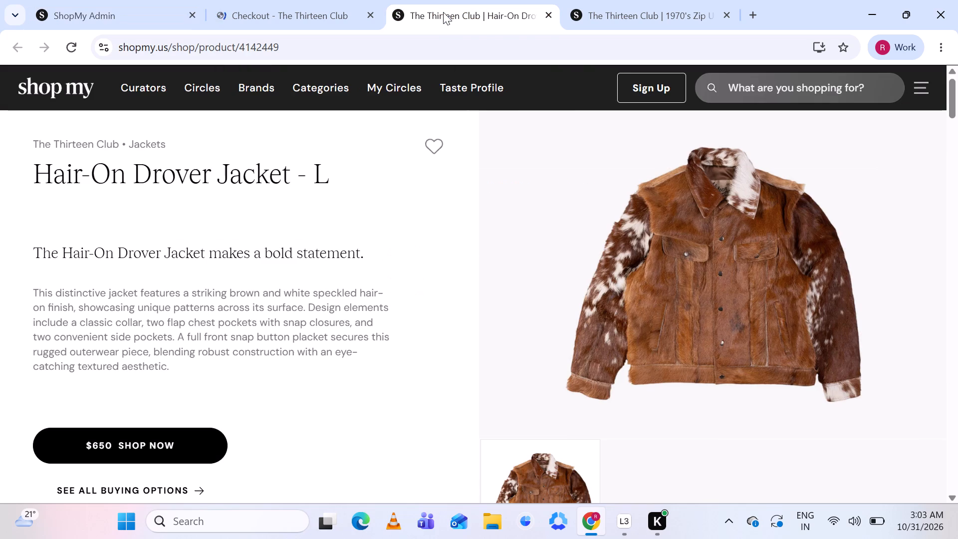
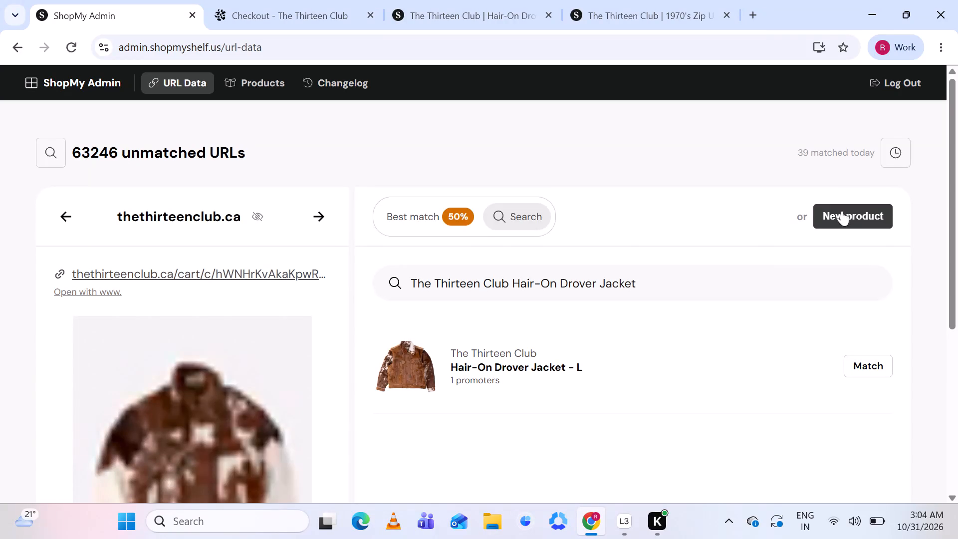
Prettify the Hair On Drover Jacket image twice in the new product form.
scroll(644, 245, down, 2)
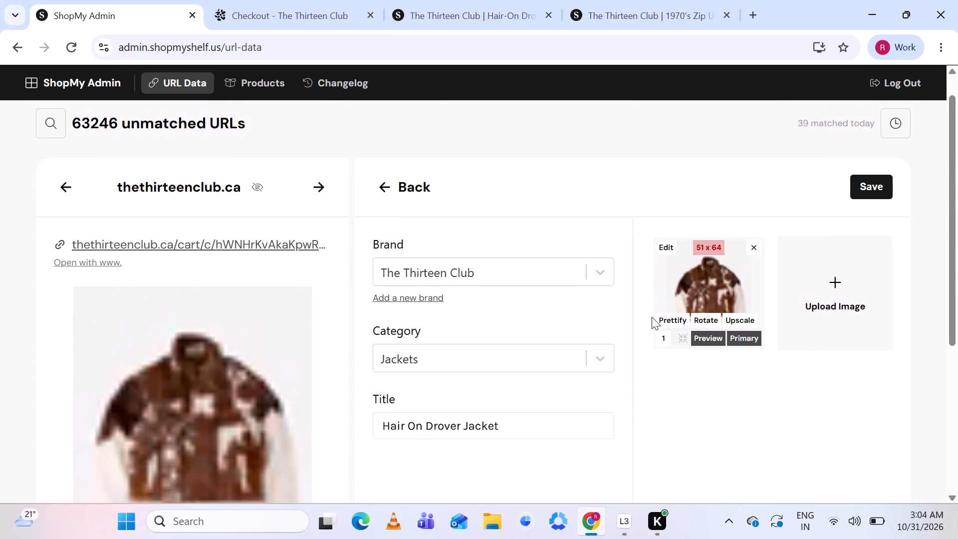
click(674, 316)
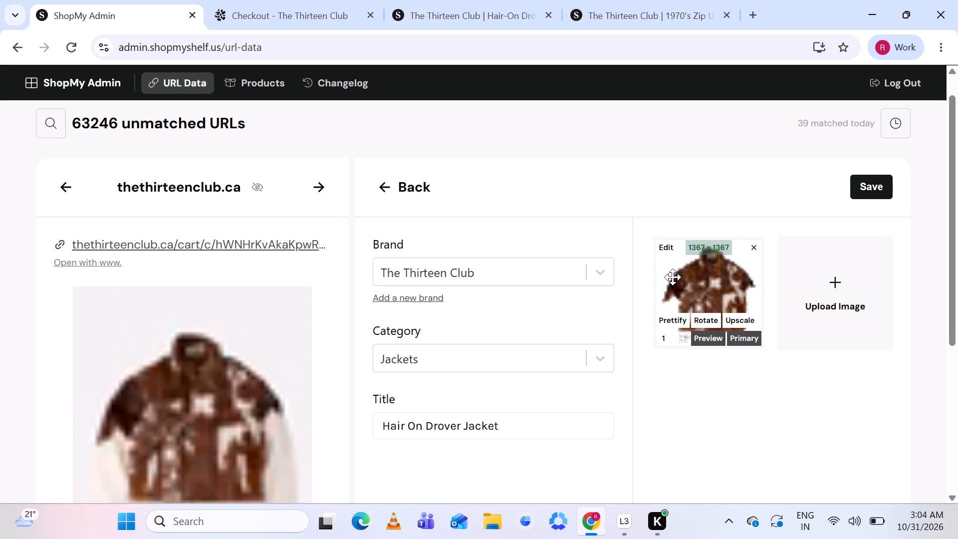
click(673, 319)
Skip the thethirteenclub.ca URL without saving the new product.
click(322, 187)
Review the suggested products for the nealauction.com Chinese Blue and White Porcelain Brush Pot, and skip the URL.
scroll(476, 332, down, 1)
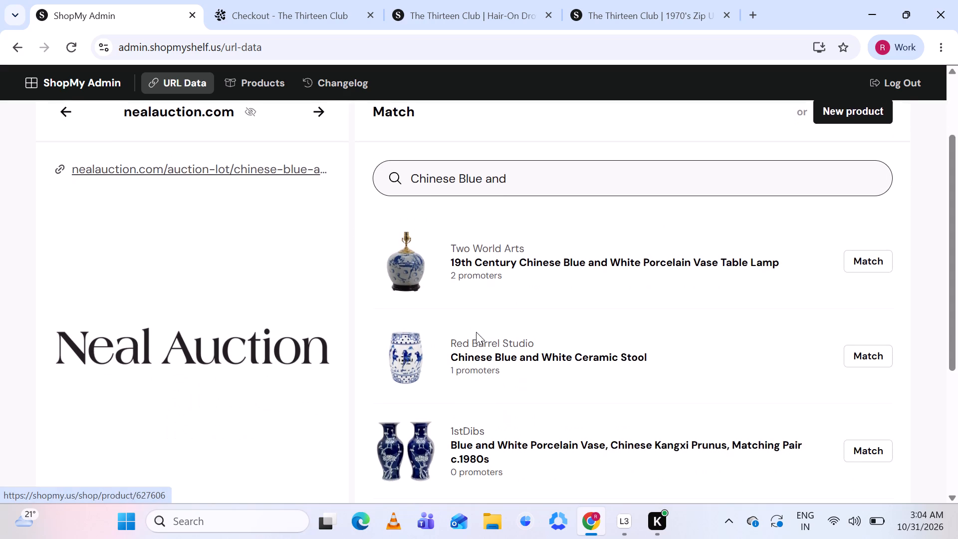
scroll(476, 332, down, 2)
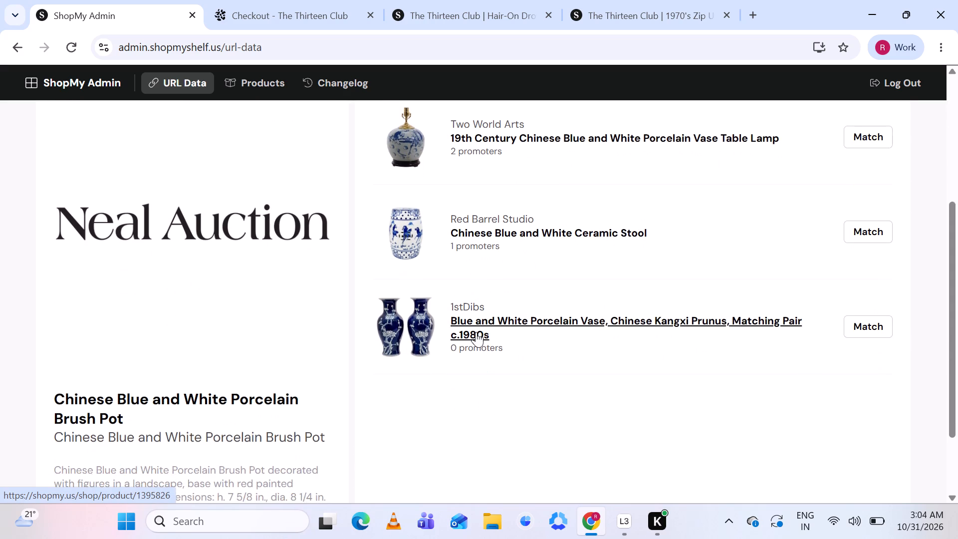
scroll(476, 332, down, 2)
scroll(476, 332, up, 1)
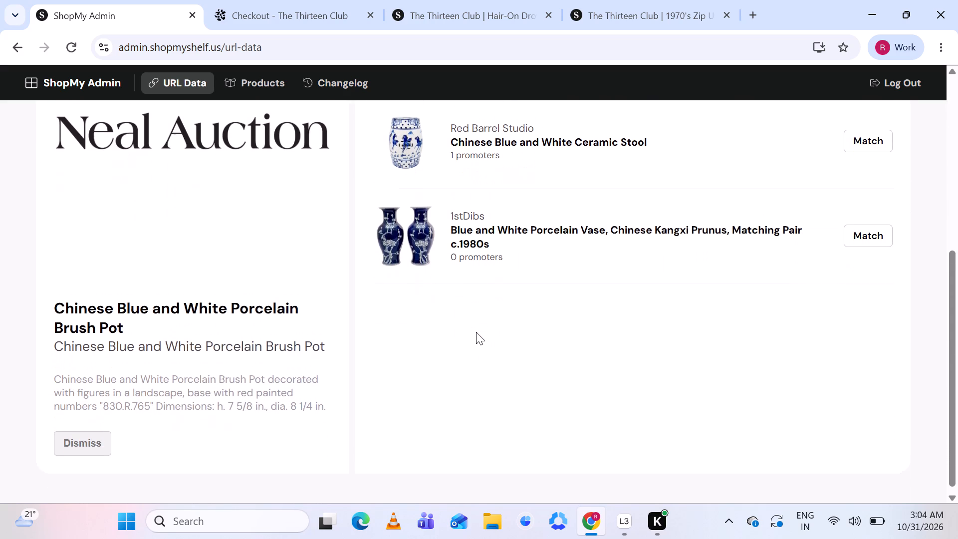
scroll(476, 332, up, 1)
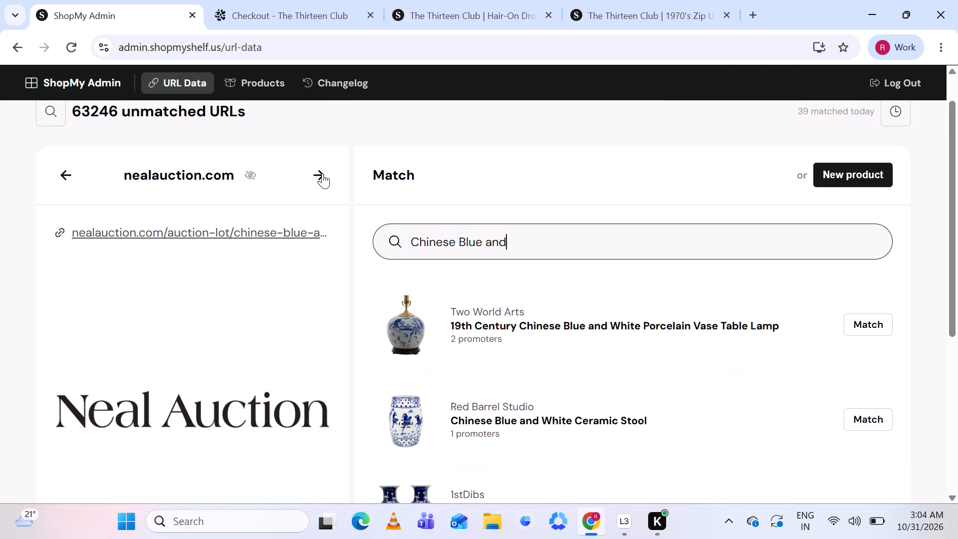
click(322, 173)
Compare the revolutionwatch.com Rare Handcrafts watch with its best match and check existing products for Patek Philippe Rare Handcrafts.
scroll(505, 360, down, 1)
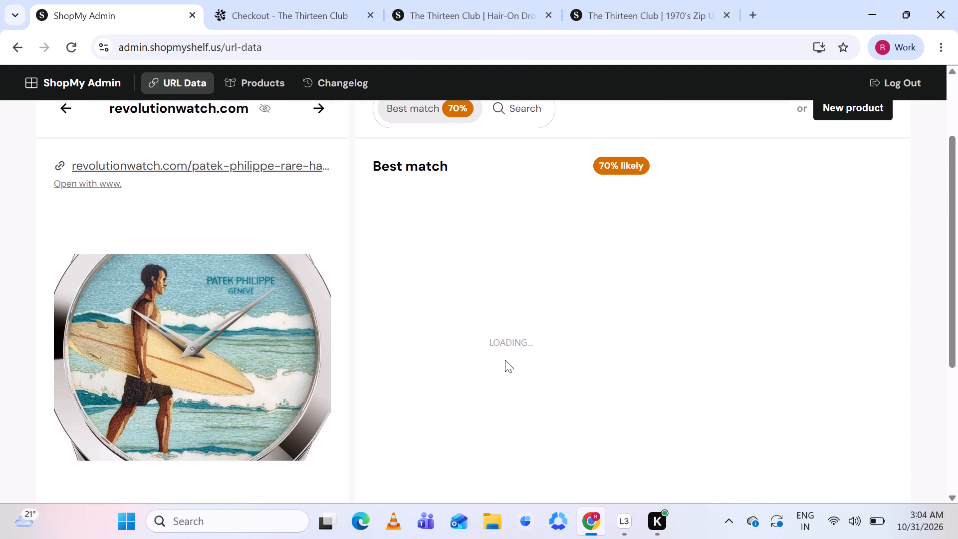
scroll(505, 360, down, 1)
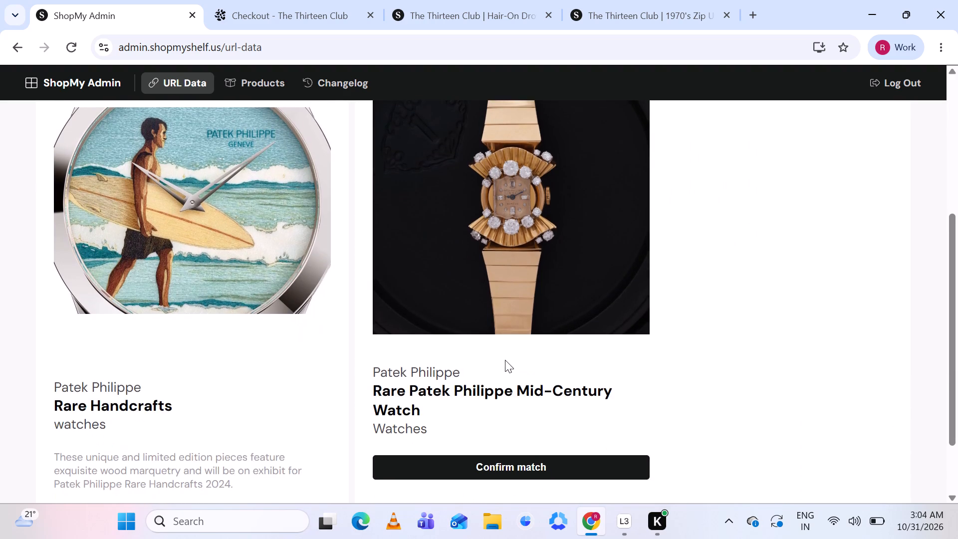
click(510, 217)
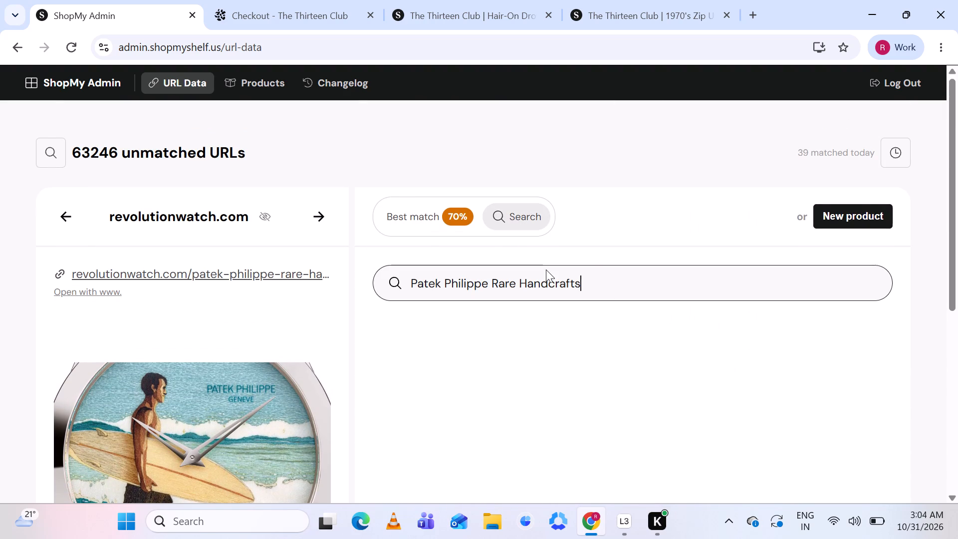
scroll(559, 314, down, 3)
scroll(559, 314, up, 1)
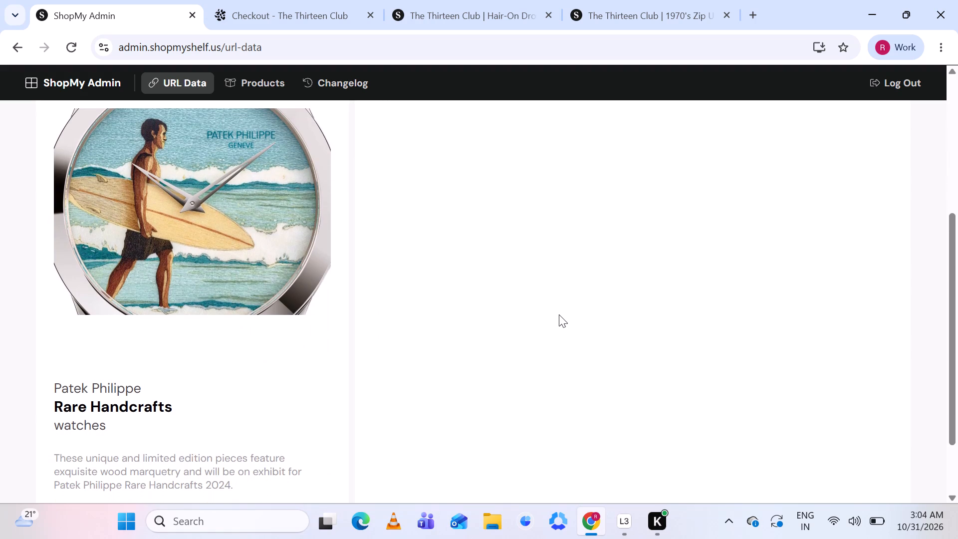
scroll(559, 314, up, 2)
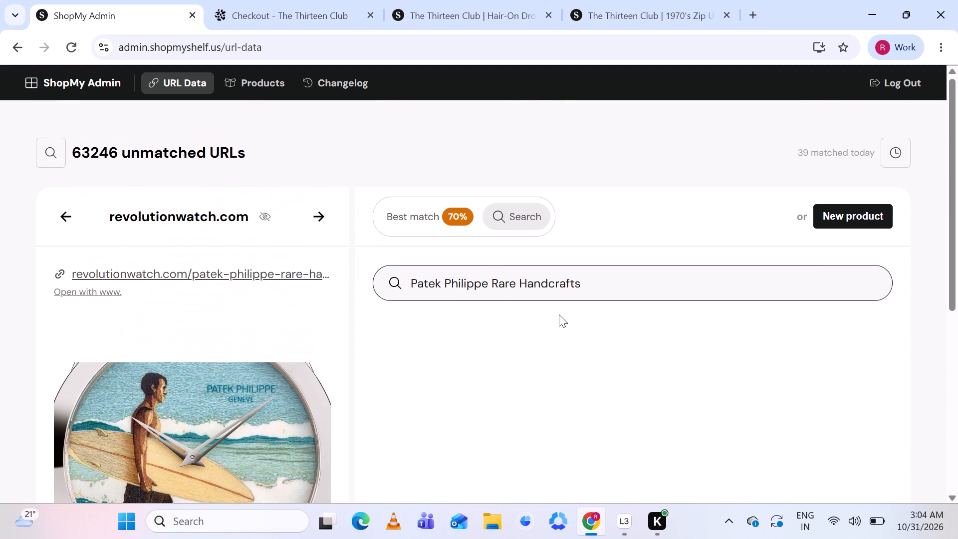
click(427, 209)
scroll(554, 357, down, 3)
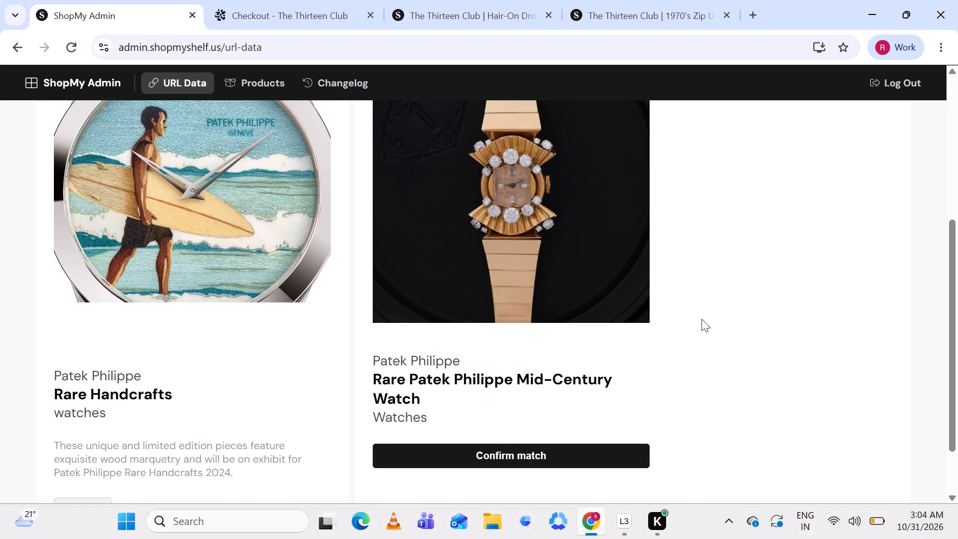
scroll(702, 319, up, 3)
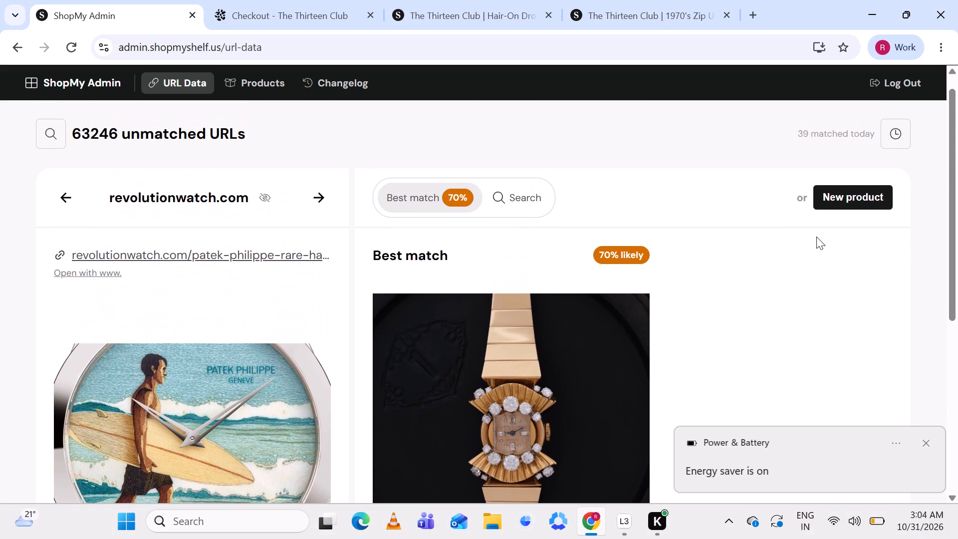
Start a new Patek Philippe Rare Handcrafts product and remove the square surfer close-up, blue dial close-up, bird close-up and blue pocket watch images.
click(843, 193)
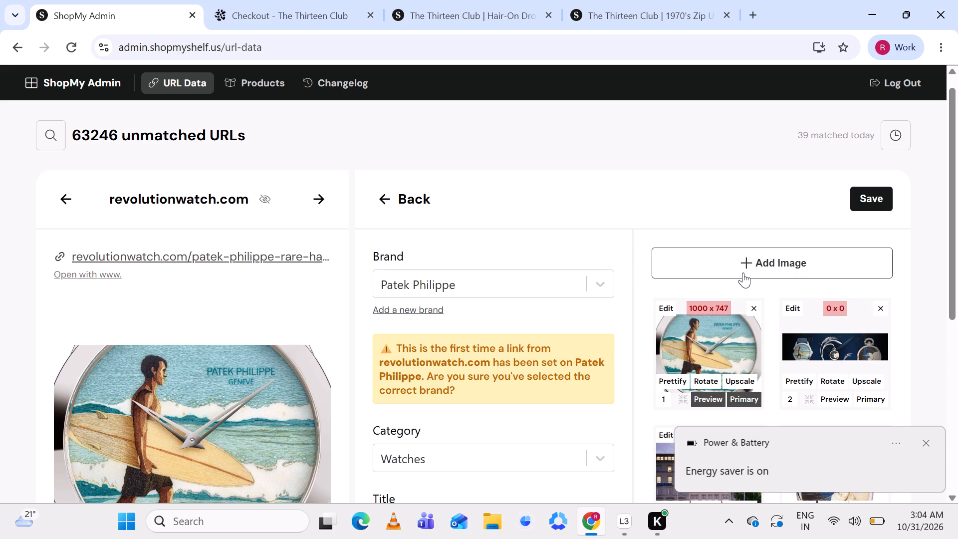
scroll(700, 356, down, 3)
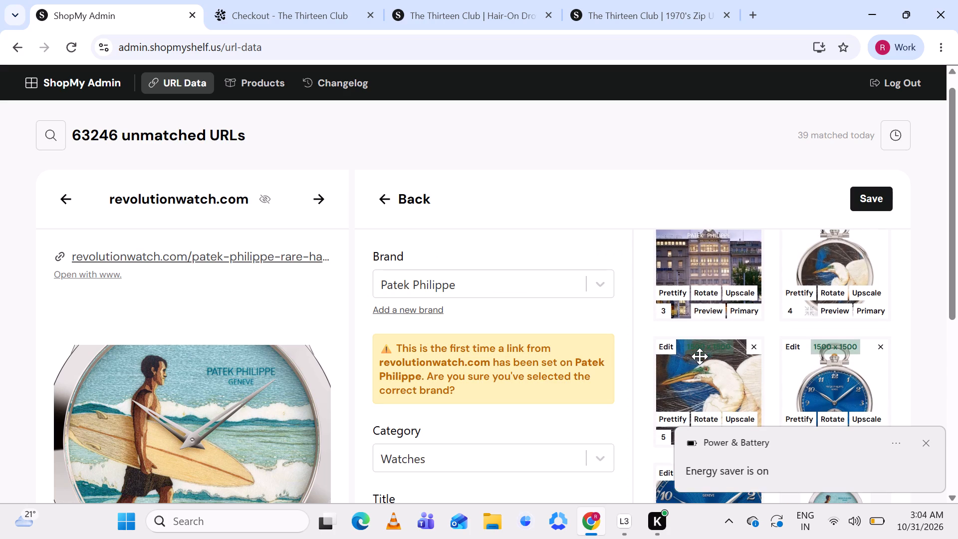
scroll(700, 356, down, 4)
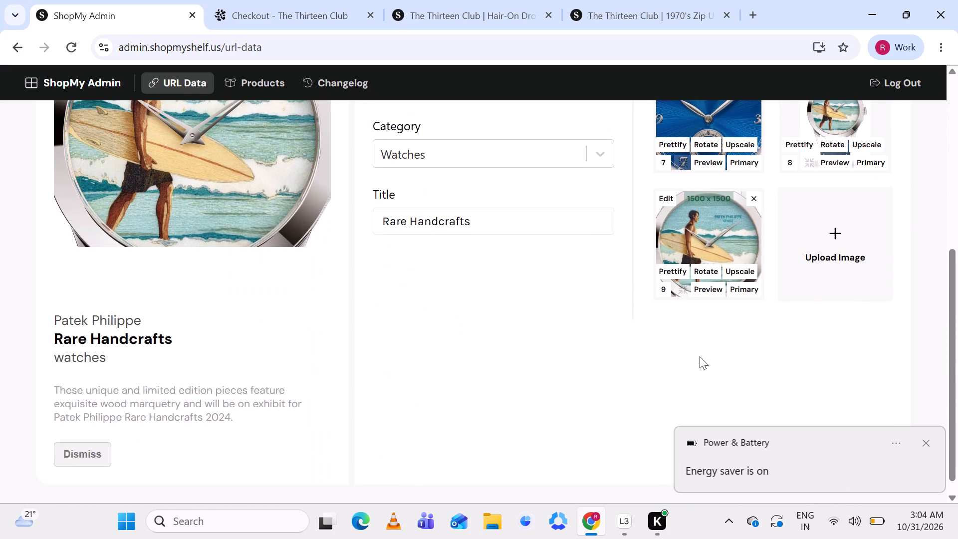
scroll(700, 356, up, 1)
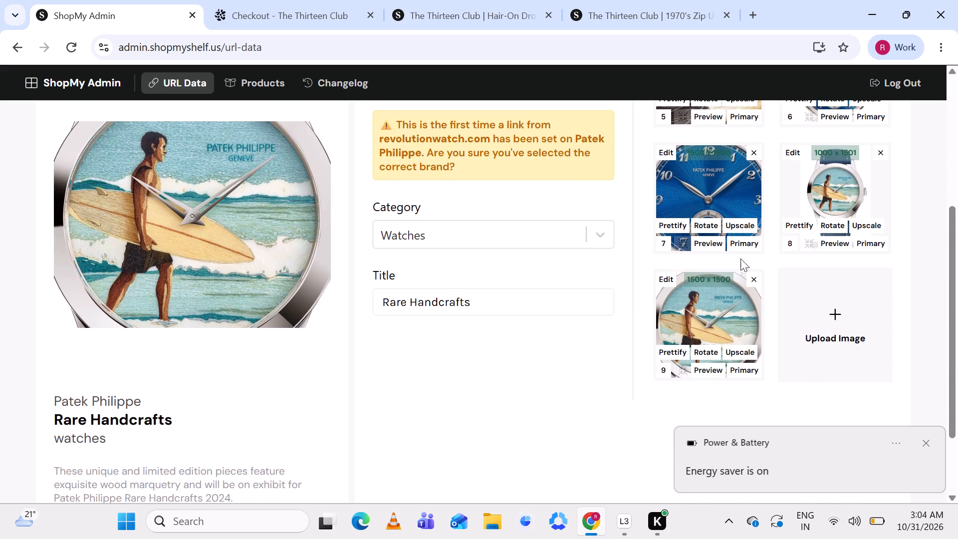
click(752, 279)
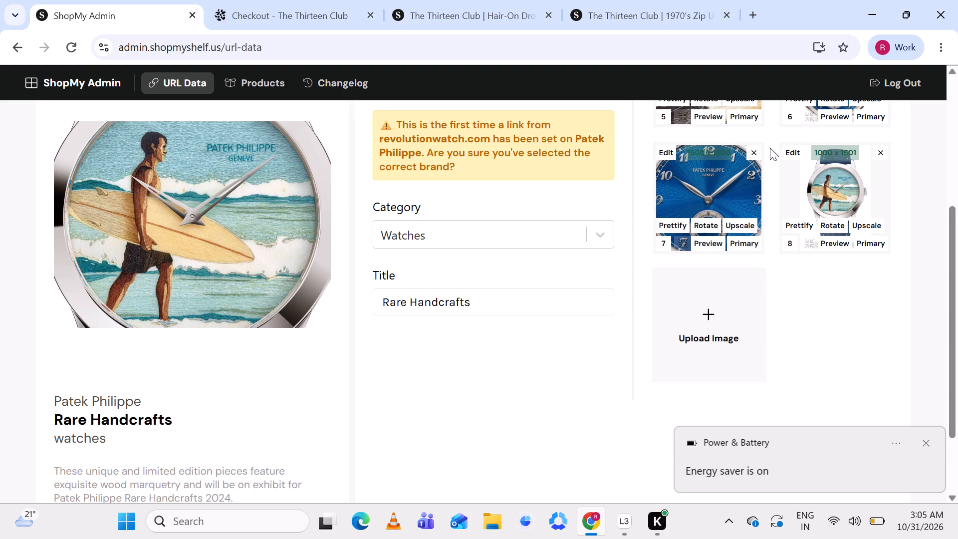
click(747, 151)
scroll(747, 151, up, 1)
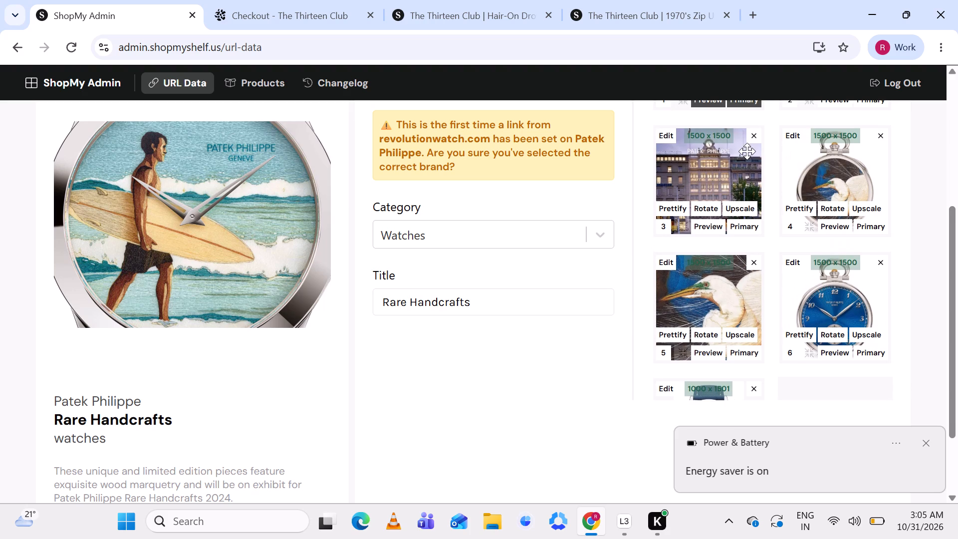
click(752, 258)
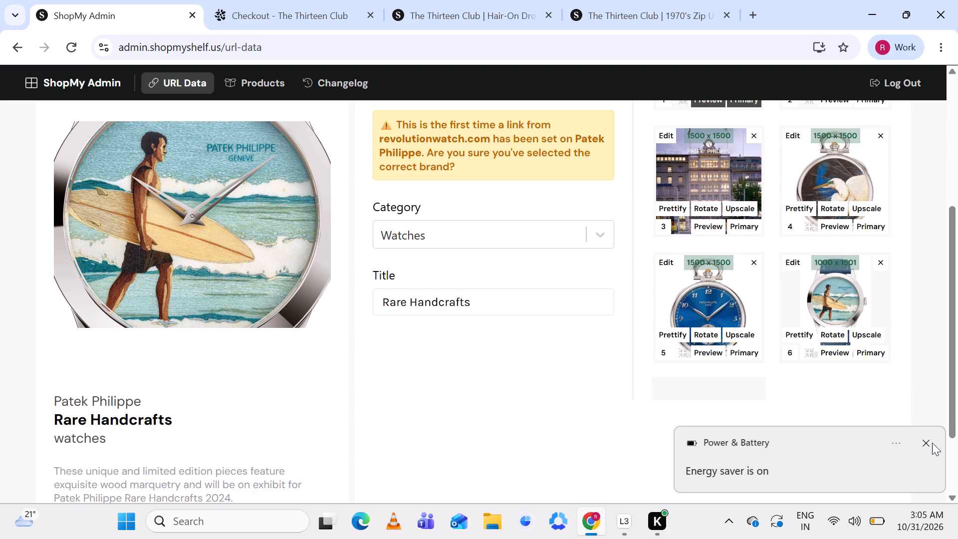
click(932, 443)
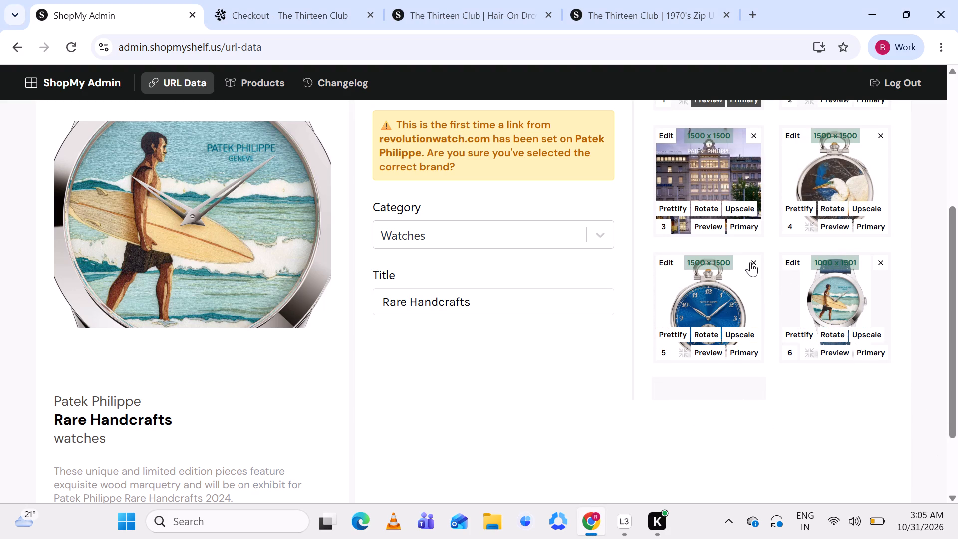
click(750, 262)
Move the full surfer wristwatch image to the first position in the product's image order.
scroll(764, 208, up, 1)
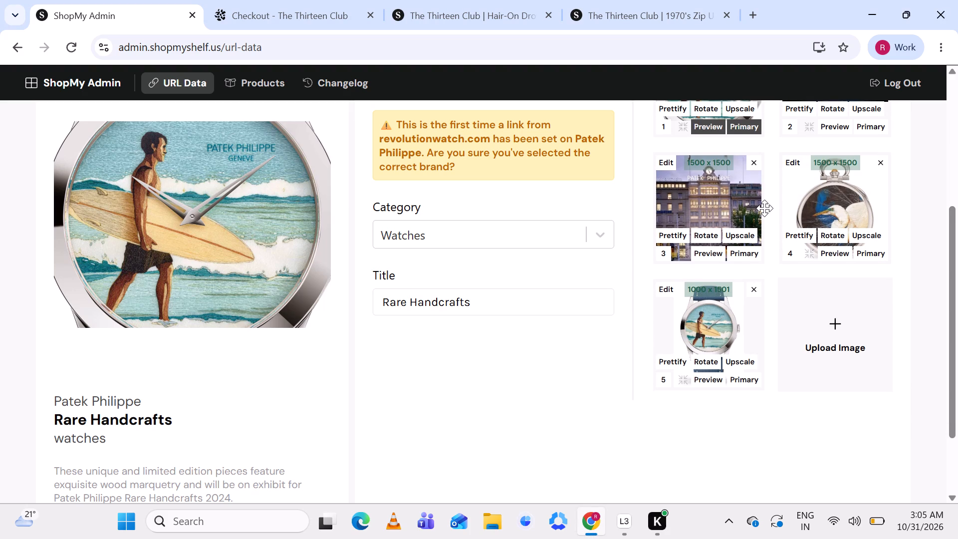
scroll(749, 260, up, 1)
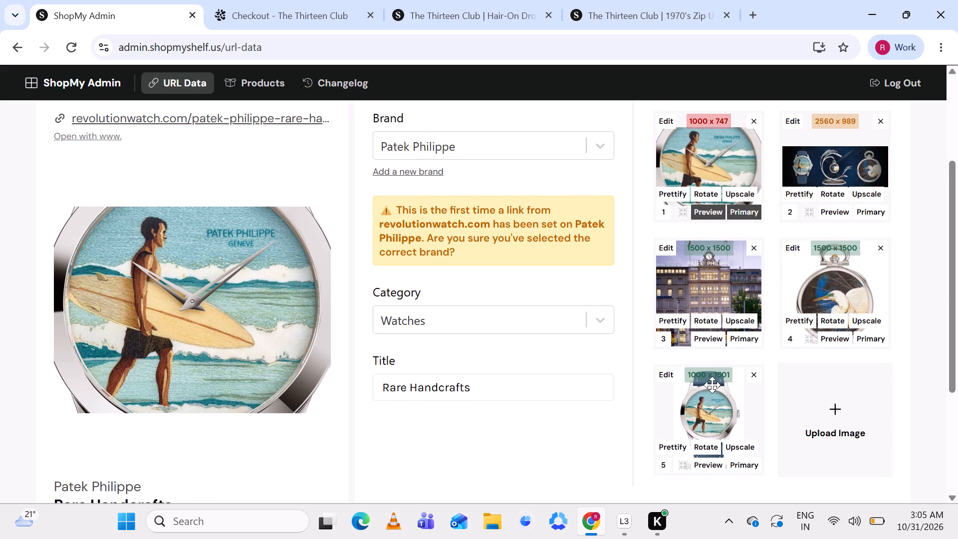
drag(706, 399, 657, 332)
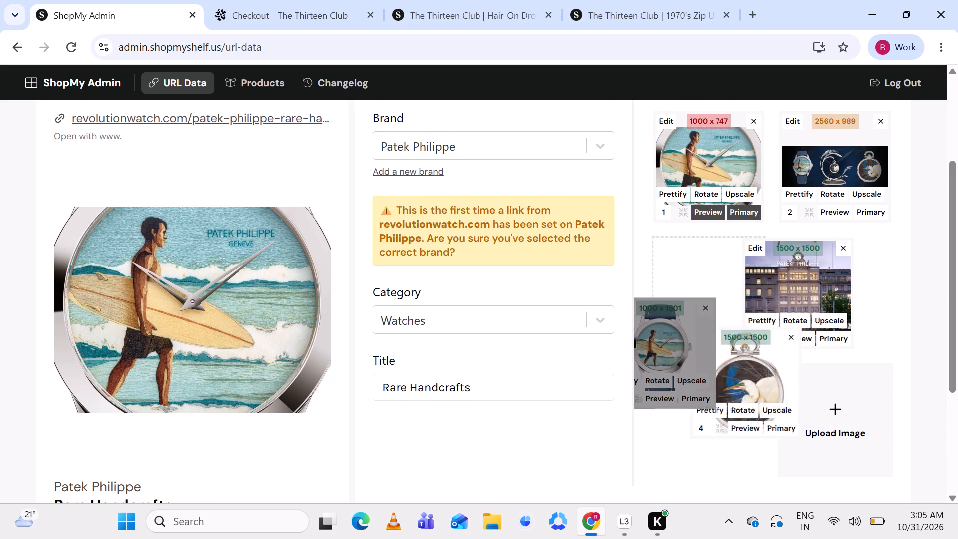
drag(657, 332, 701, 157)
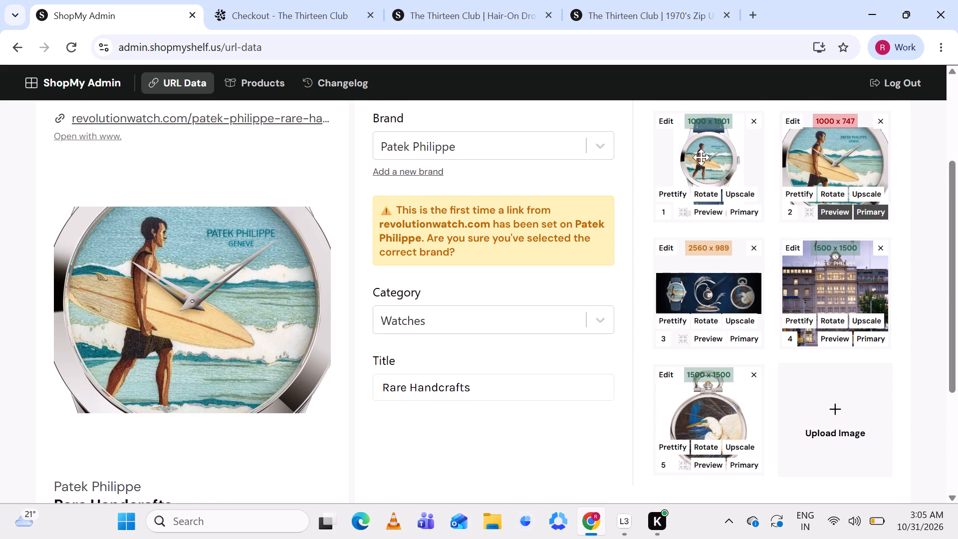
Remove the wide three-watch banner, the building photo and the bird pocket watch image from the new product.
click(752, 242)
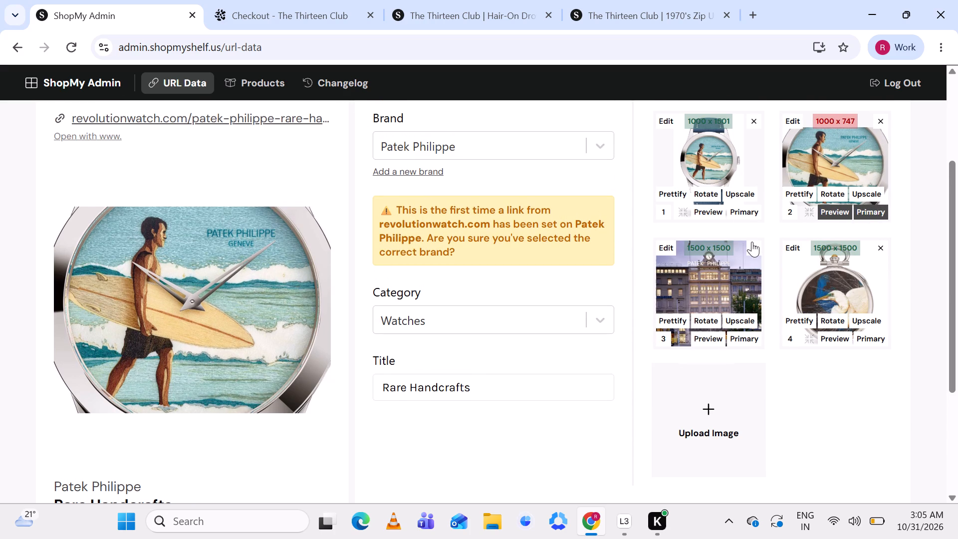
click(754, 246)
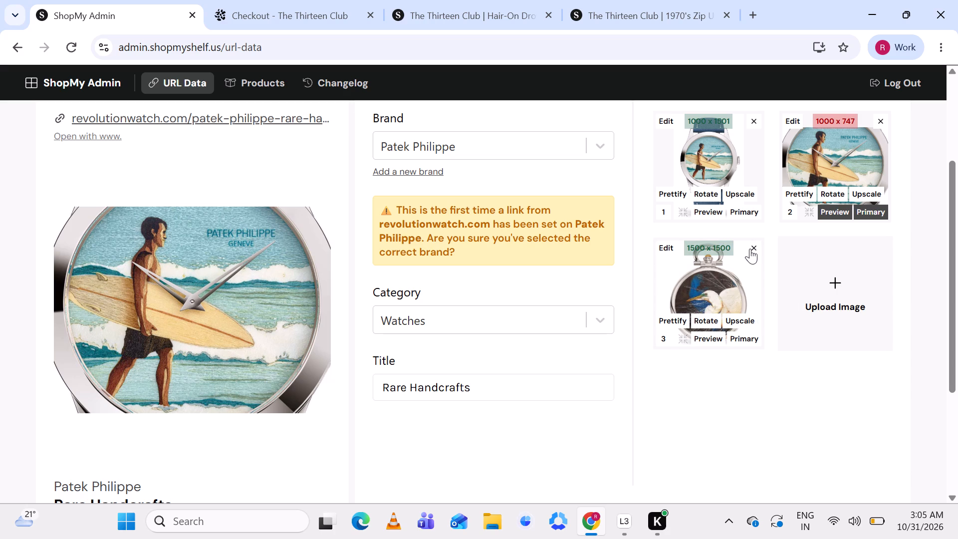
click(754, 249)
Close the three leftover Thirteen Club browser pages.
click(371, 10)
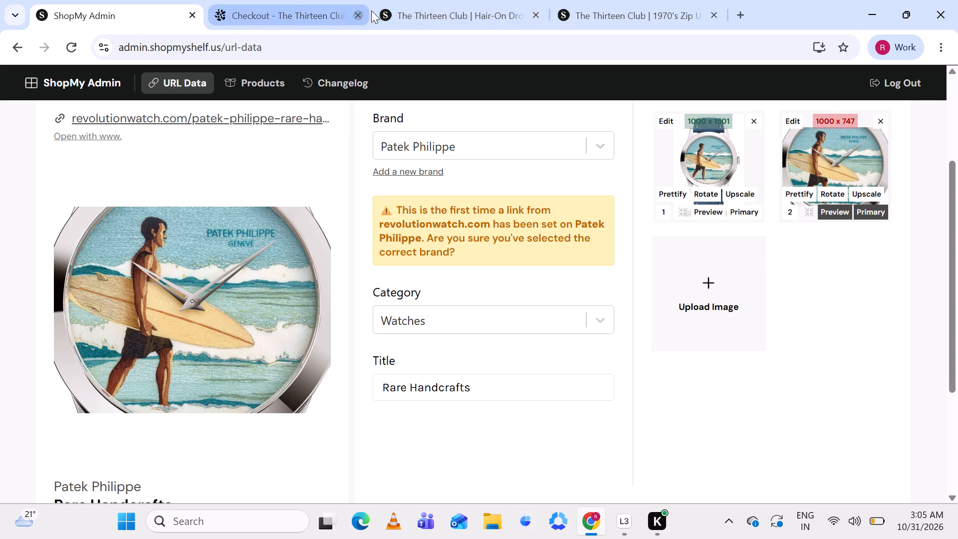
click(371, 10)
click(371, 10)
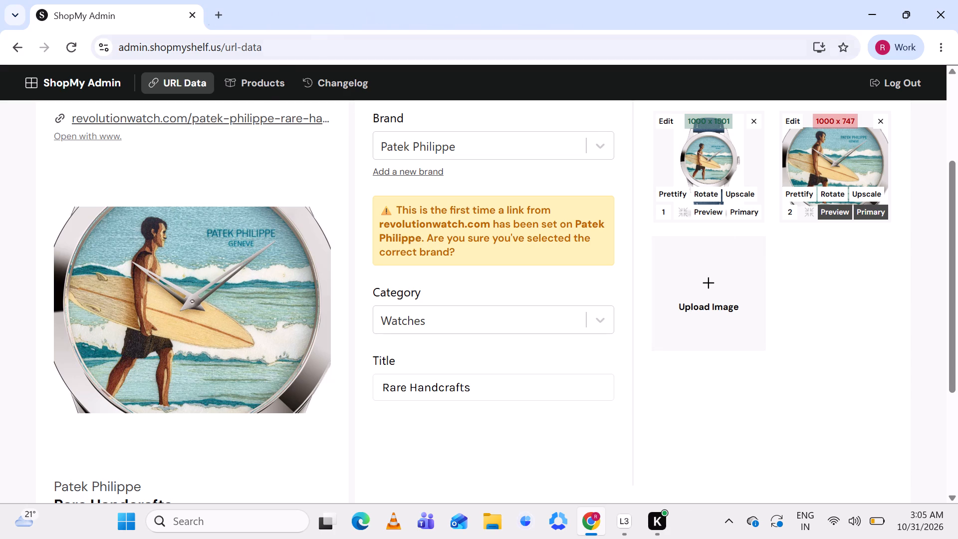
Open the revolutionwatch.com source article, examine its Patek Philippe watch photos and text, and return to ShopMy Admin.
click(249, 117)
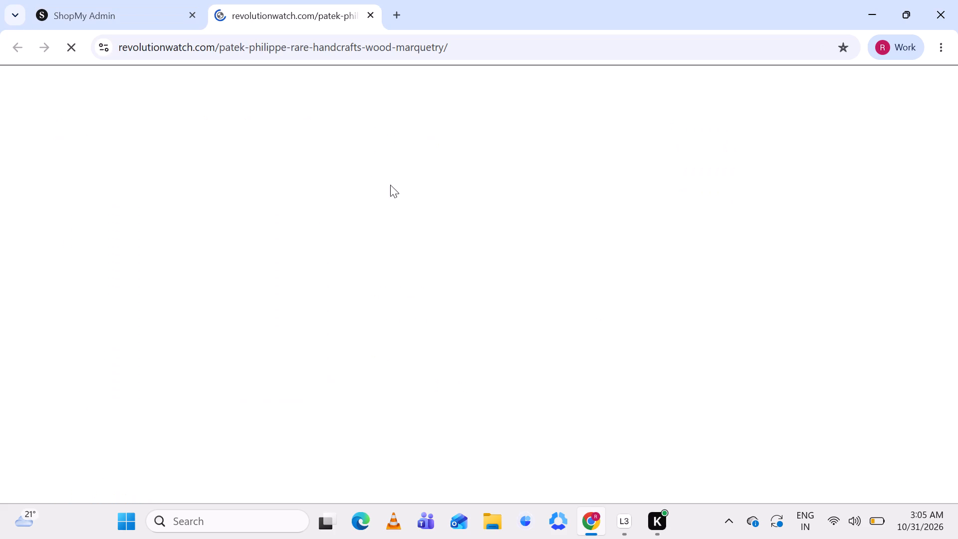
scroll(496, 344, down, 5)
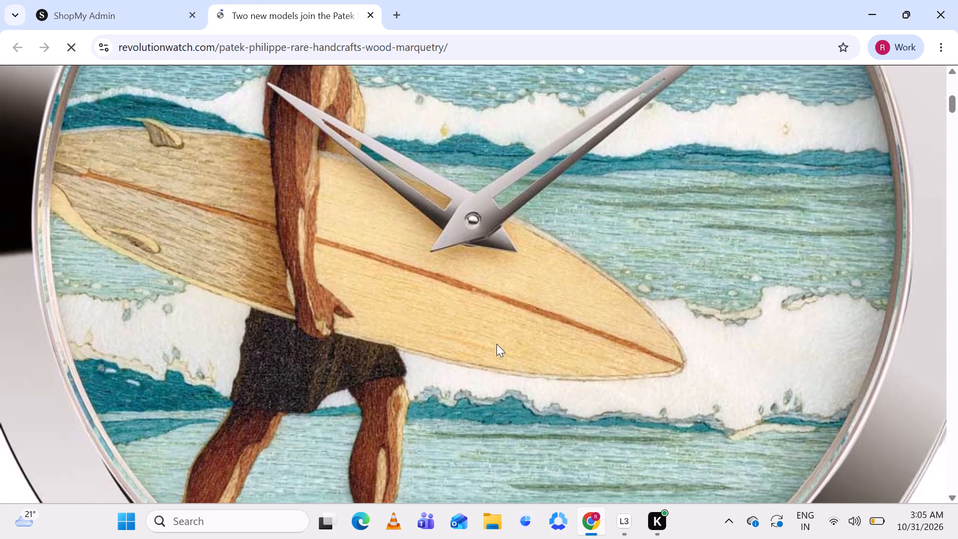
scroll(496, 344, down, 4)
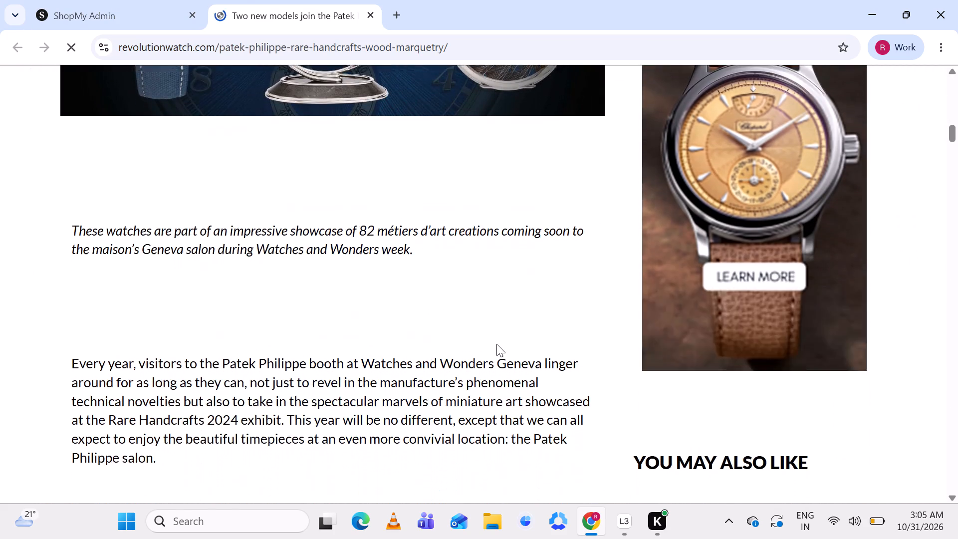
scroll(496, 344, up, 2)
scroll(496, 344, down, 5)
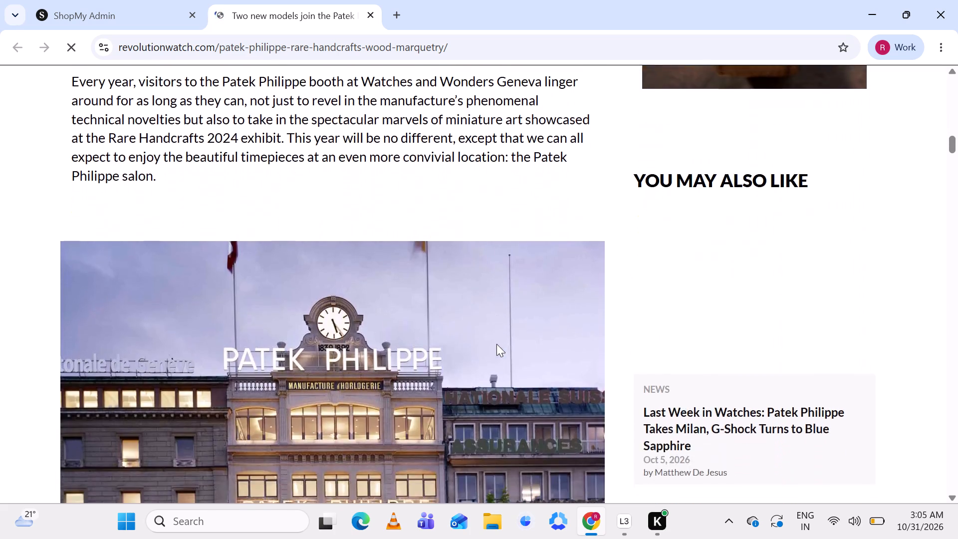
scroll(496, 344, down, 9)
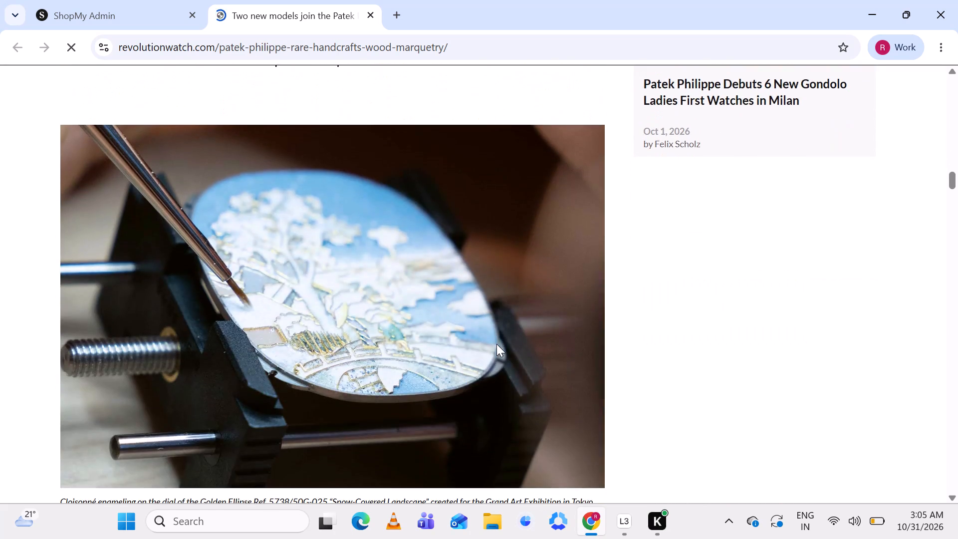
scroll(496, 344, up, 12)
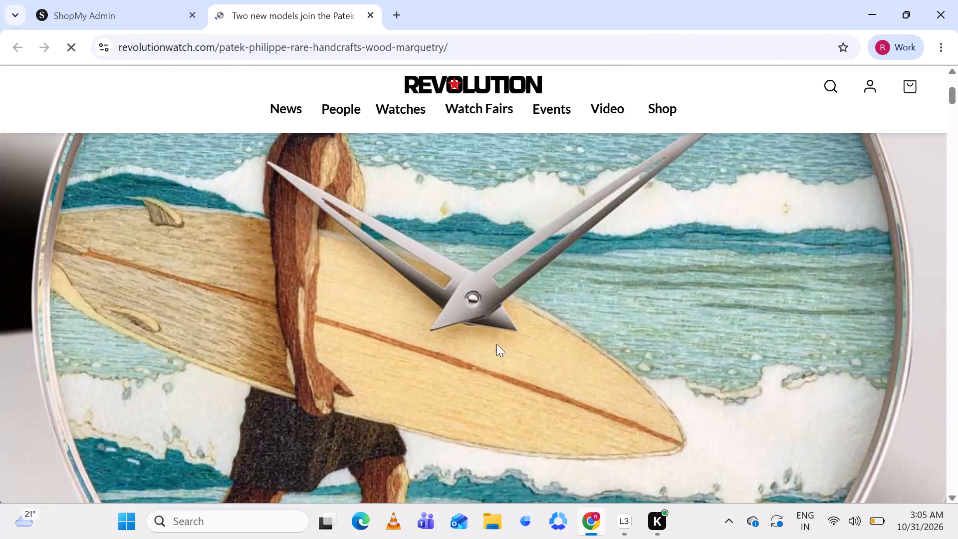
scroll(496, 344, up, 1)
scroll(496, 344, down, 3)
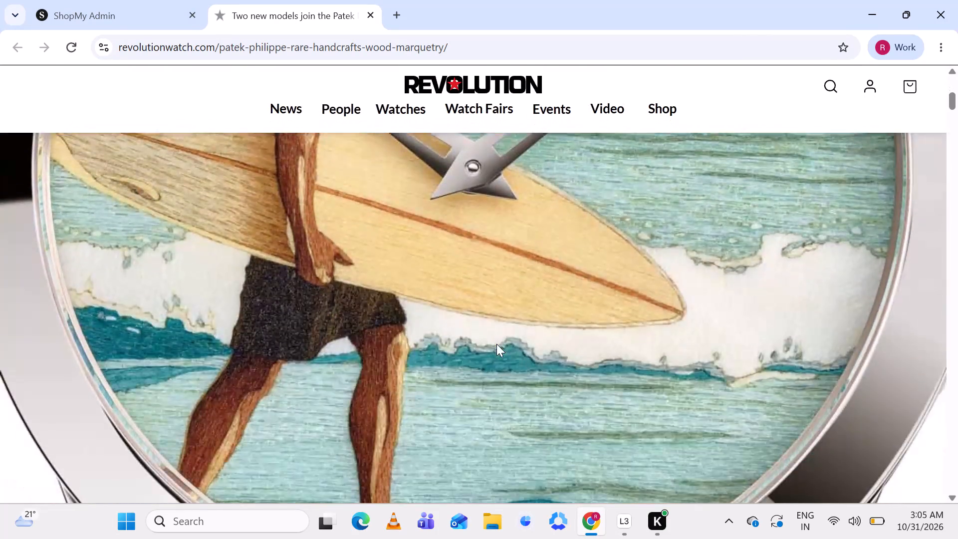
scroll(496, 344, down, 3)
scroll(496, 344, up, 1)
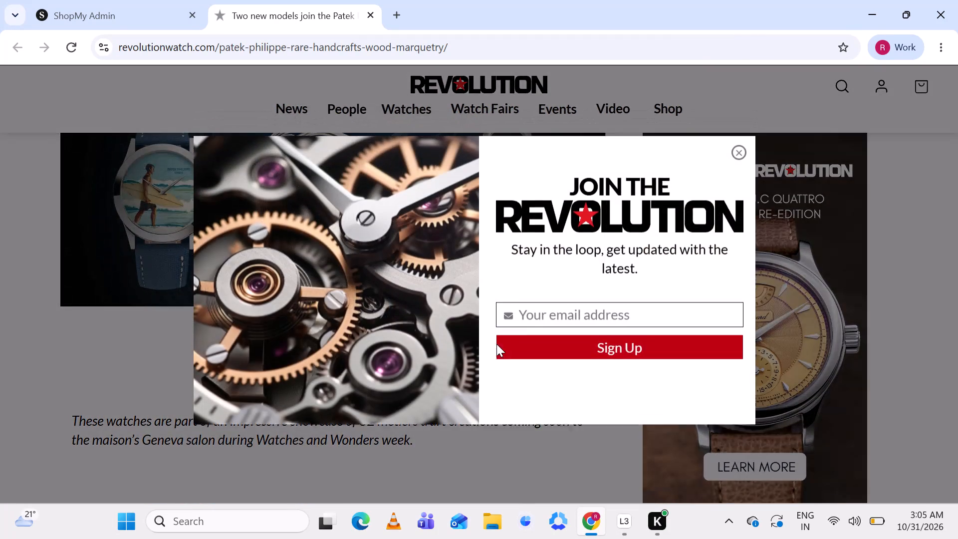
scroll(496, 344, up, 1)
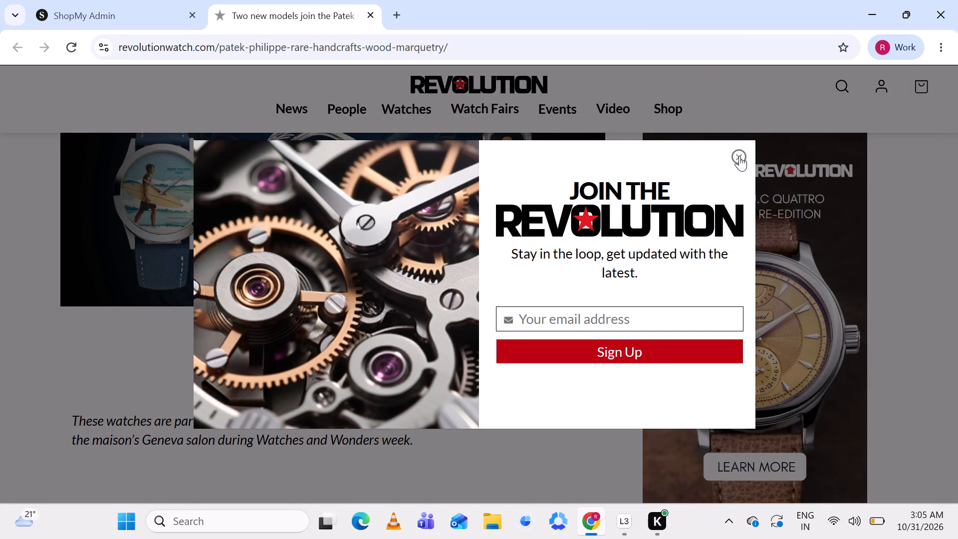
click(740, 154)
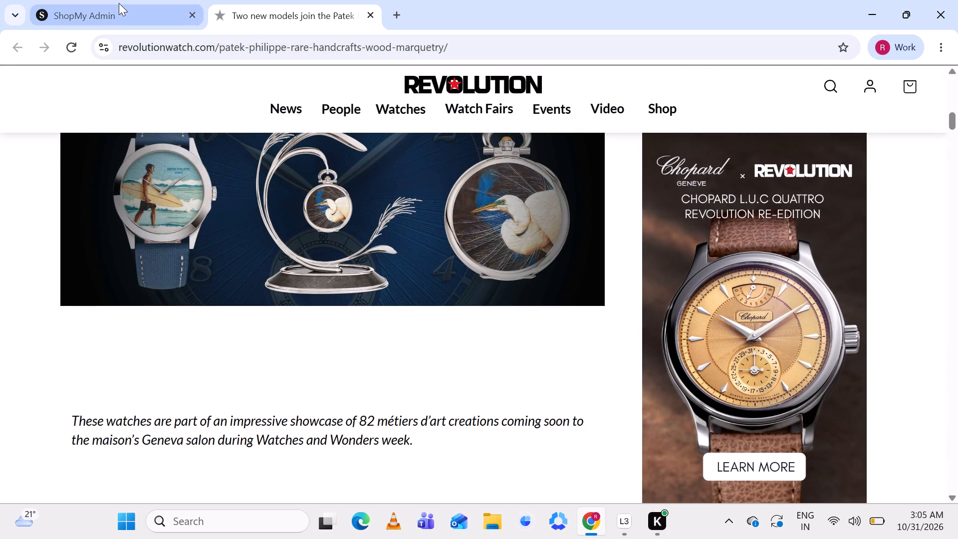
click(112, 2)
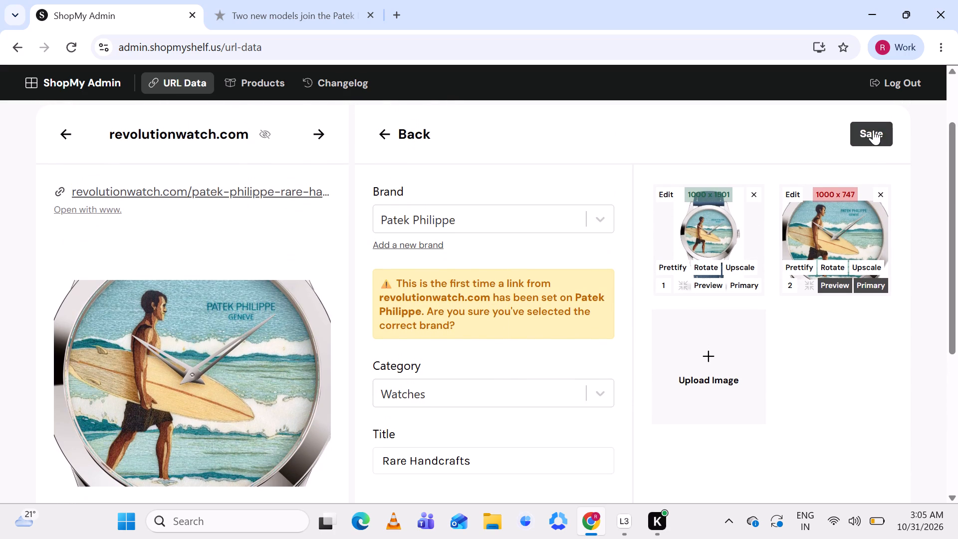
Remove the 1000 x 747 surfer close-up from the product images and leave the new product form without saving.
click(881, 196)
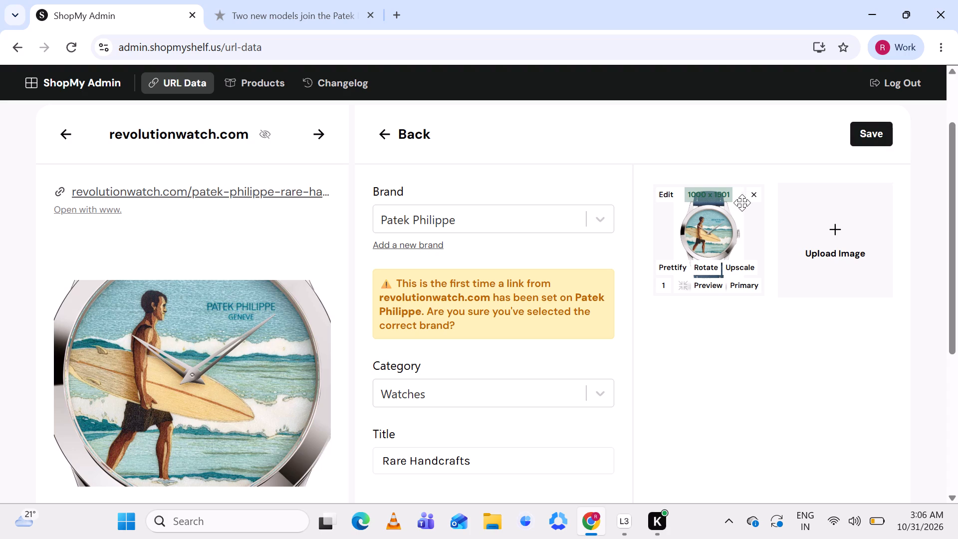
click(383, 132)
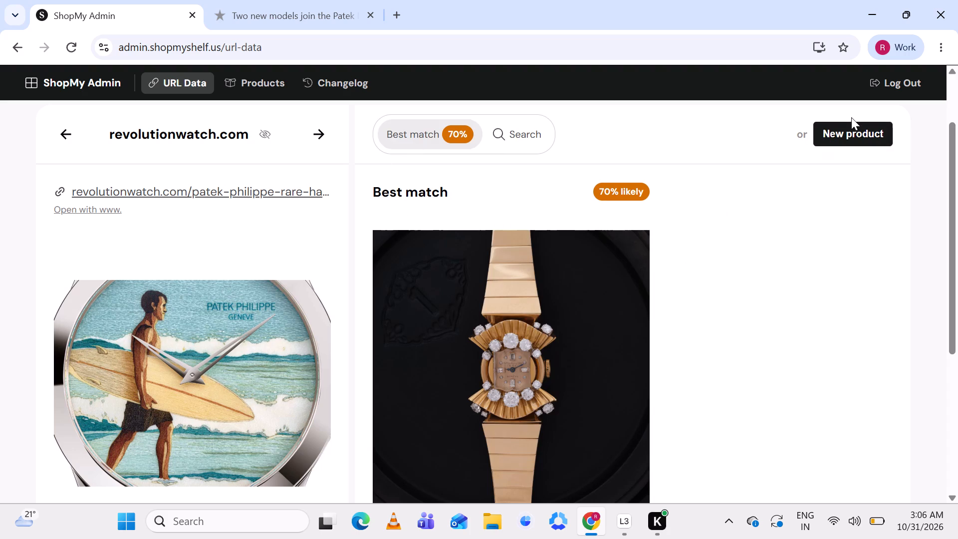
Restart the new Rare Handcrafts product and remove the square surfer close-up, blue dial close-up and bird close-up images.
click(853, 133)
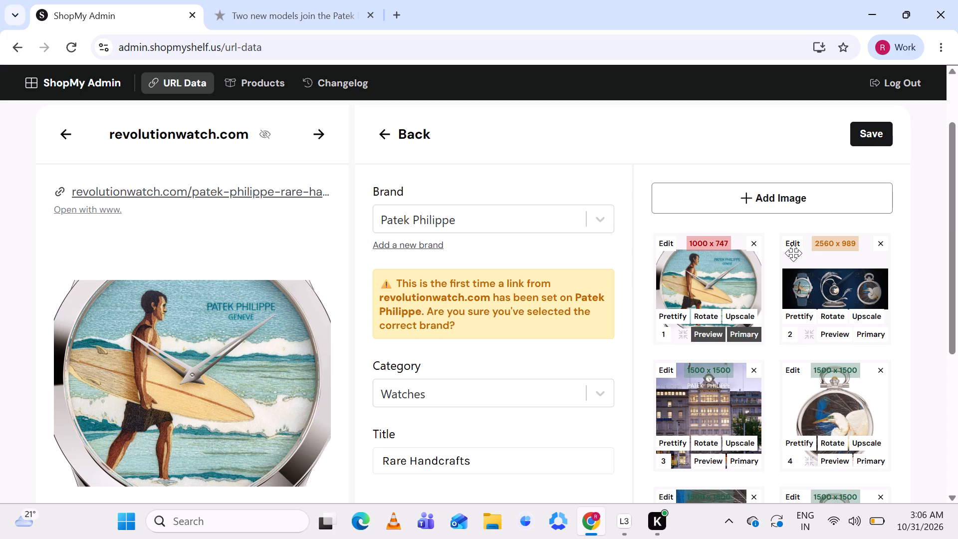
scroll(753, 286, down, 1)
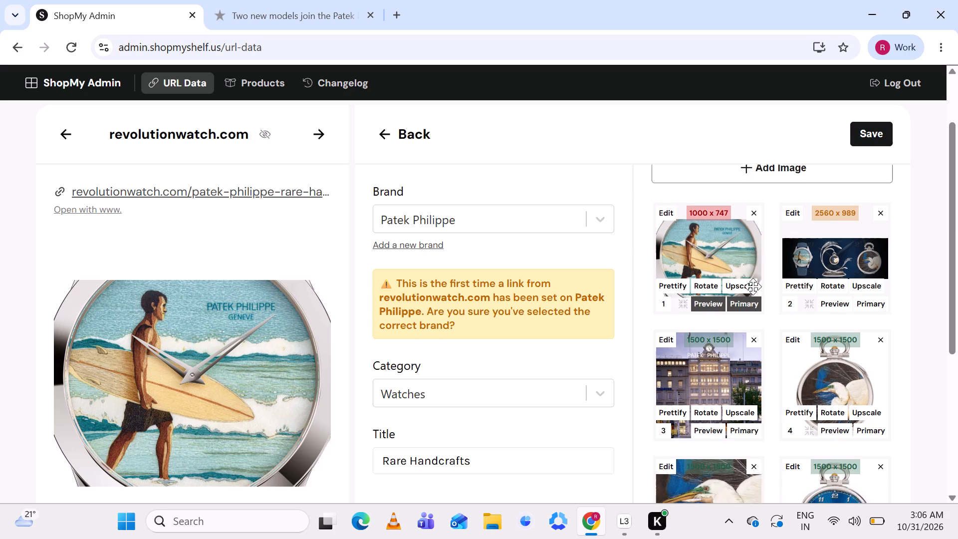
scroll(753, 286, down, 5)
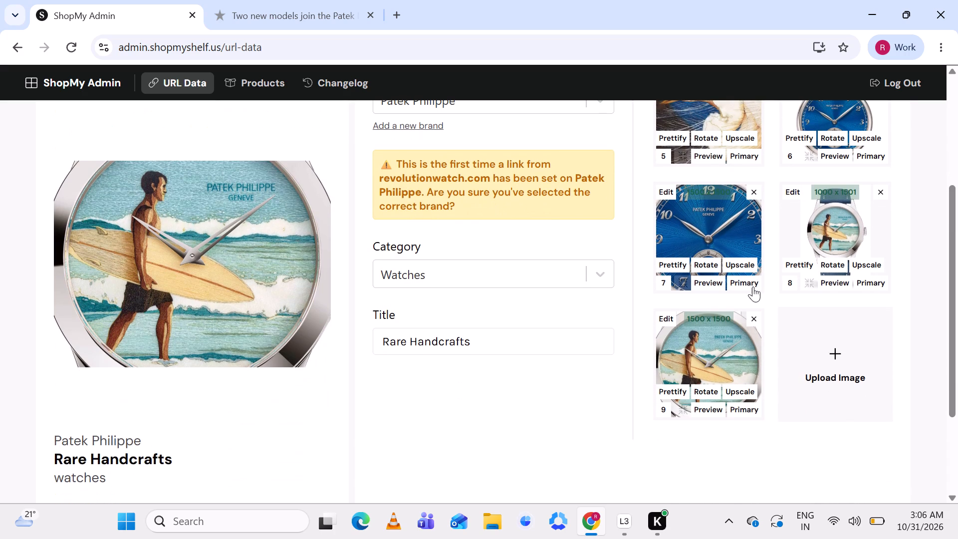
click(753, 316)
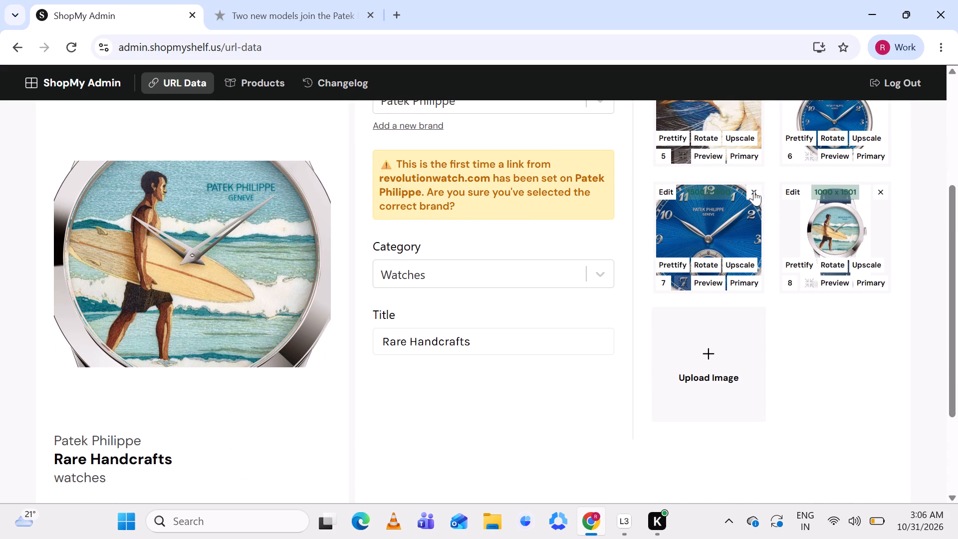
click(753, 190)
scroll(753, 190, up, 1)
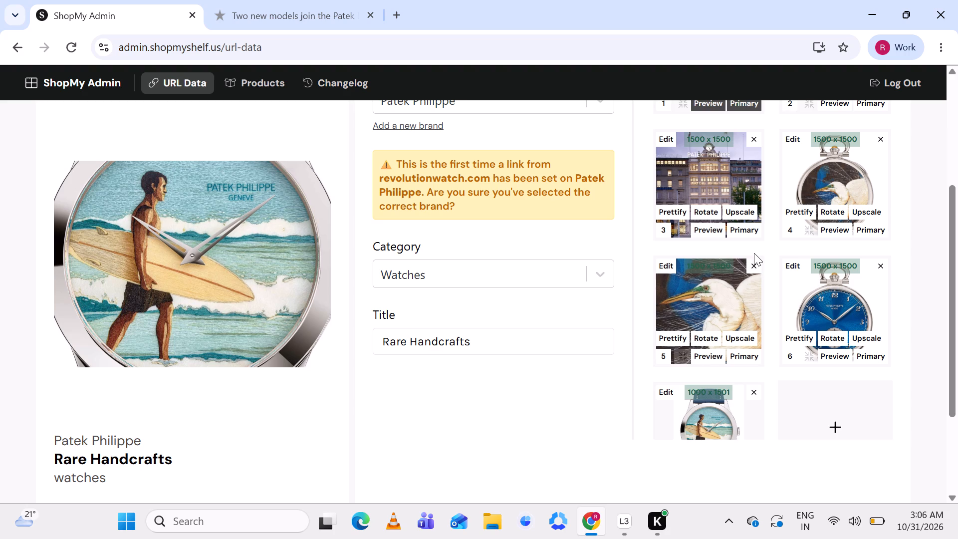
click(751, 263)
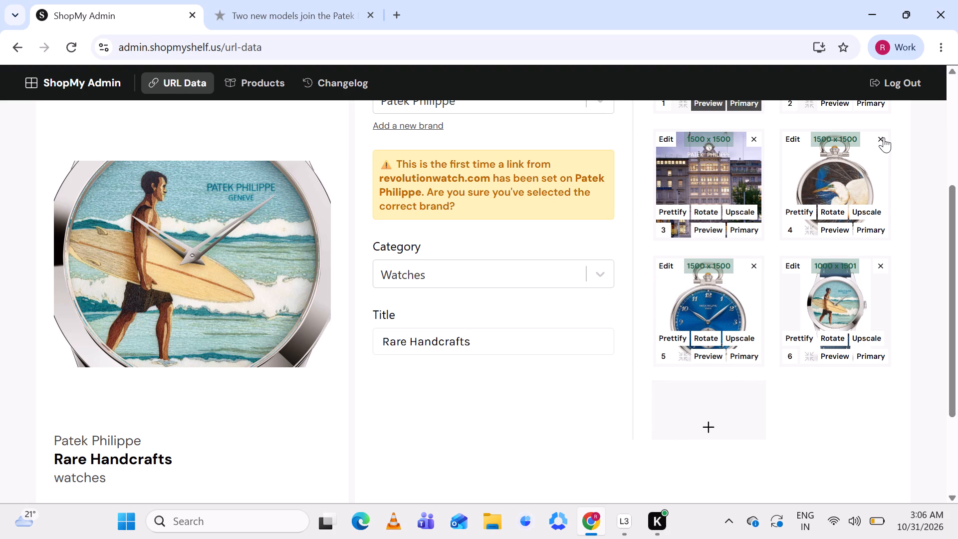
Remove the bird pocket watch, blue pocket watch, building photo and wide three-watch banner from the product images.
click(884, 137)
scroll(782, 218, up, 1)
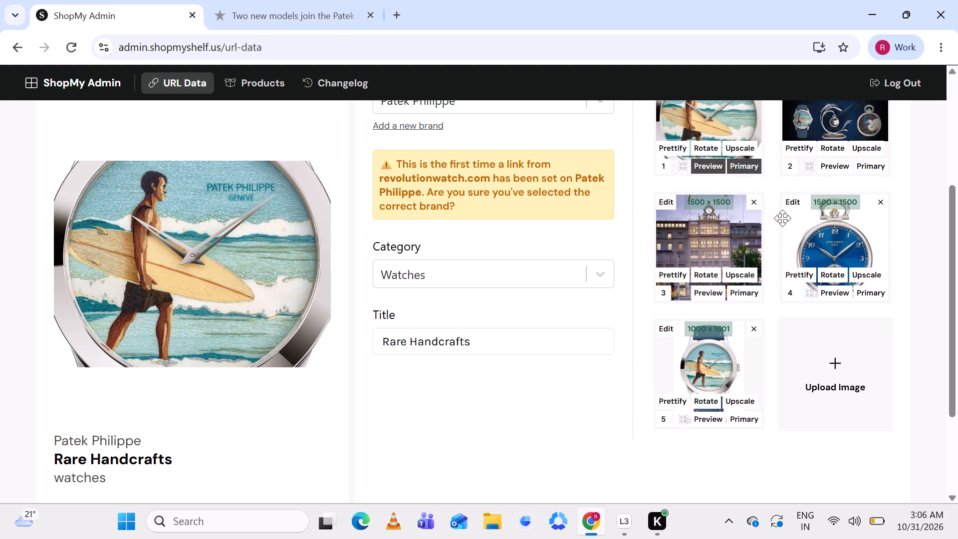
click(881, 198)
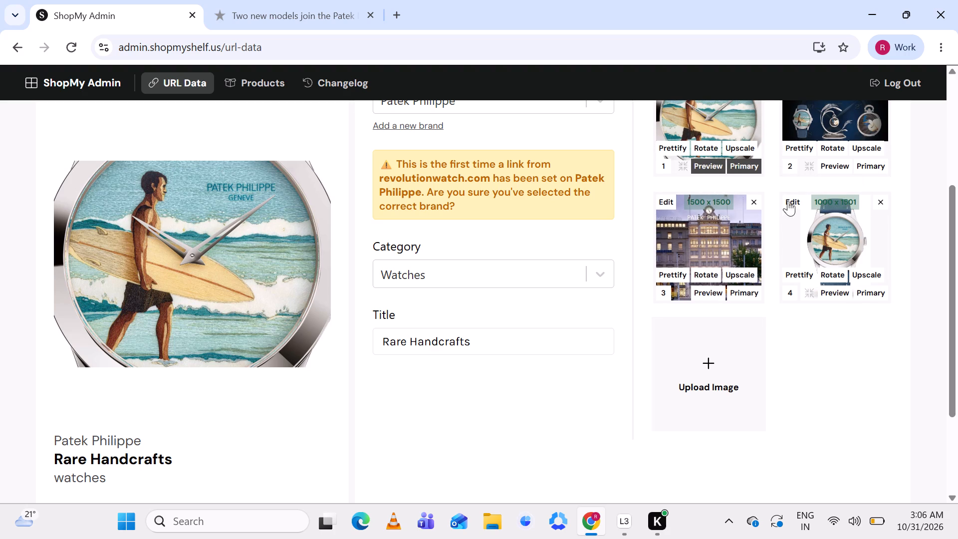
click(756, 201)
scroll(756, 201, up, 2)
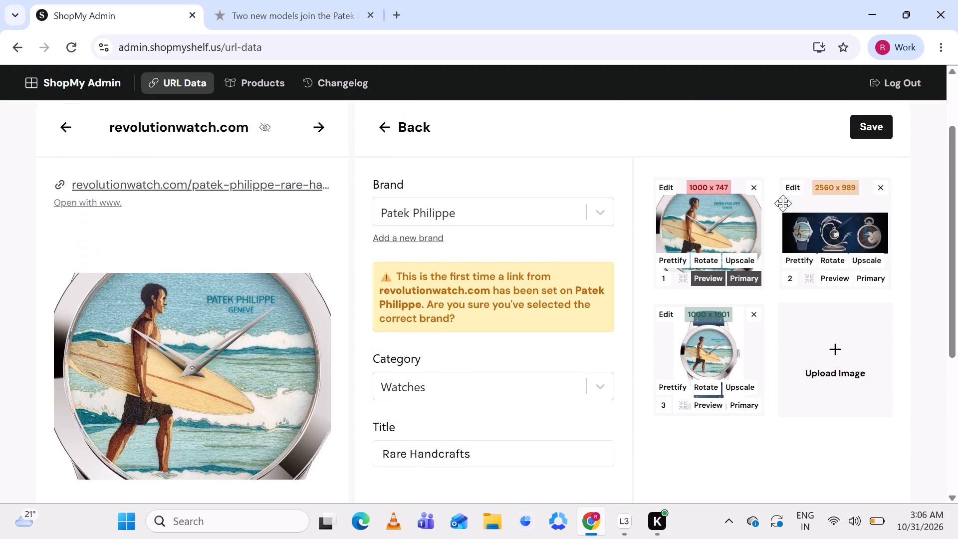
click(882, 186)
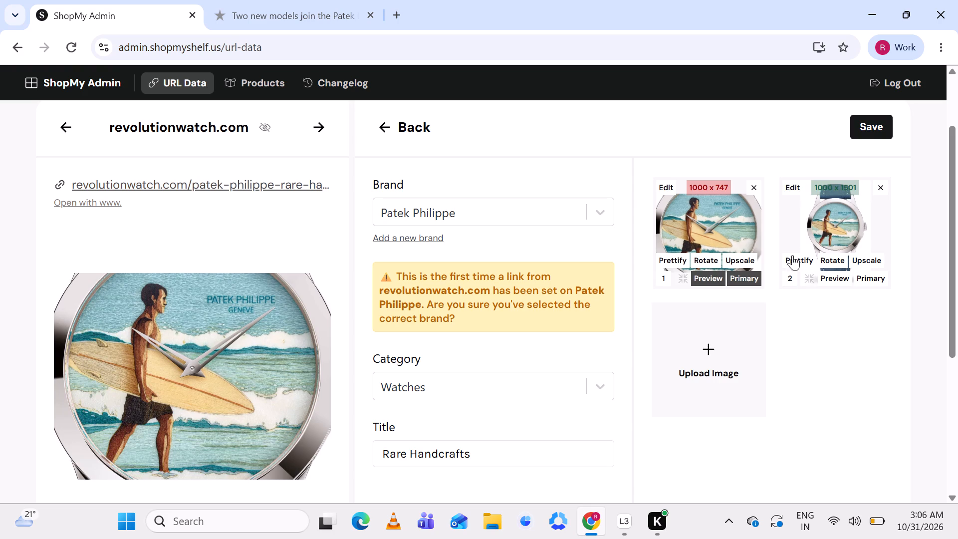
Save the Patek Philippe Rare Handcrafts product in the Watches category with the two surfer watch images.
scroll(558, 182, up, 1)
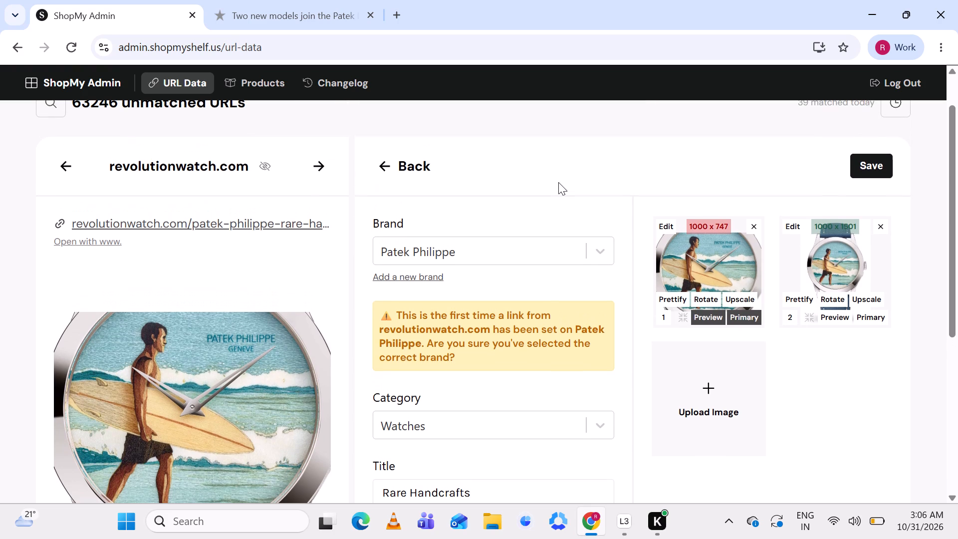
scroll(558, 182, up, 1)
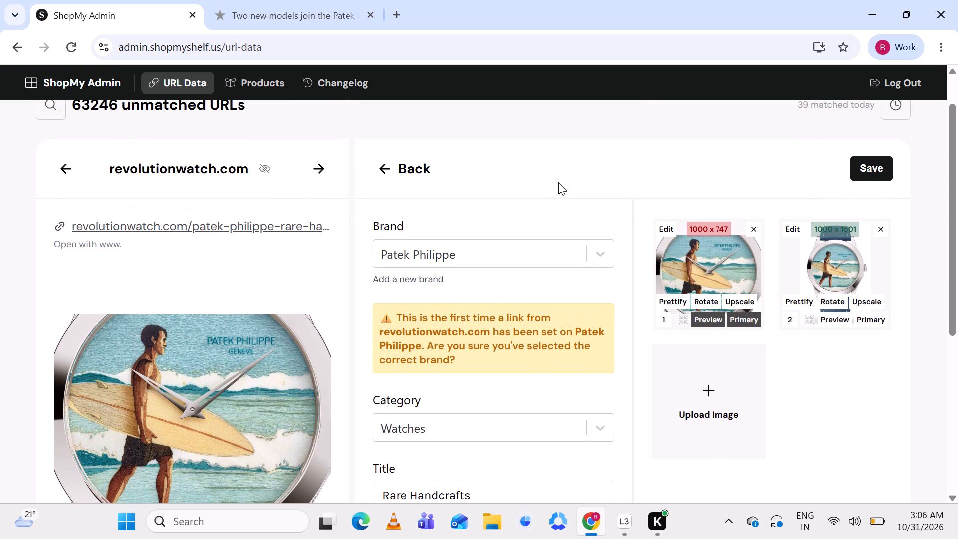
scroll(558, 182, up, 1)
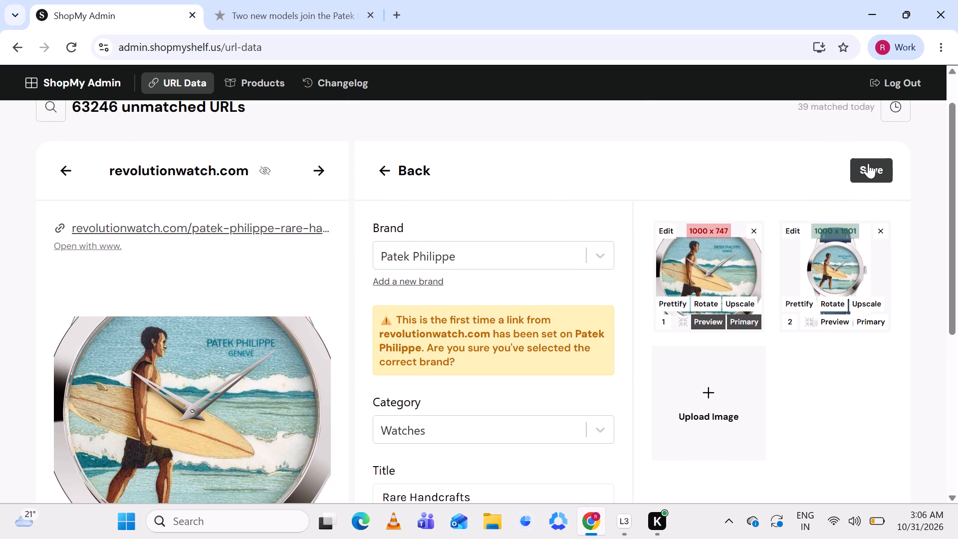
click(868, 163)
scroll(696, 192, down, 3)
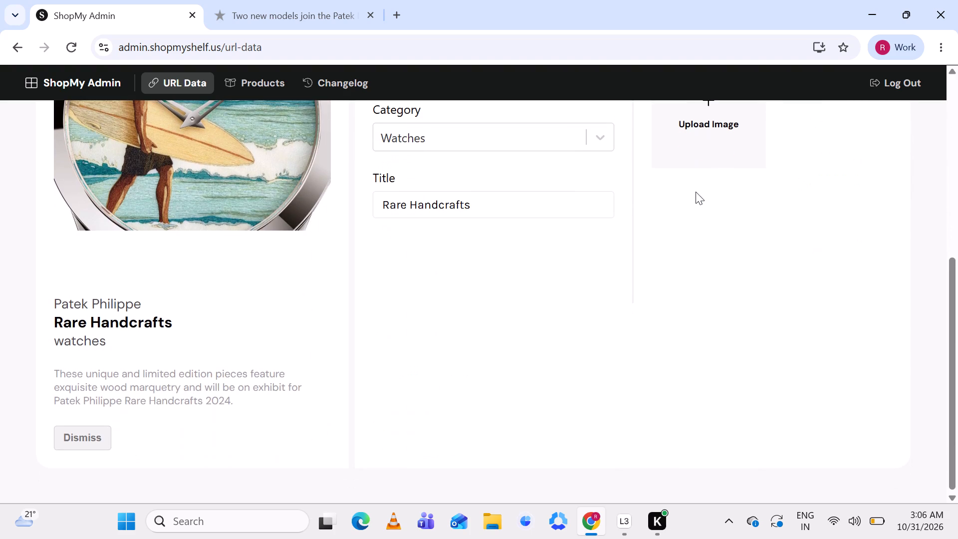
scroll(696, 192, down, 1)
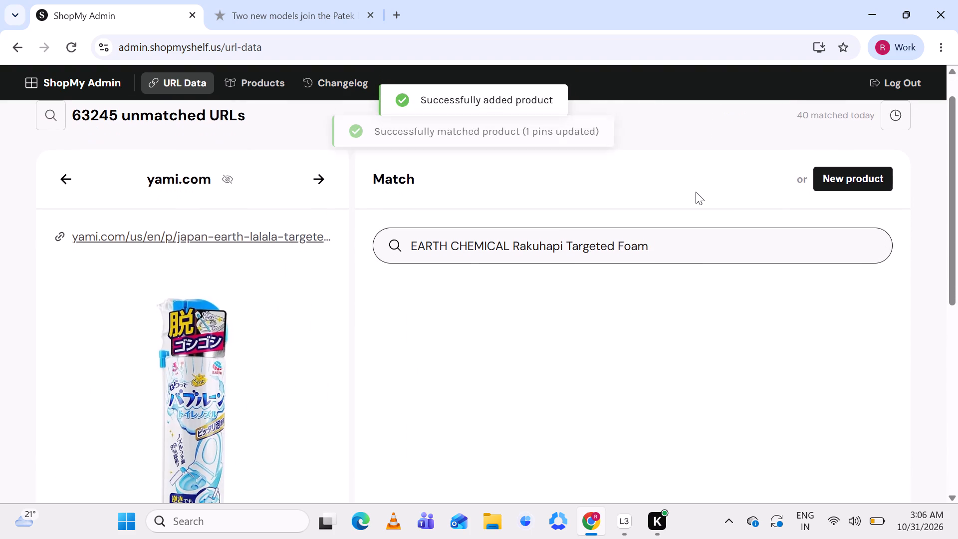
scroll(696, 192, down, 1)
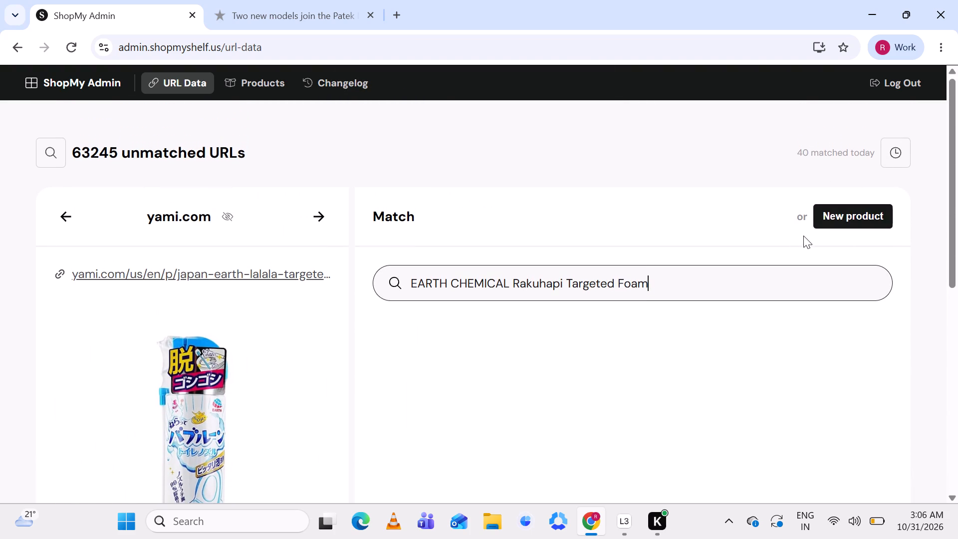
Start a new product for the yami.com Rakuhapi toilet cleaner and remove the 360 x 360 and 480 x 480 images.
click(842, 217)
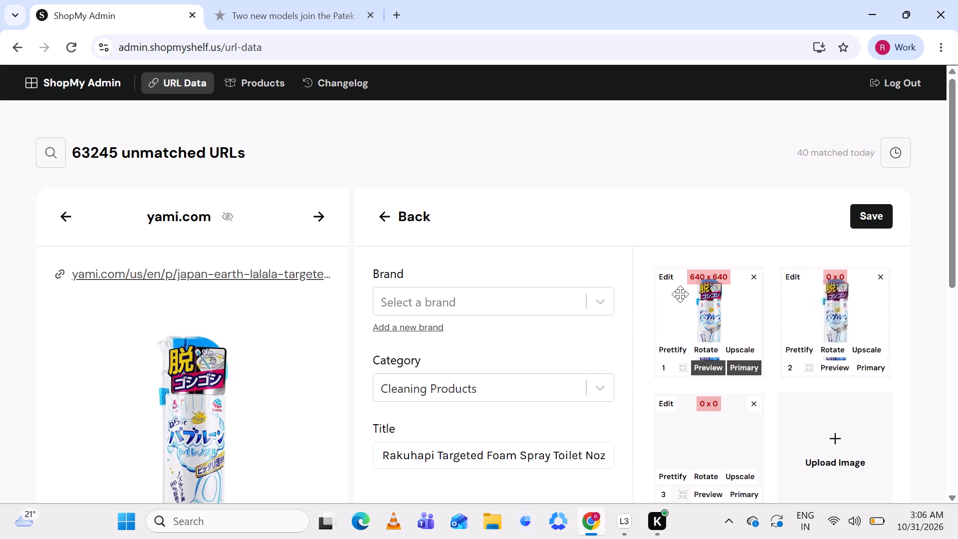
scroll(680, 294, down, 1)
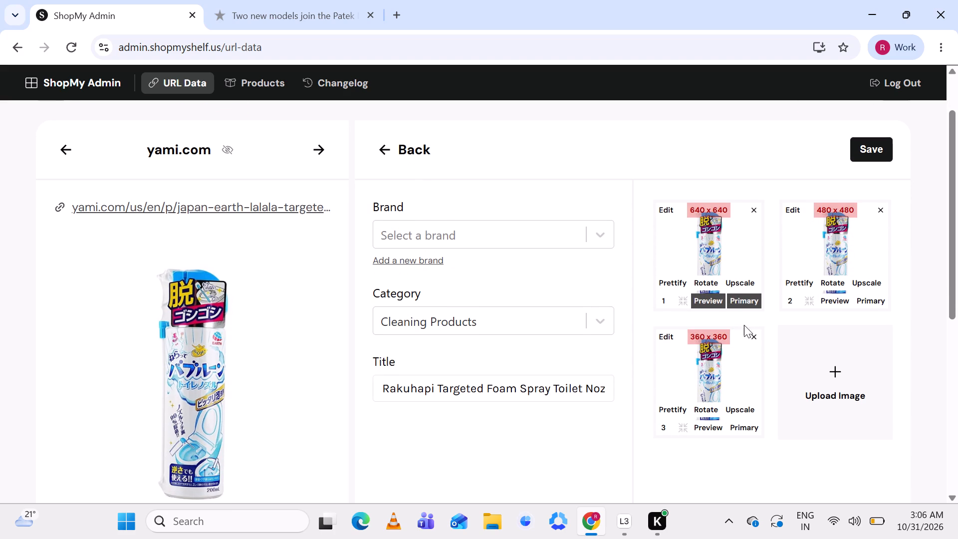
click(753, 338)
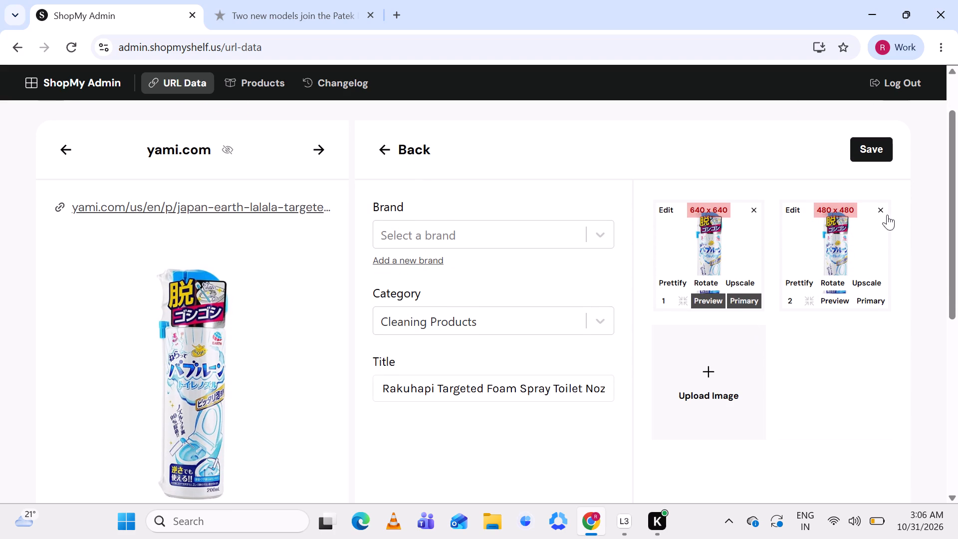
click(882, 209)
Copy the brand name EARTH CHEMICAL from the listing, check the full product title, and look the name up among existing brands.
scroll(717, 255, down, 1)
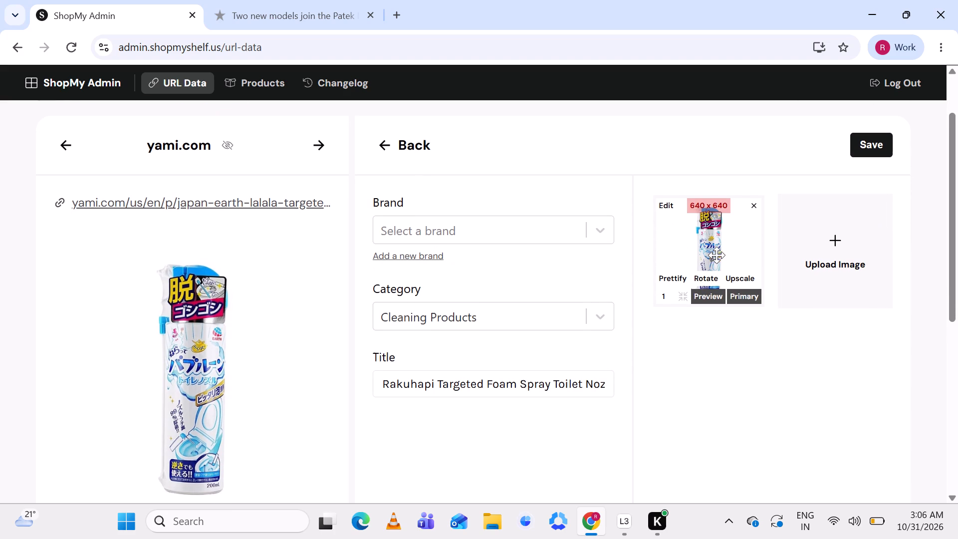
scroll(717, 255, down, 2)
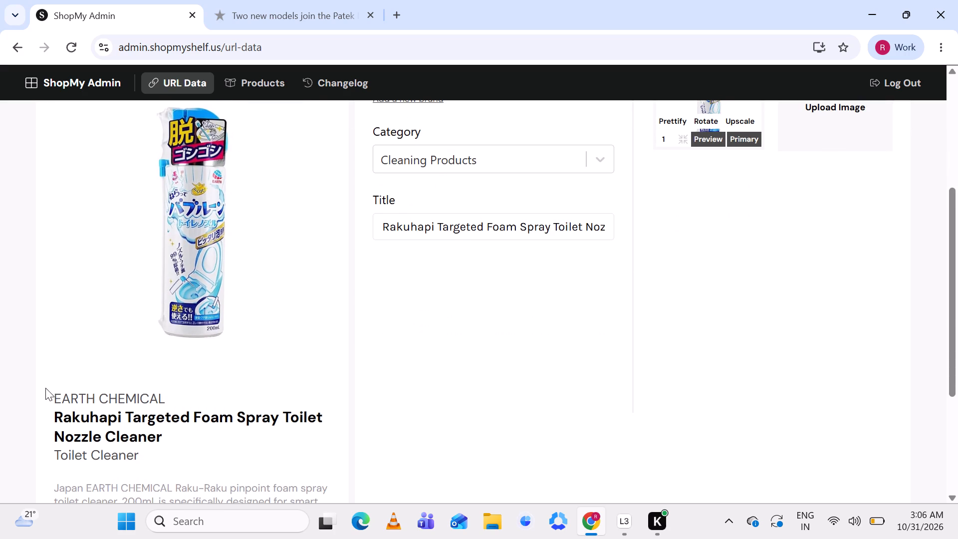
drag(56, 396, 115, 393)
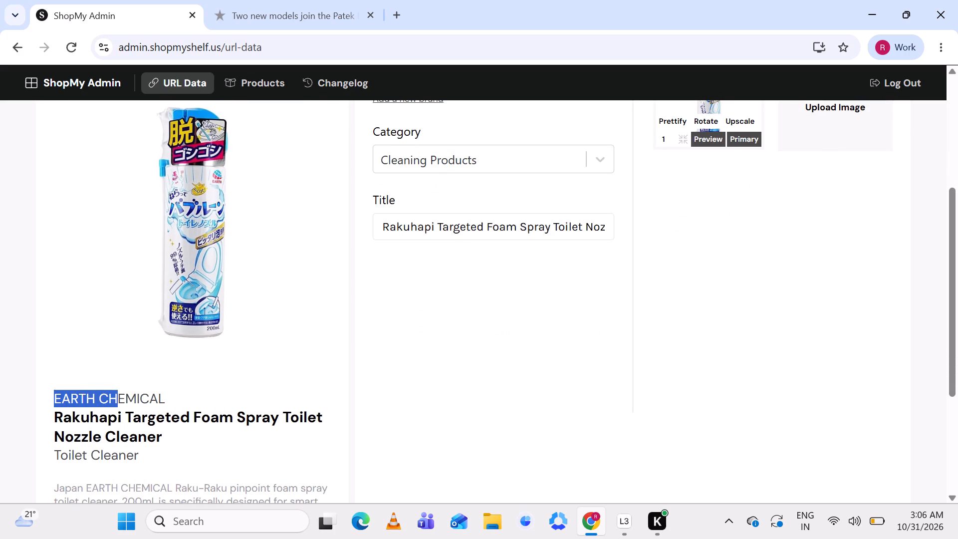
drag(115, 393, 170, 387)
key(ctrl+c)
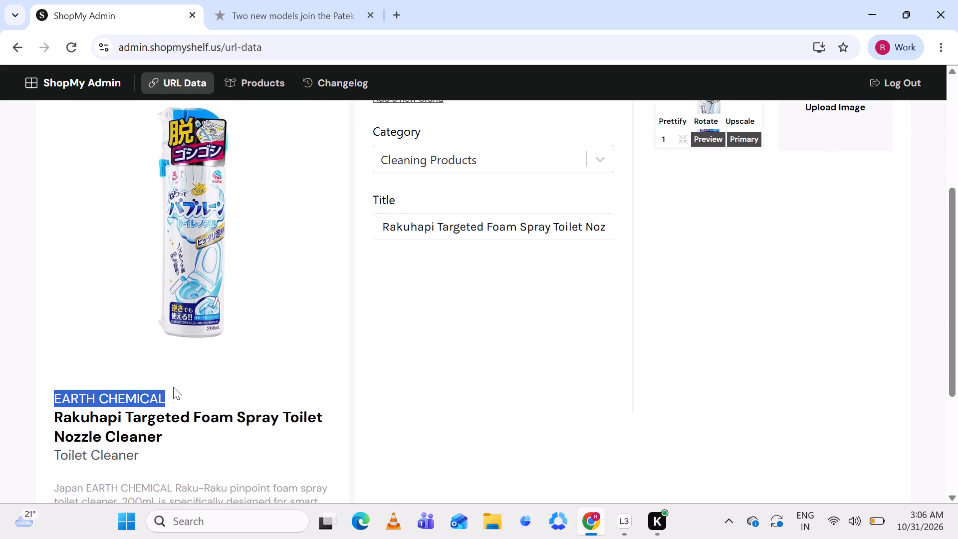
click(416, 346)
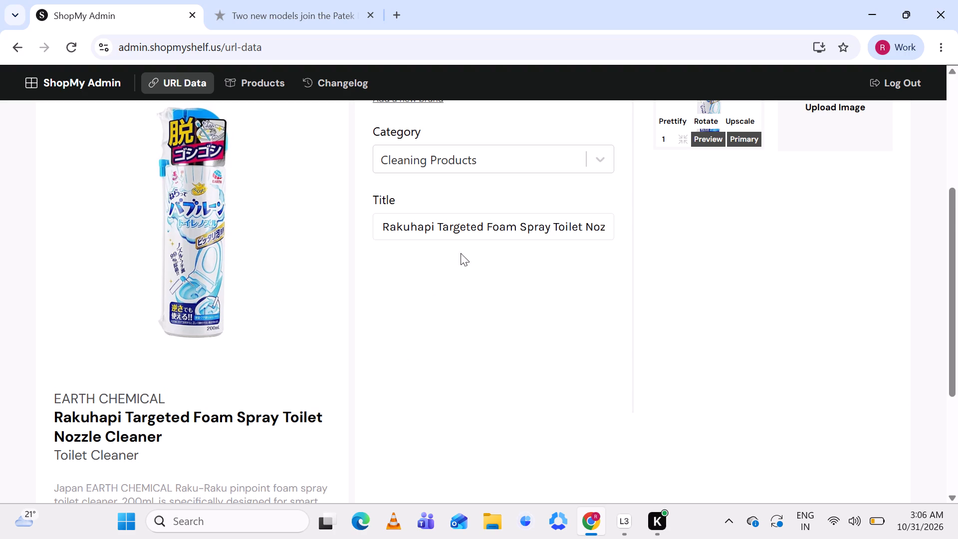
scroll(503, 229, left, 2)
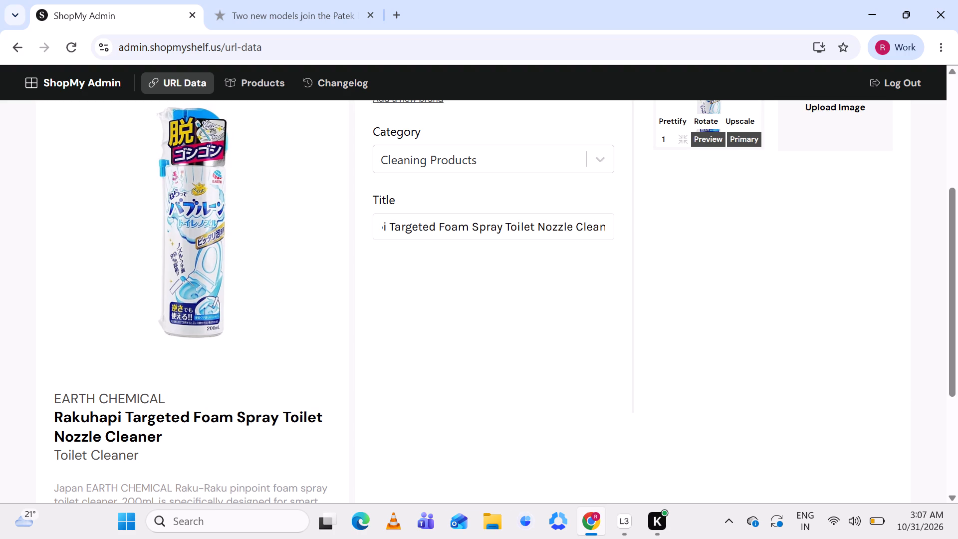
scroll(503, 229, left, 1)
scroll(503, 229, right, 3)
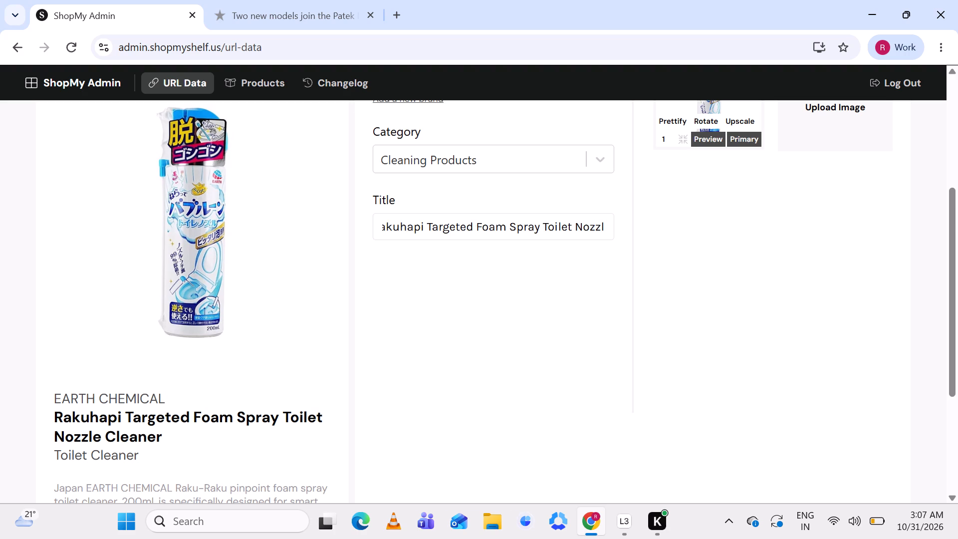
scroll(503, 229, up, 2)
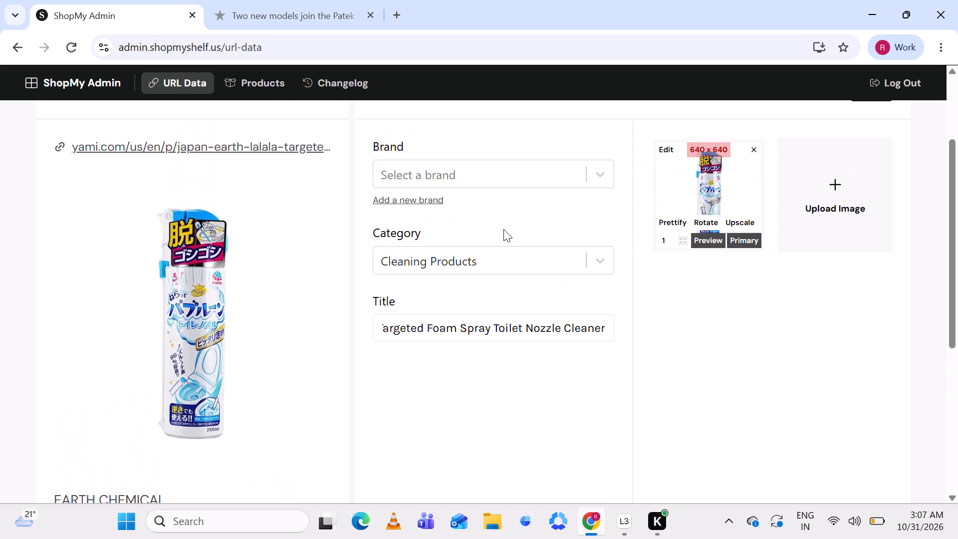
click(464, 165)
click(445, 171)
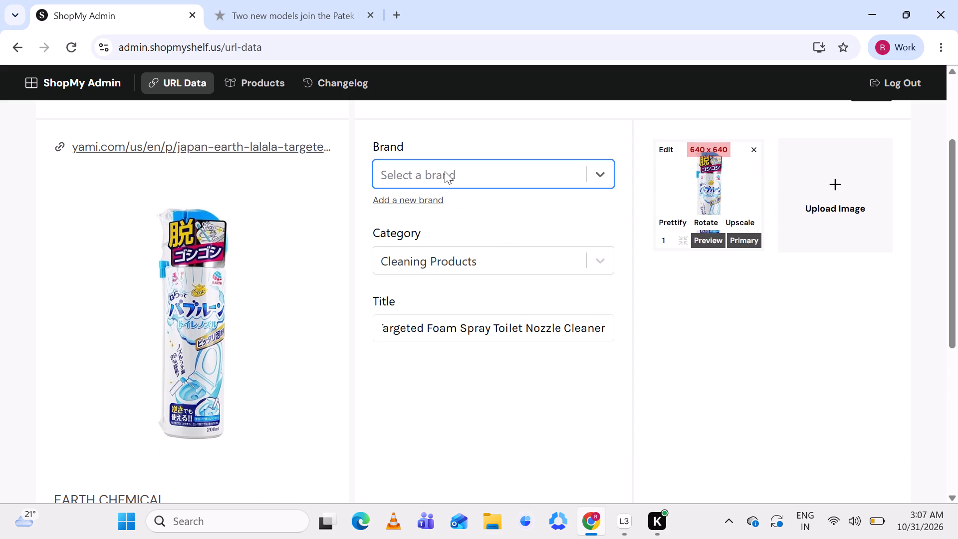
key(ctrl+v)
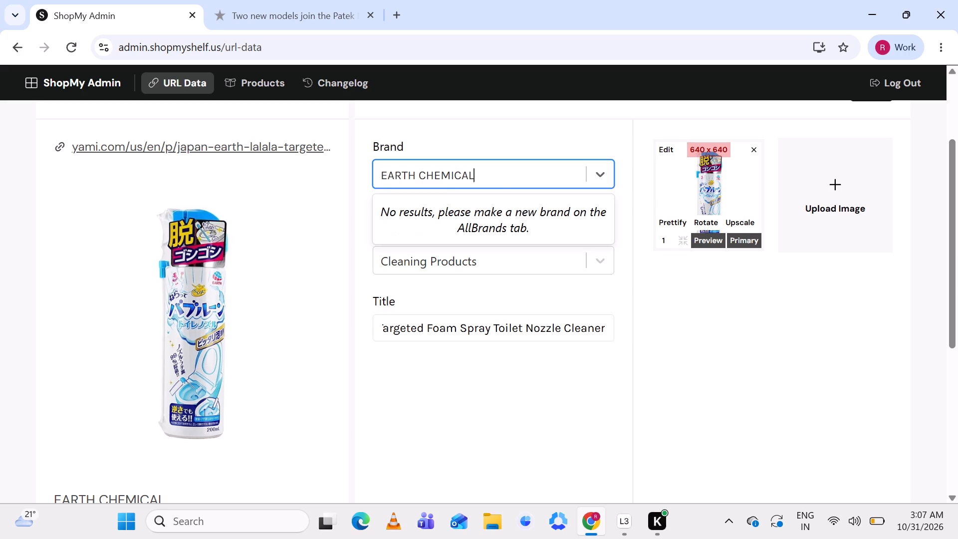
click(477, 137)
Add a new brand named EARTH CHEMICAL for the toilet nozzle cleaner product.
click(420, 196)
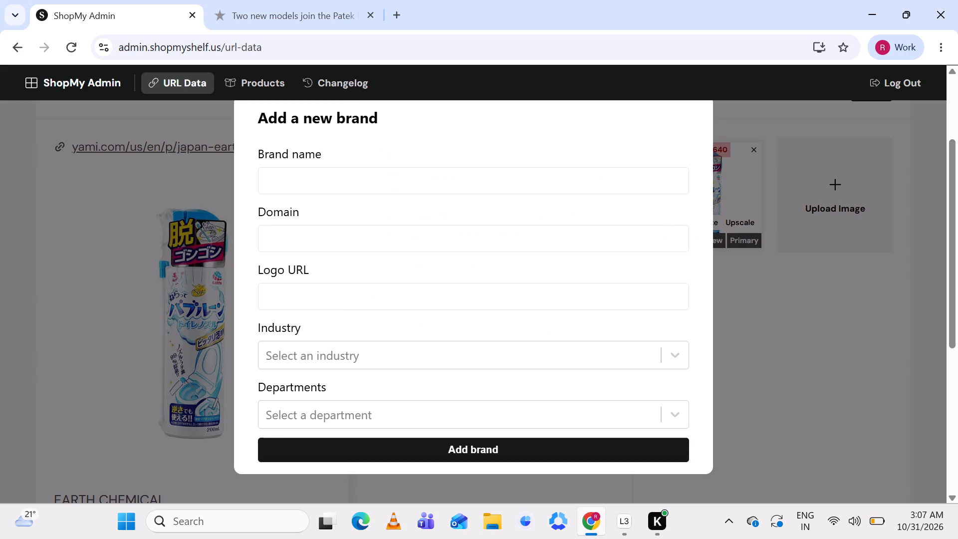
click(411, 175)
key(ctrl+v)
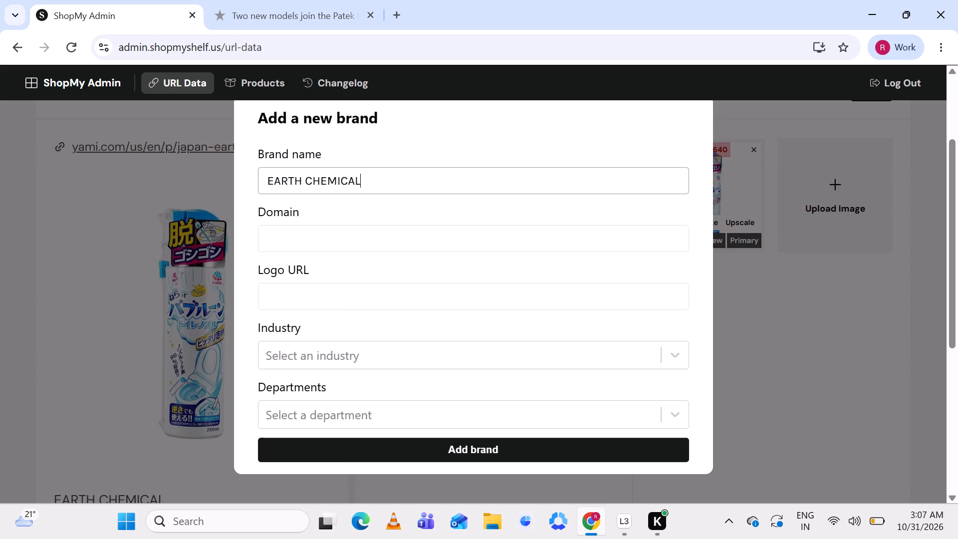
click(460, 454)
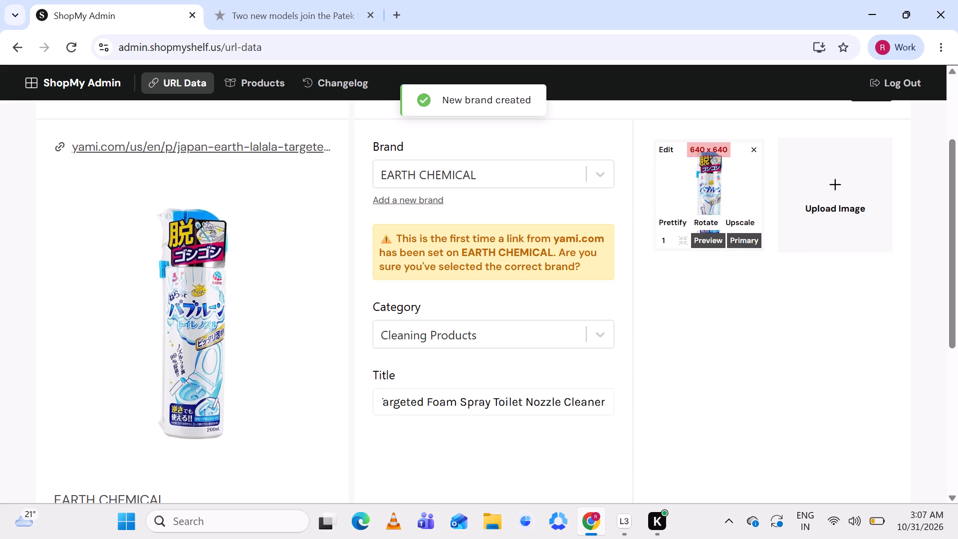
Save the Rakuhapi toilet nozzle cleaner as an EARTH CHEMICAL product in the Cleaning Products category.
scroll(460, 376, down, 1)
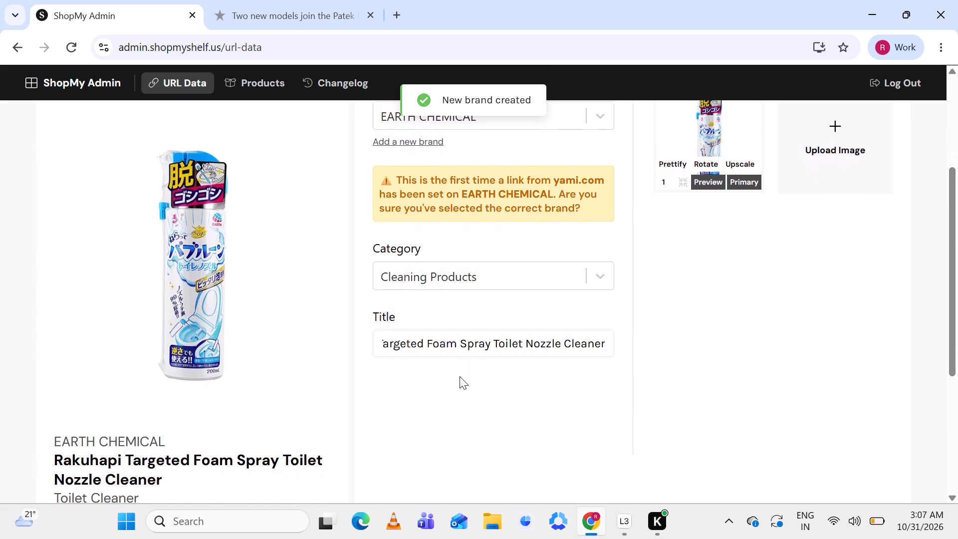
scroll(460, 376, down, 1)
scroll(460, 376, up, 1)
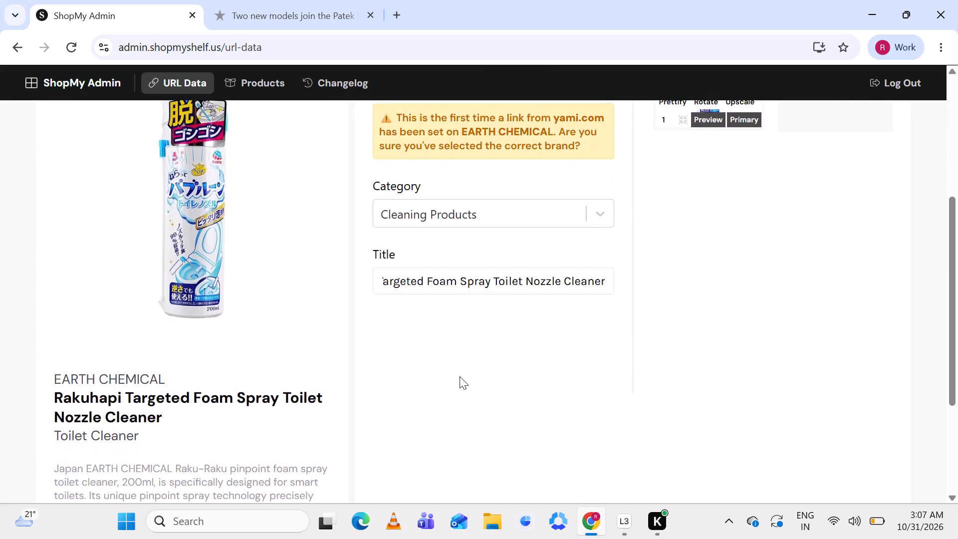
scroll(460, 376, up, 1)
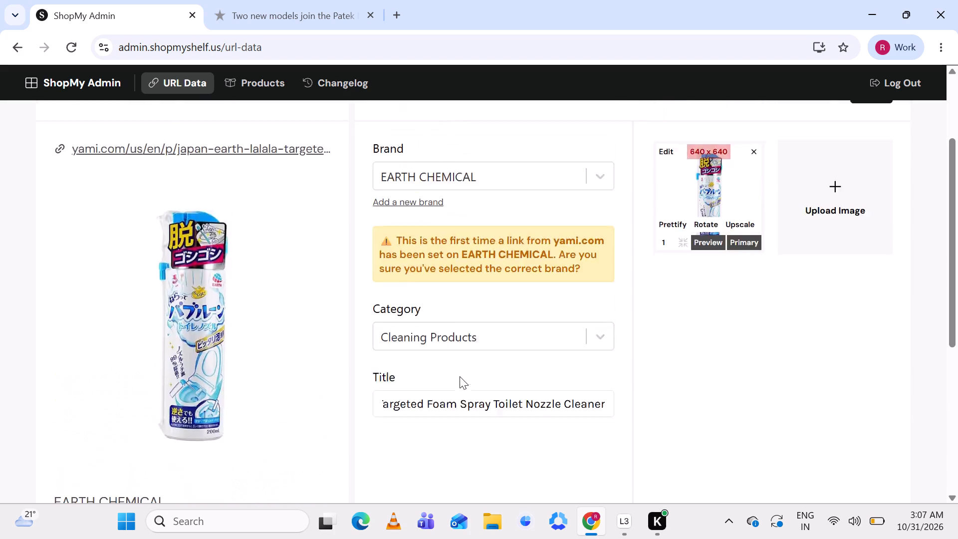
scroll(460, 376, up, 1)
click(870, 223)
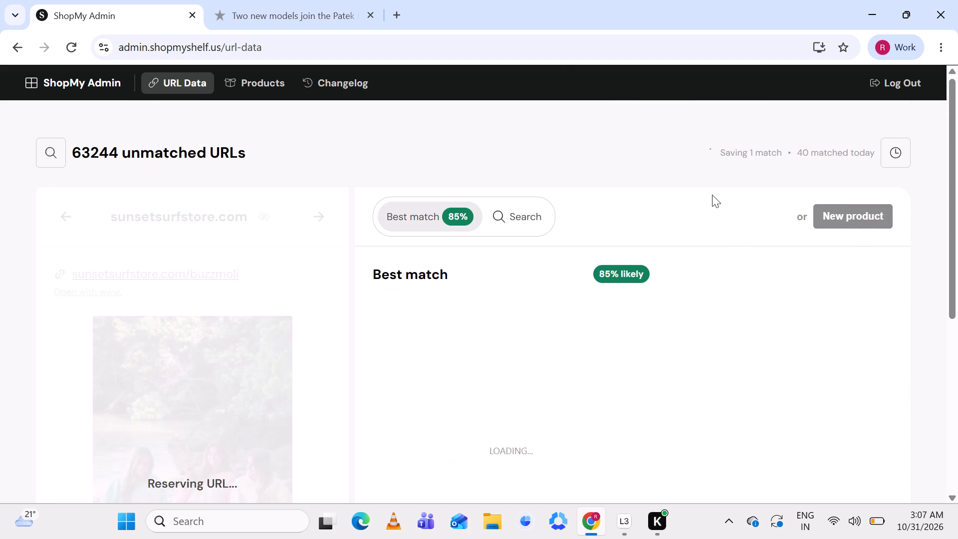
Close the Patek Philippe article and open the product page of the suggested Whale Shark Tropics Hoodie for the sunsetsurfstore.com URL.
scroll(562, 264, down, 2)
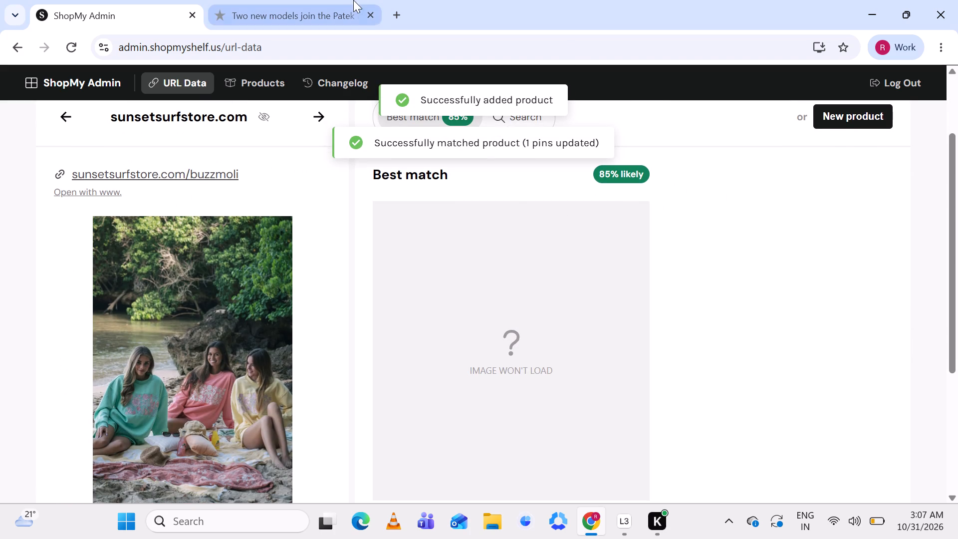
click(366, 14)
scroll(467, 288, down, 2)
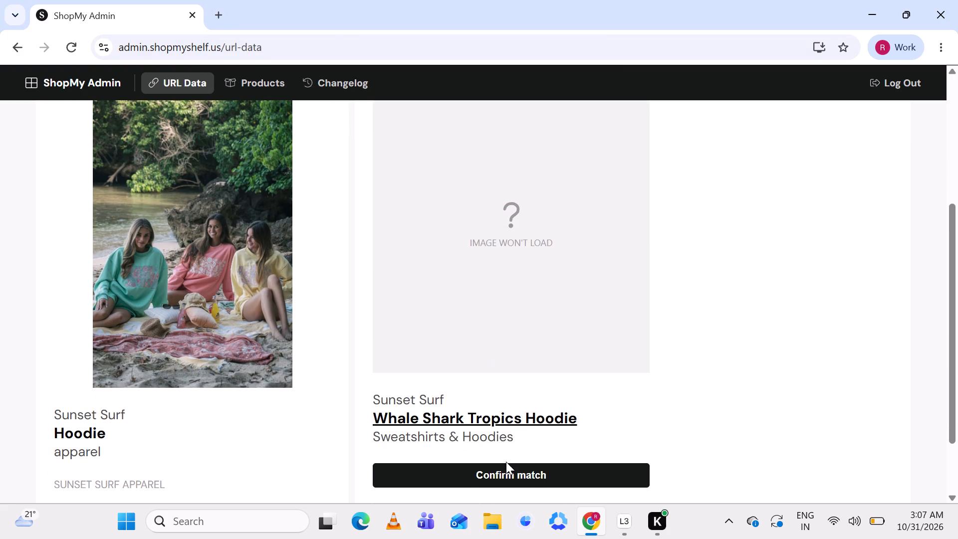
click(484, 416)
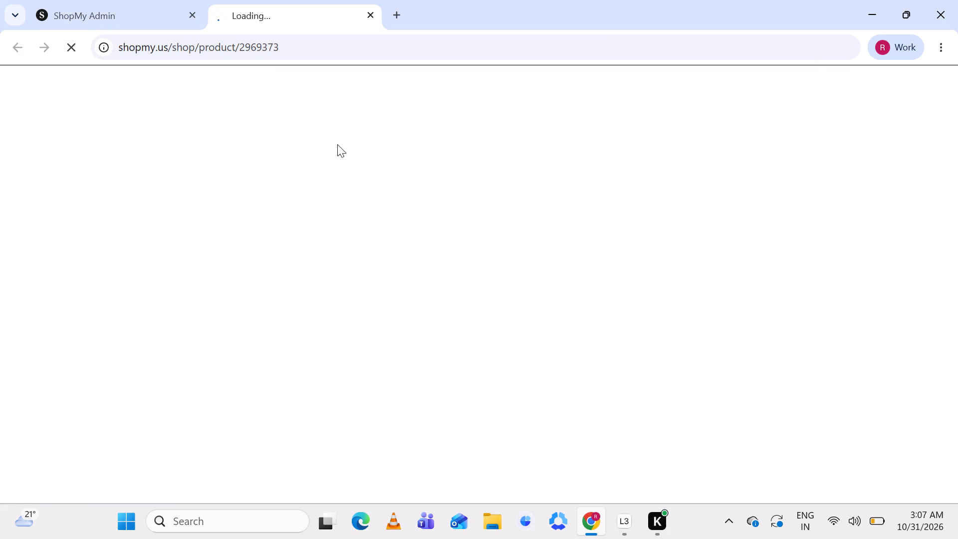
click(138, 14)
Examine the product search results for Sunset Surf Hoodie for one matching the sweatshirts in the sunsetsurfstore.com/buzzmoli listing.
scroll(426, 165, up, 1)
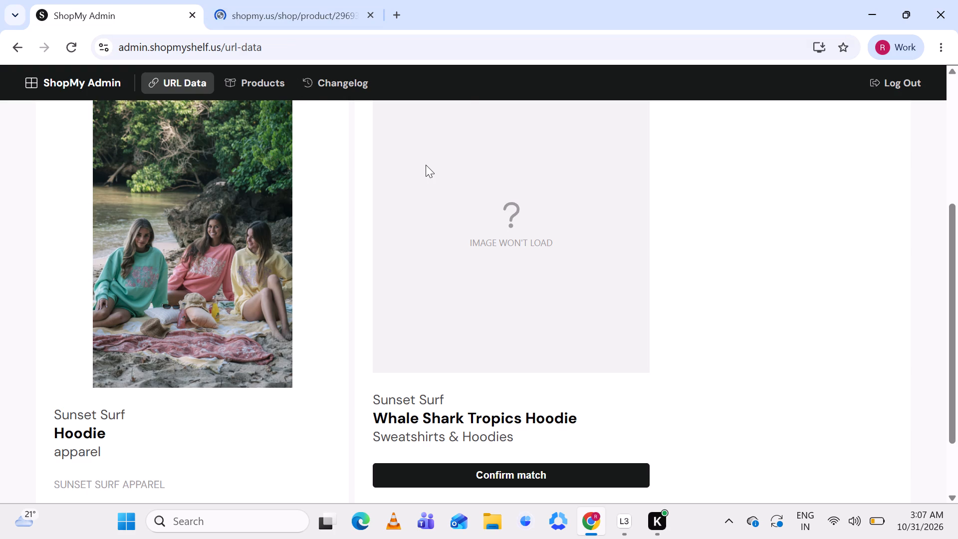
scroll(426, 165, up, 1)
click(517, 172)
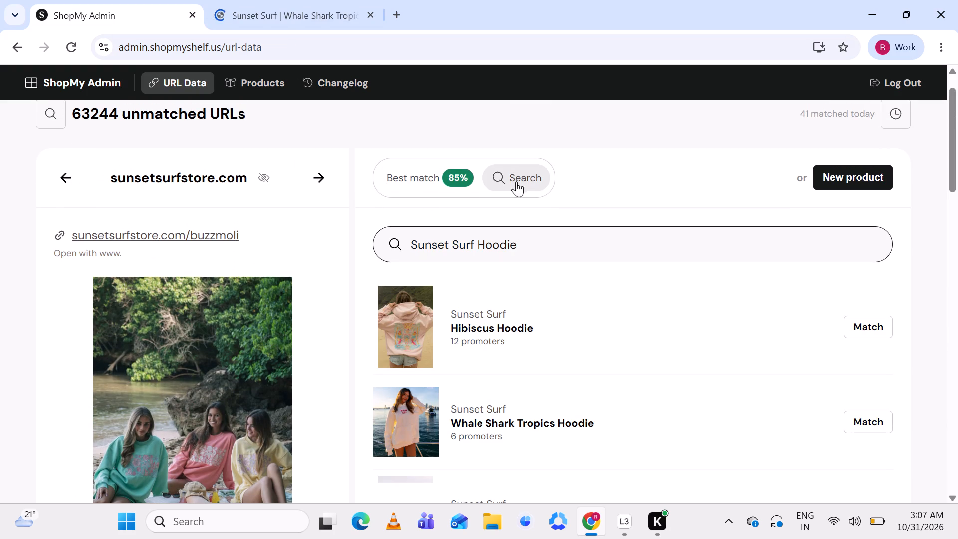
scroll(519, 309, down, 3)
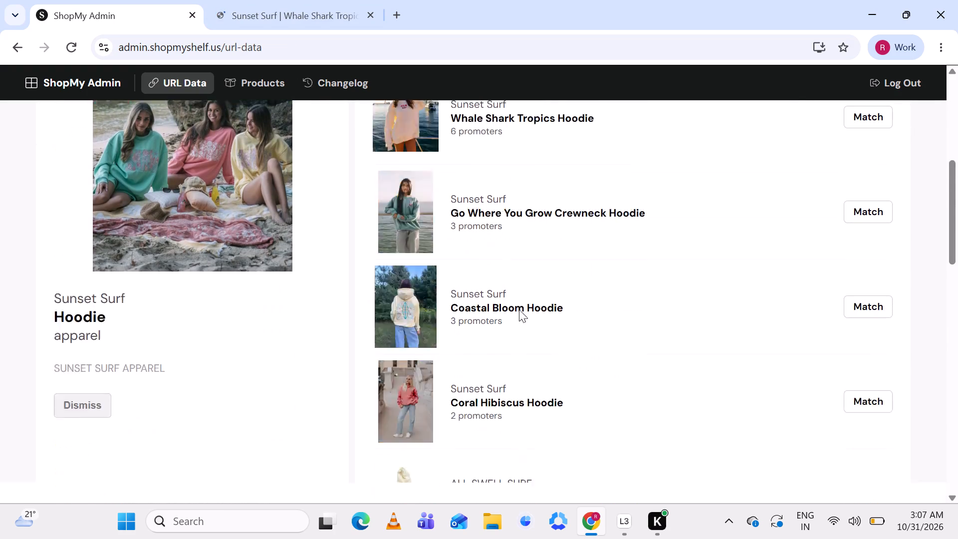
scroll(519, 309, down, 2)
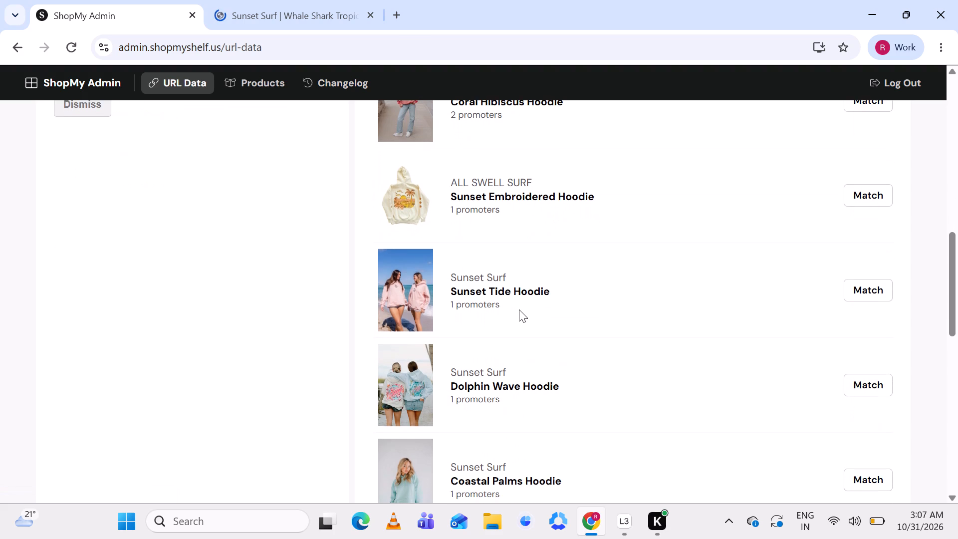
scroll(519, 309, down, 3)
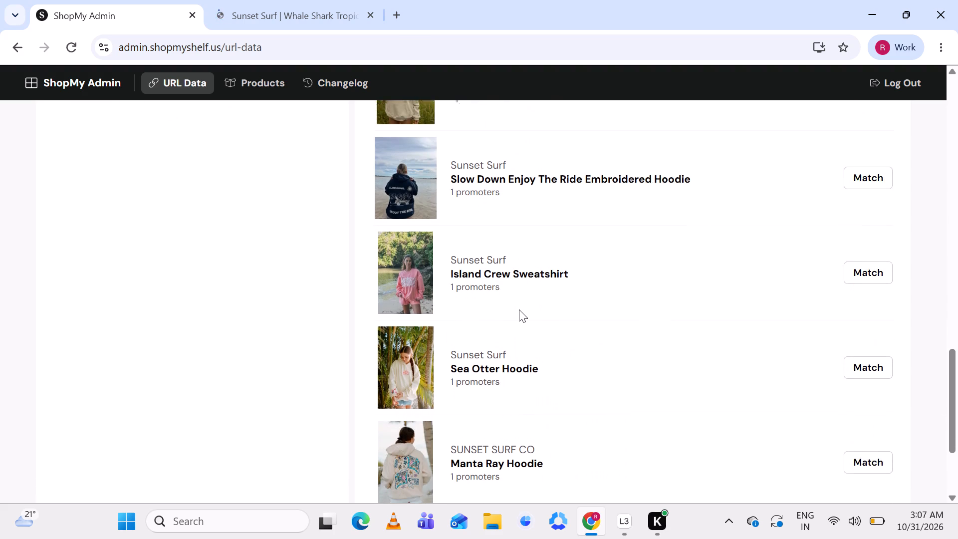
scroll(519, 309, down, 1)
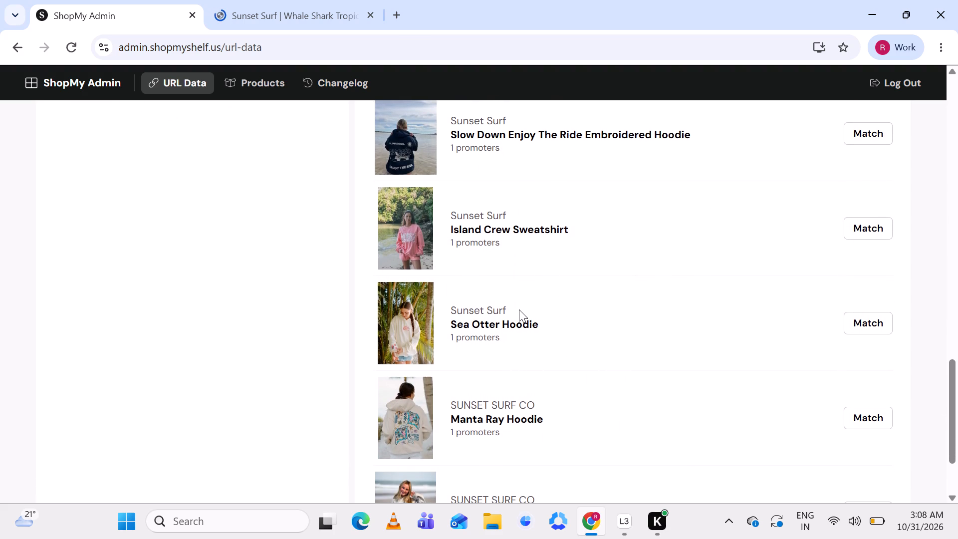
scroll(519, 309, down, 2)
scroll(519, 309, up, 4)
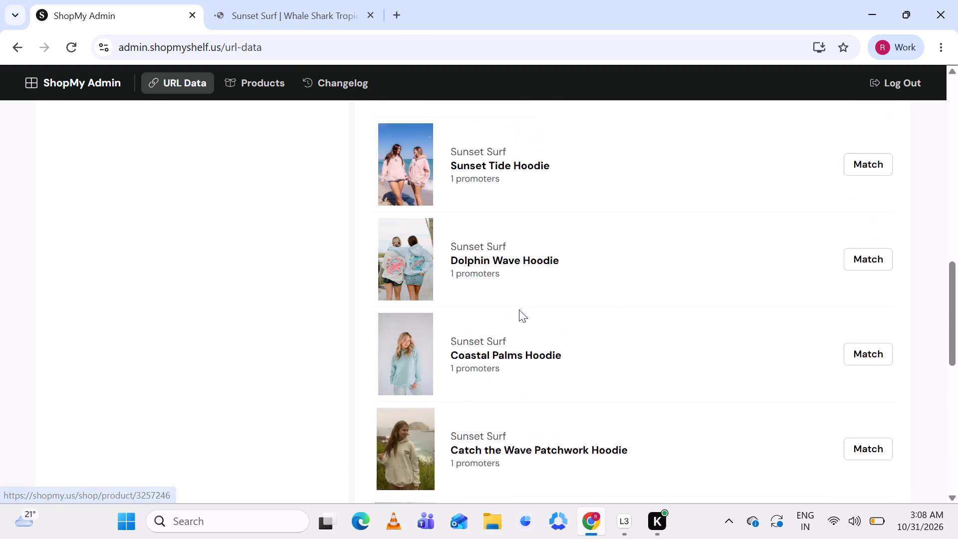
scroll(519, 309, up, 5)
scroll(519, 309, down, 5)
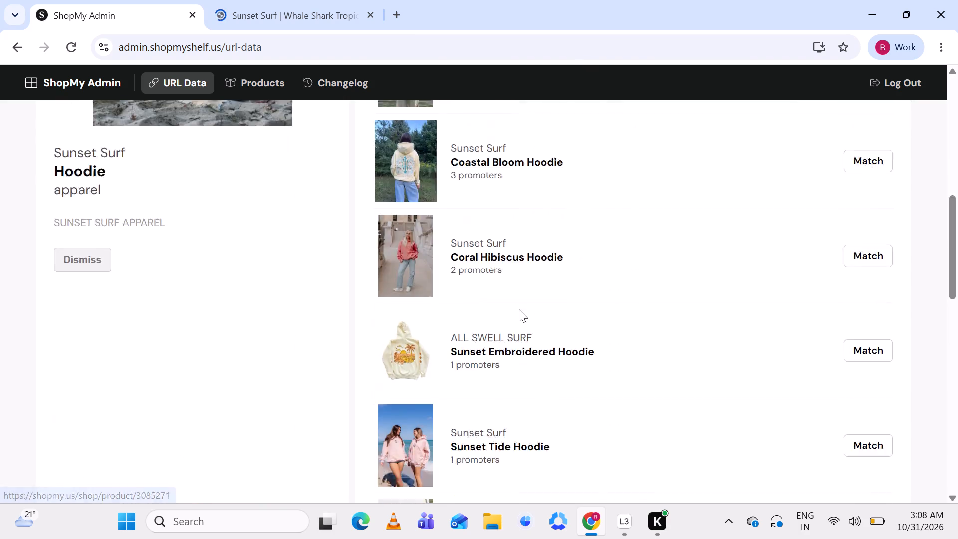
scroll(519, 309, down, 2)
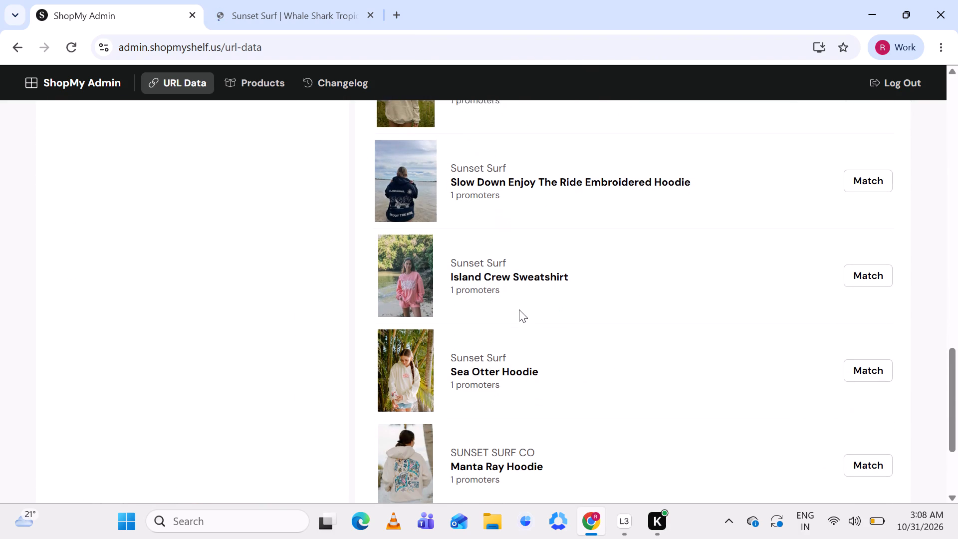
Review the Whale Shark Tropics Hoodie's product page and photos, and return to the unmatched URL's search results.
click(274, 8)
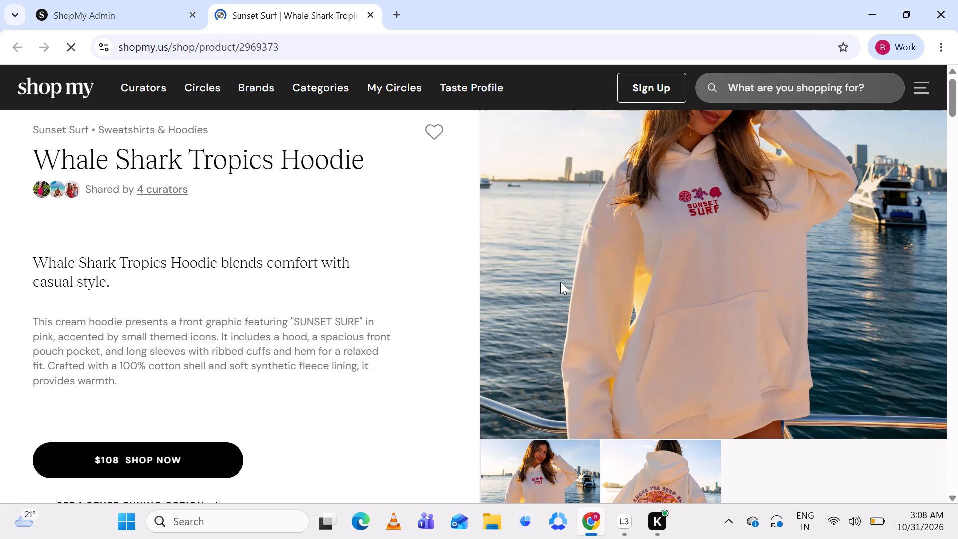
scroll(648, 277, down, 3)
scroll(648, 277, up, 3)
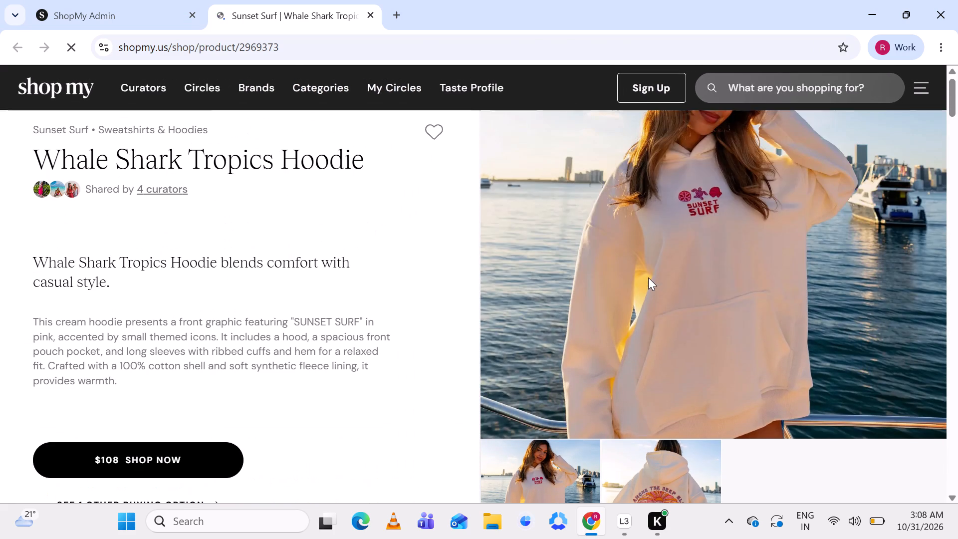
click(98, 11)
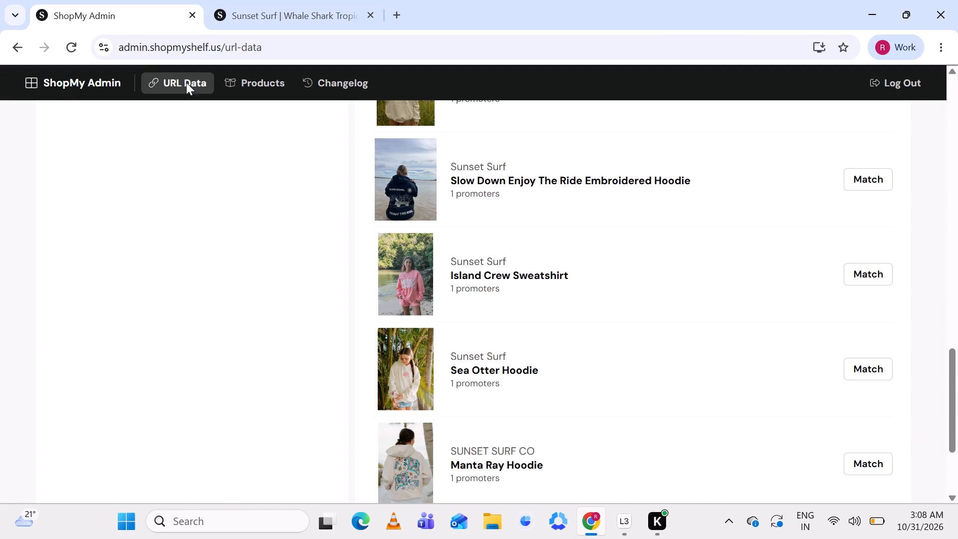
Look through the Sunset Surf Hoodie search results and review the Sunset Tide Hoodie's product page against the listing photo.
scroll(407, 347, up, 5)
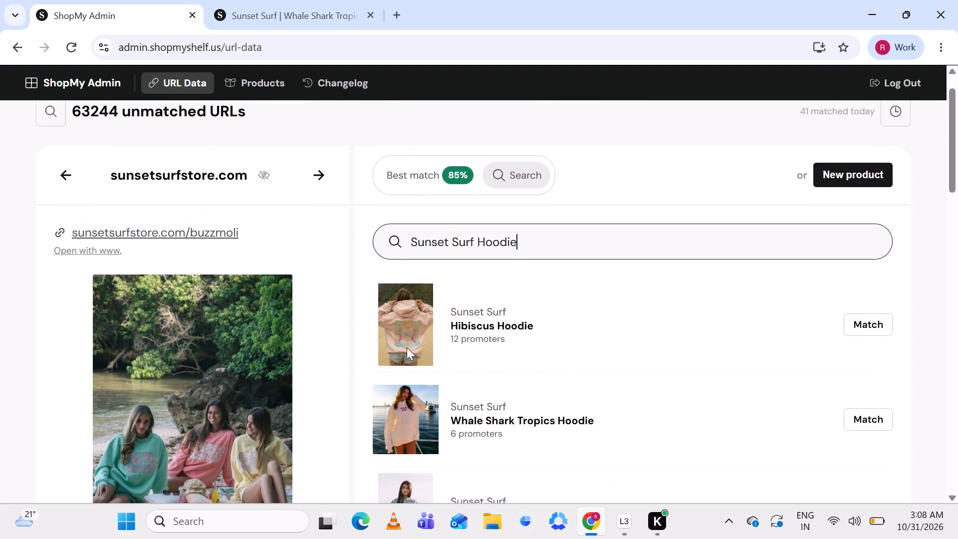
scroll(407, 347, down, 1)
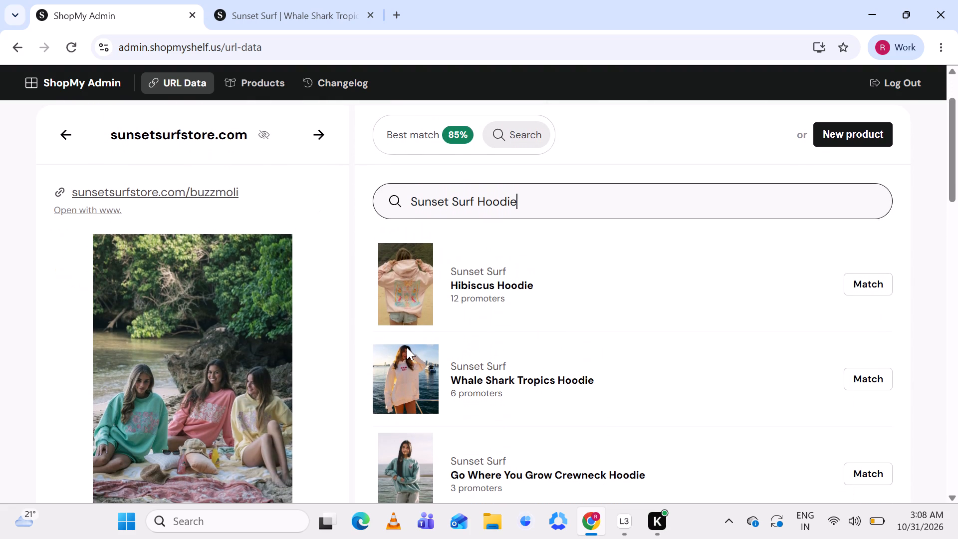
scroll(407, 347, down, 4)
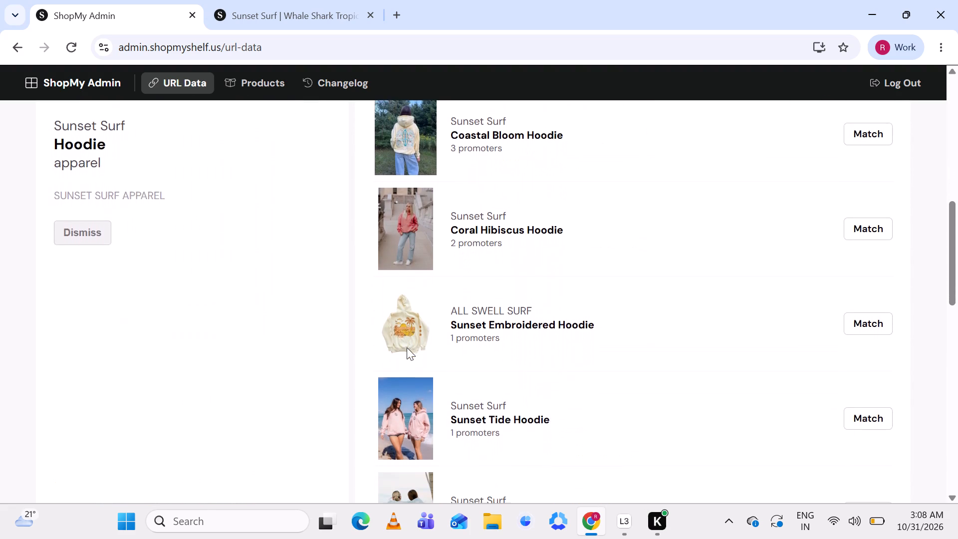
scroll(407, 347, down, 1)
click(477, 298)
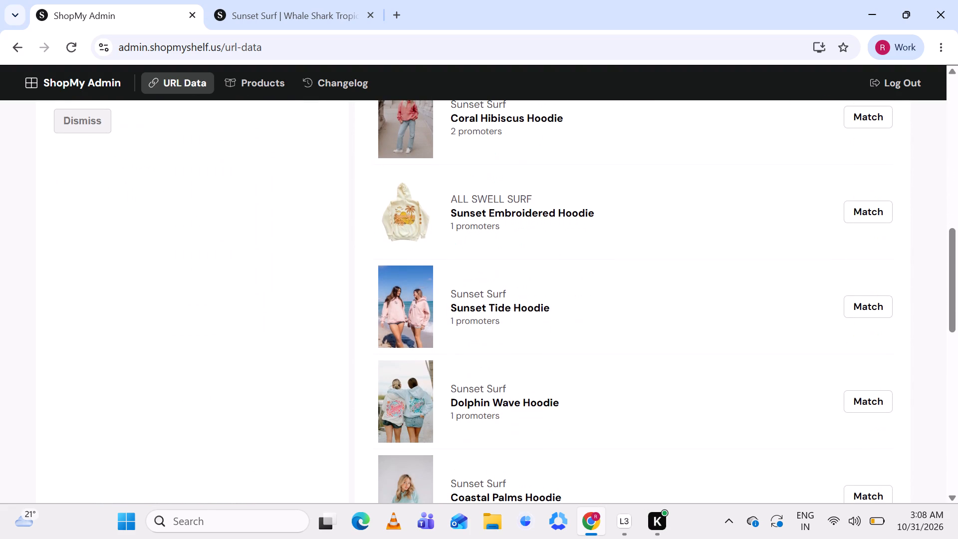
click(483, 310)
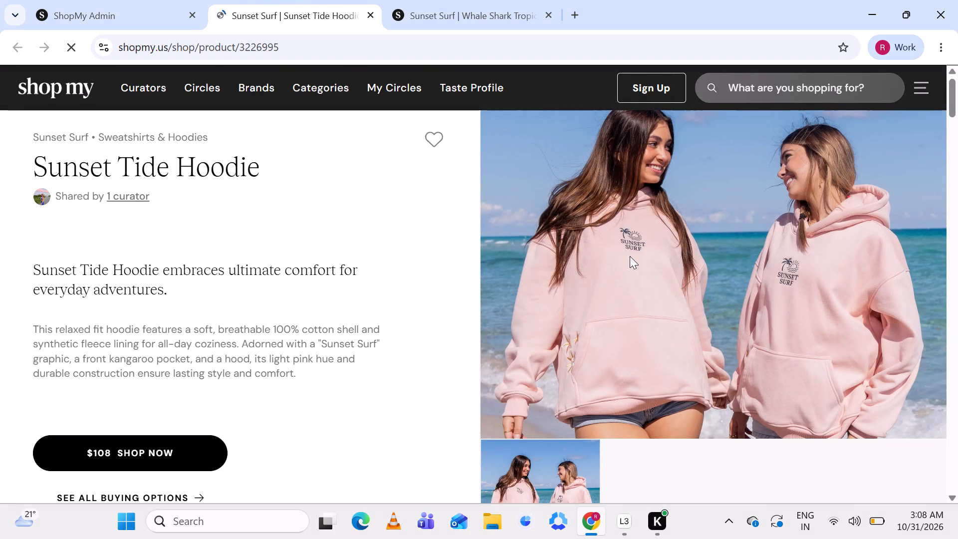
scroll(630, 256, up, 1)
scroll(595, 250, left, 1)
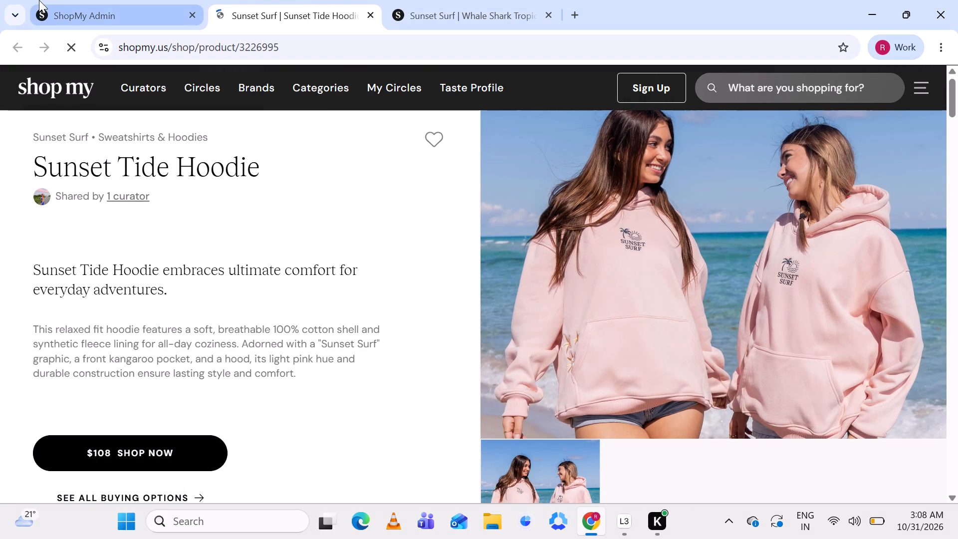
click(89, 8)
Start a new product for the sunsetsurfstore.com/buzzmoli URL and recheck the open Sunset Surf hoodie product pages.
scroll(336, 264, up, 3)
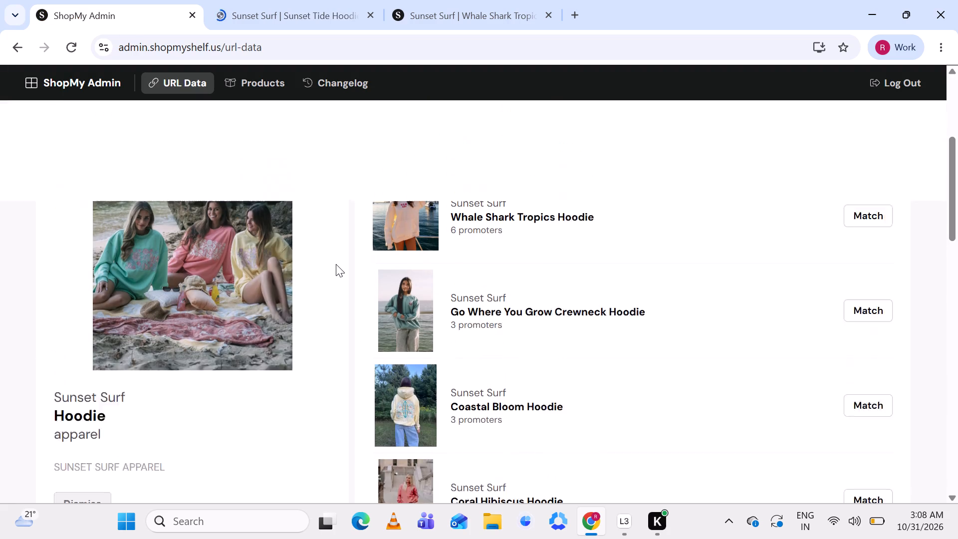
scroll(303, 260, up, 1)
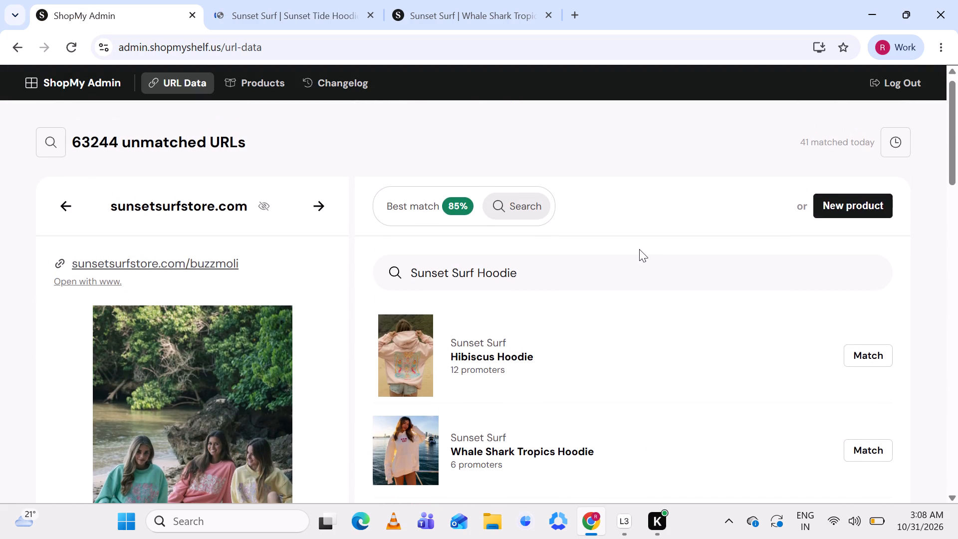
click(839, 205)
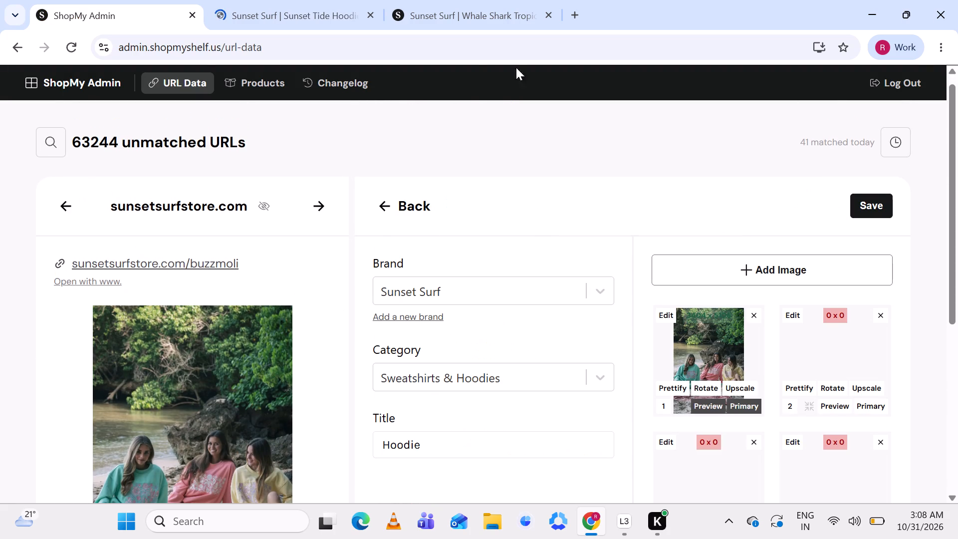
click(457, 6)
click(308, 2)
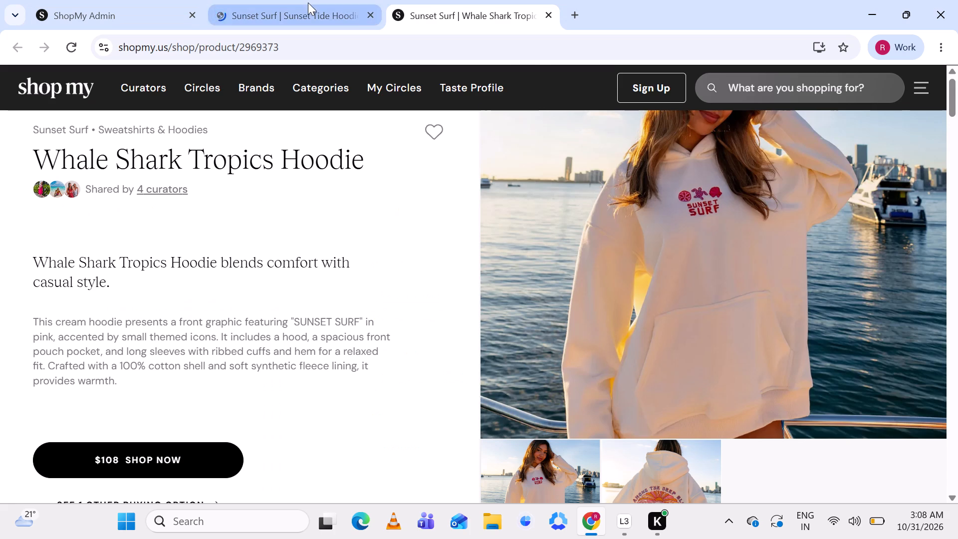
click(81, 12)
Examine the candidate images in the new Hoodie product form for ones showing the sweatshirts in the listing photo.
scroll(513, 283, down, 1)
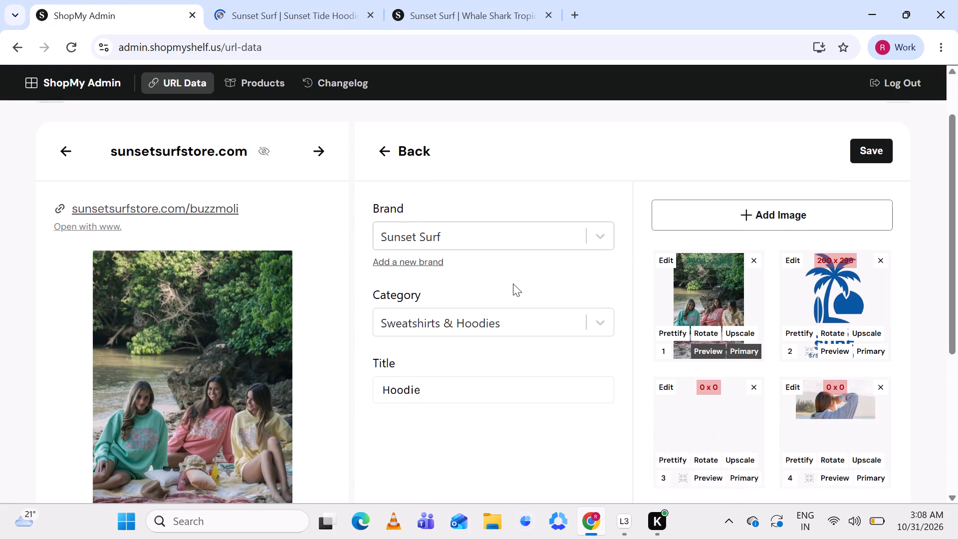
scroll(513, 283, down, 3)
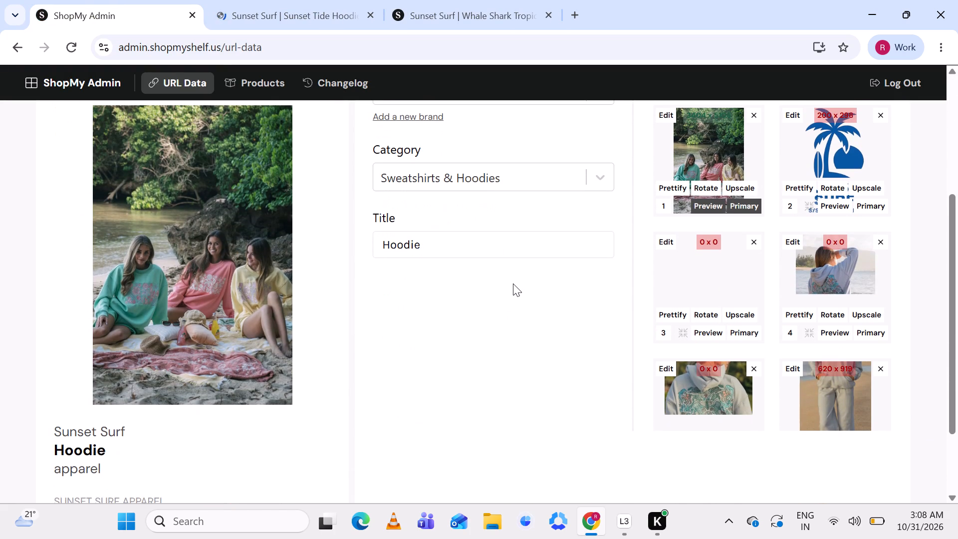
scroll(513, 283, down, 1)
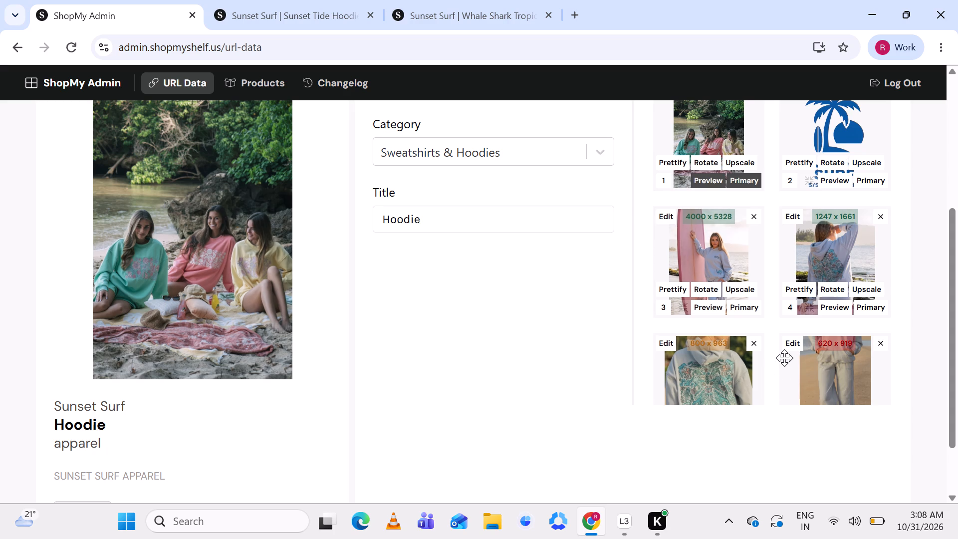
scroll(766, 377, down, 5)
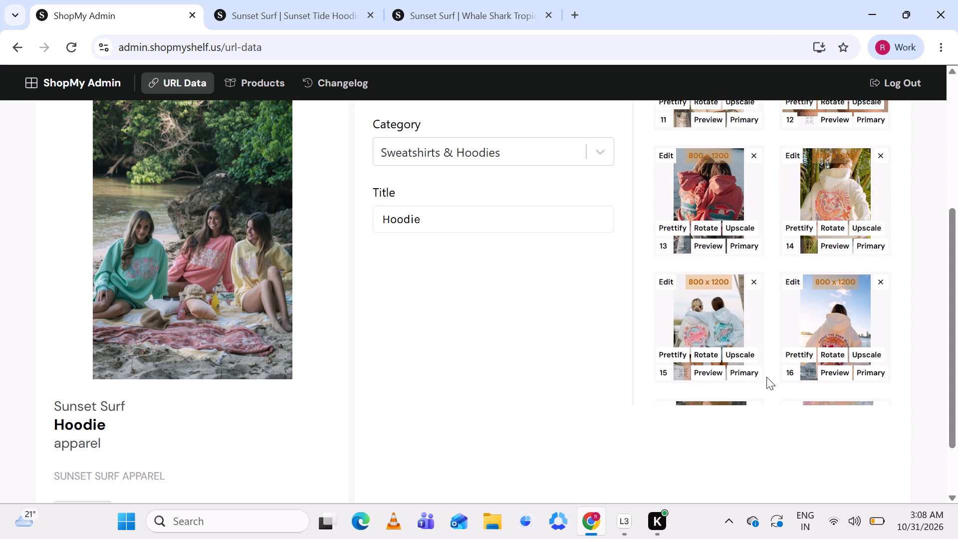
scroll(766, 377, down, 3)
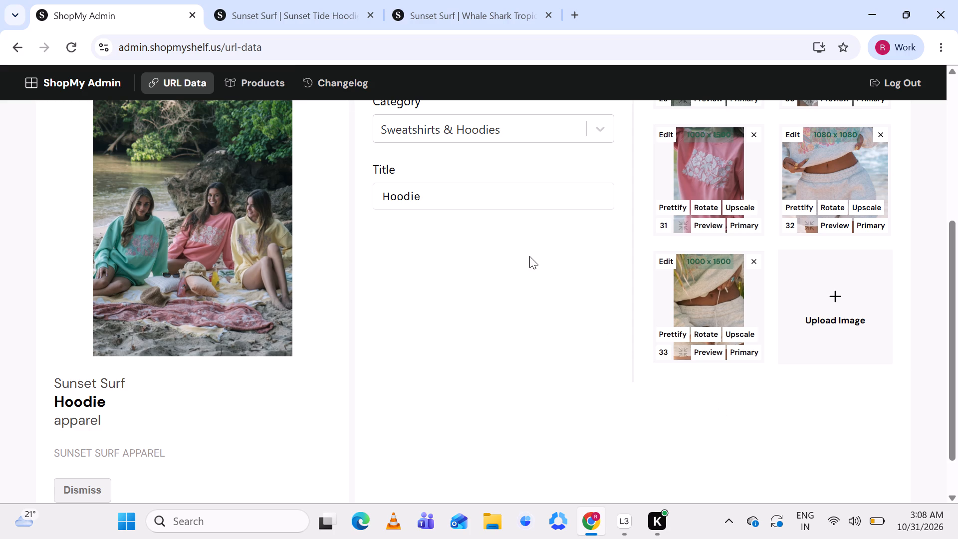
scroll(282, 274, up, 1)
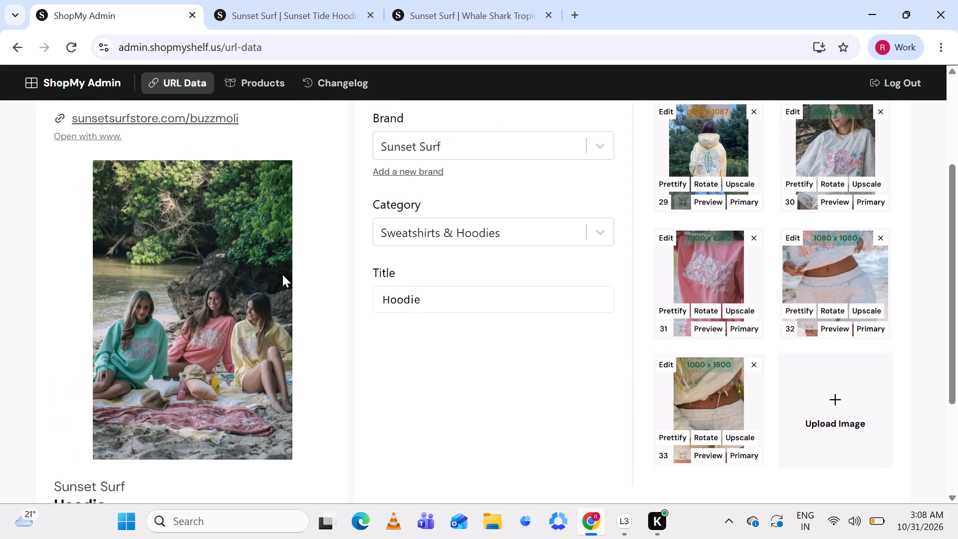
Open the sunsetsurfstore.com/buzzmoli link and close the Sunset Tide Hoodie and Whale Shark Tropics Hoodie product pages.
click(193, 256)
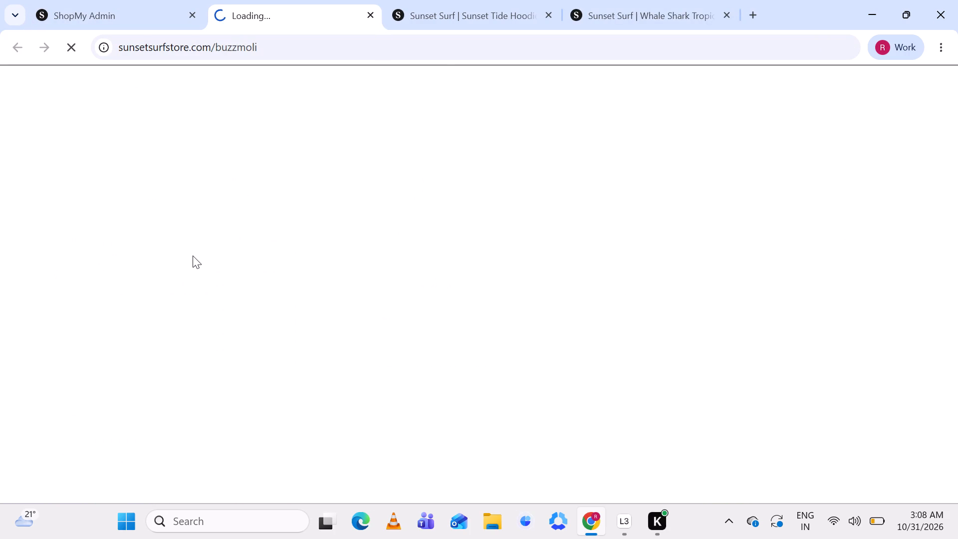
click(547, 13)
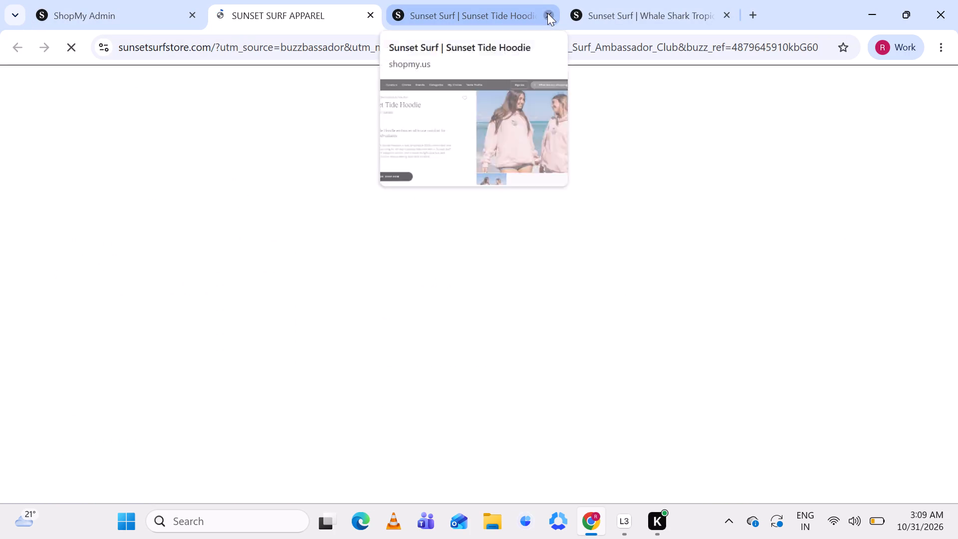
click(547, 13)
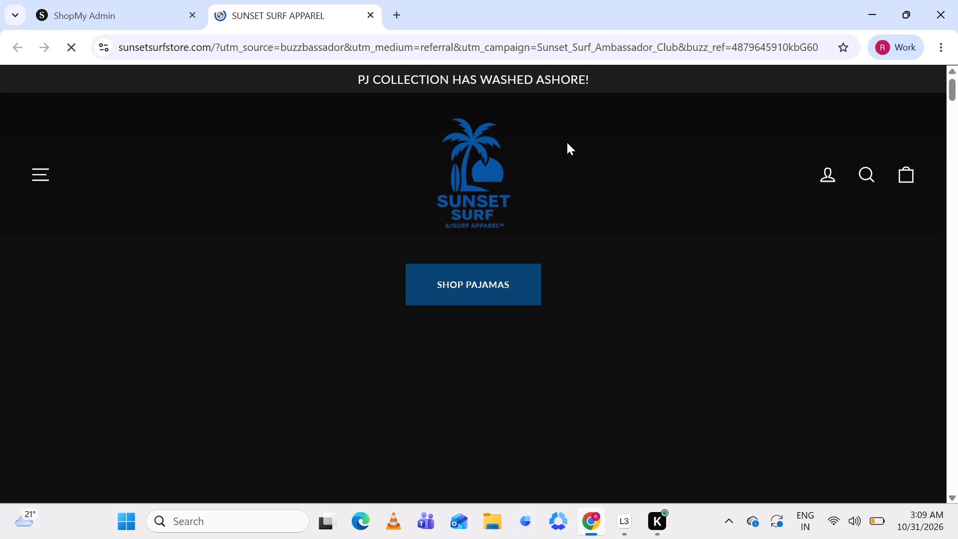
Dismiss the store's sign-up offer and examine the Sunset Surf Apparel product listings for the sweatshirts in the listing photo.
scroll(657, 254, down, 2)
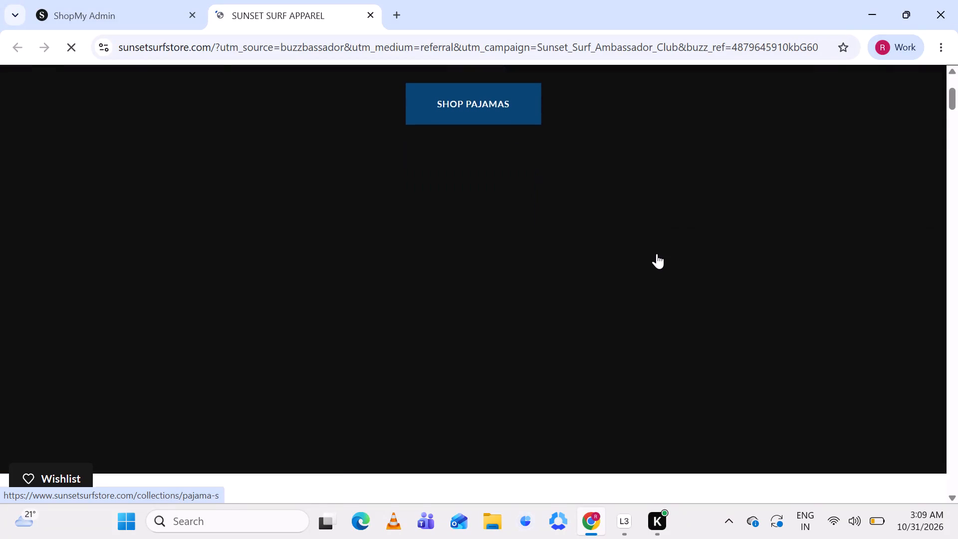
scroll(657, 254, down, 2)
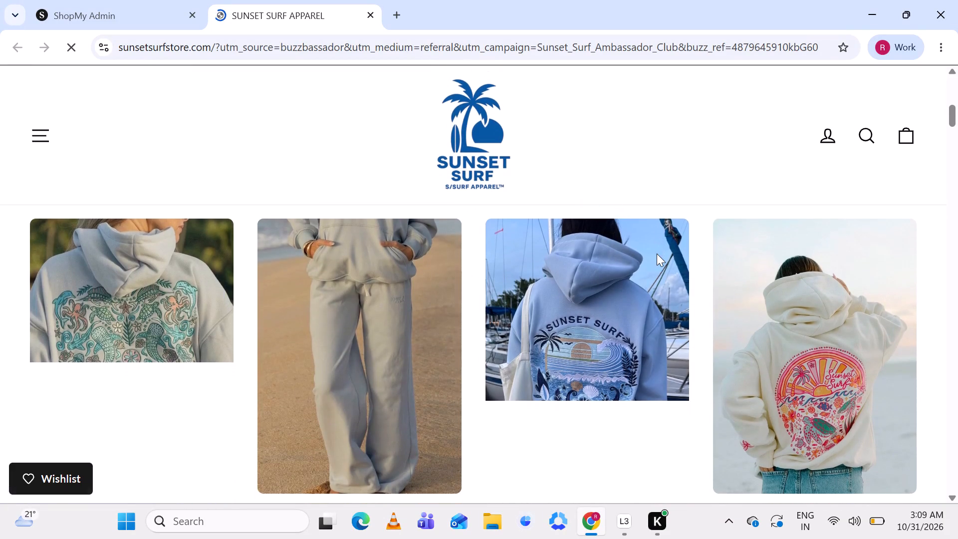
scroll(657, 254, down, 2)
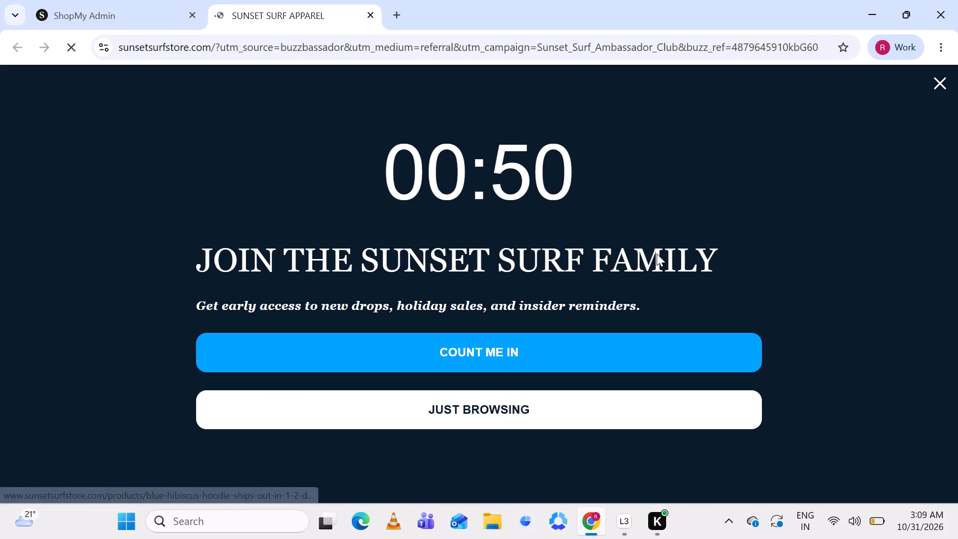
scroll(657, 254, down, 1)
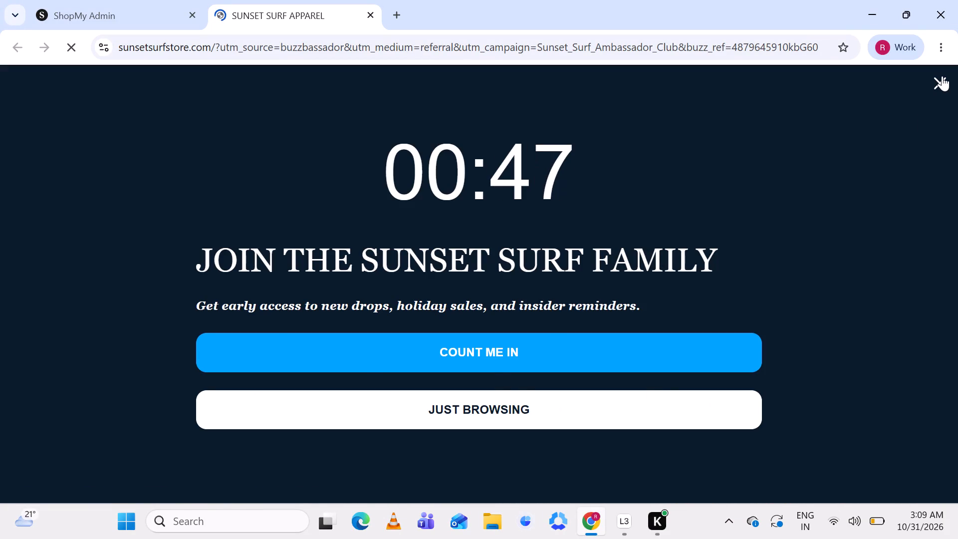
click(942, 76)
scroll(767, 275, up, 3)
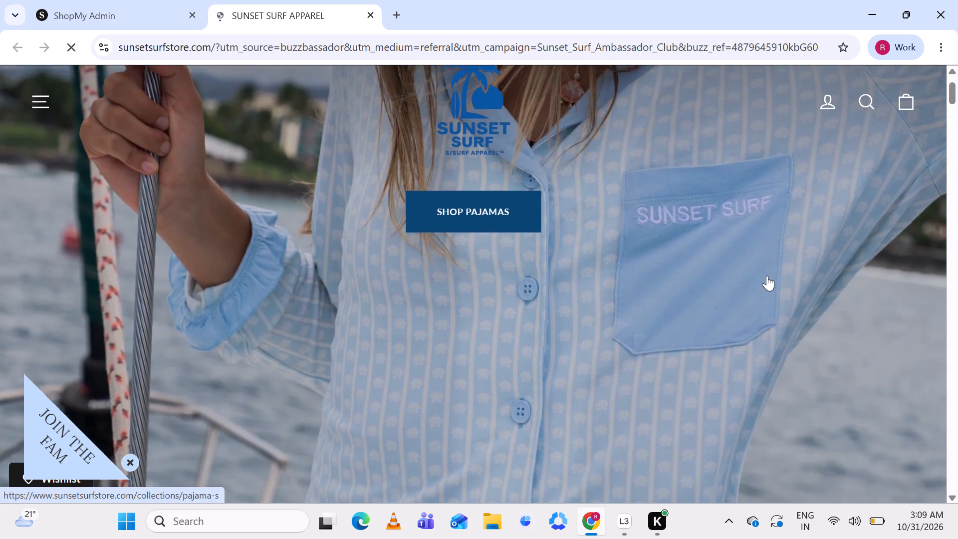
scroll(767, 275, up, 1)
scroll(767, 275, down, 1)
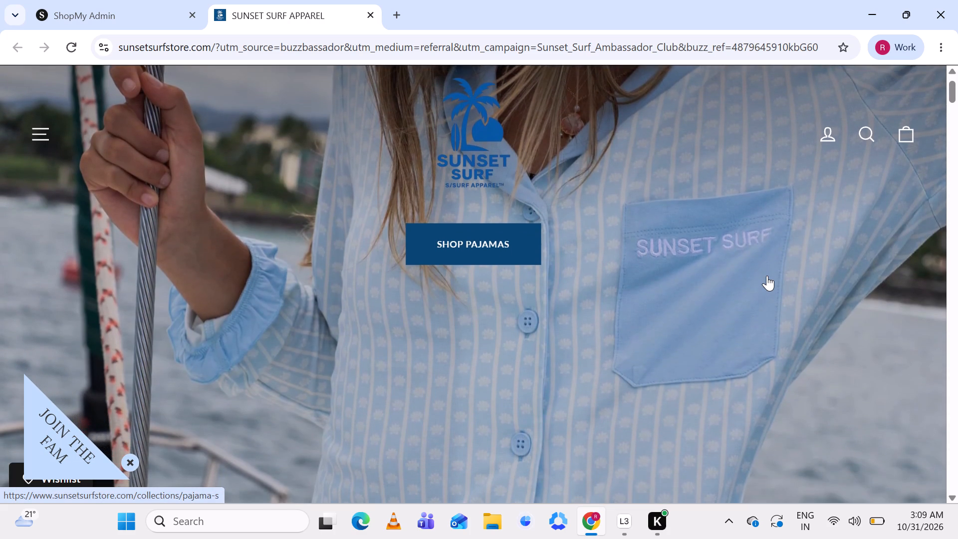
scroll(767, 275, down, 4)
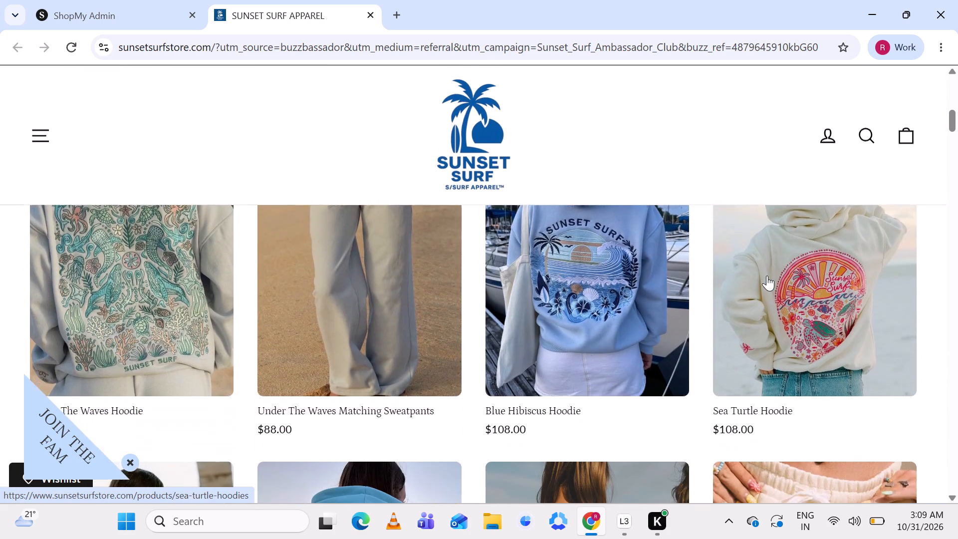
scroll(767, 275, down, 2)
scroll(767, 275, left, 1)
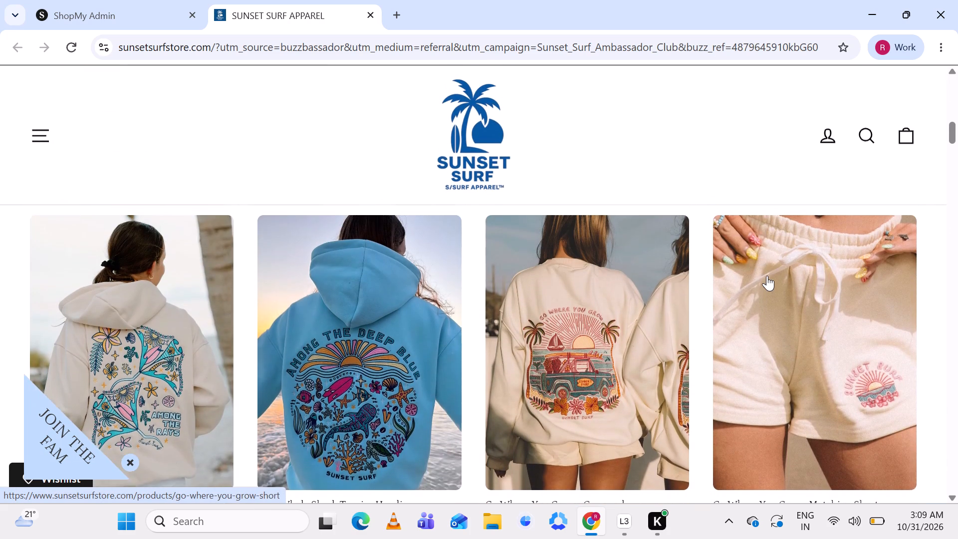
scroll(767, 275, left, 1)
scroll(767, 275, down, 1)
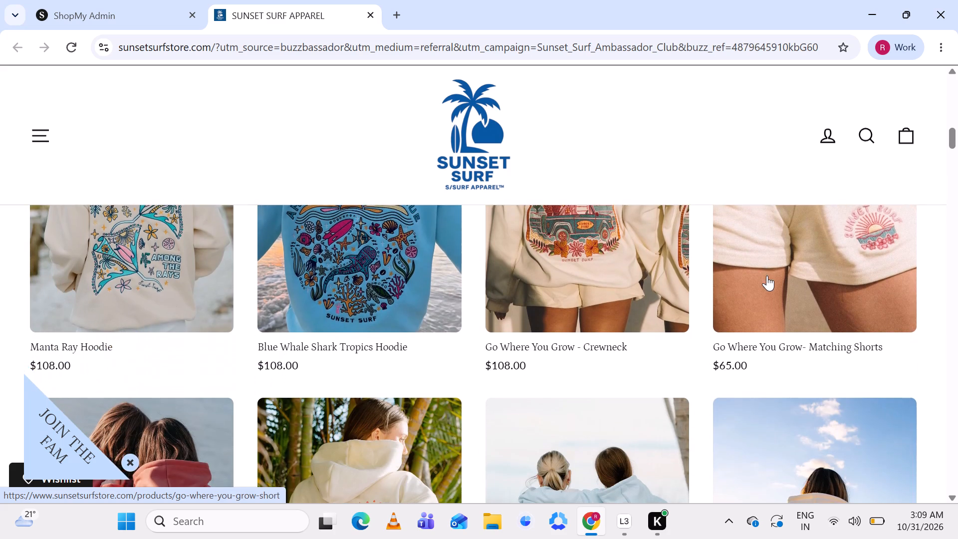
scroll(767, 275, down, 6)
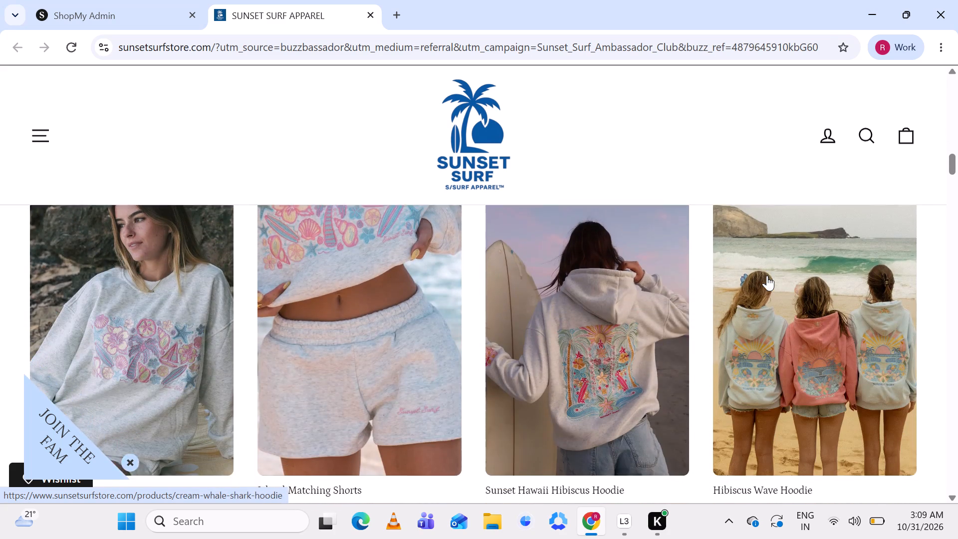
scroll(767, 275, down, 3)
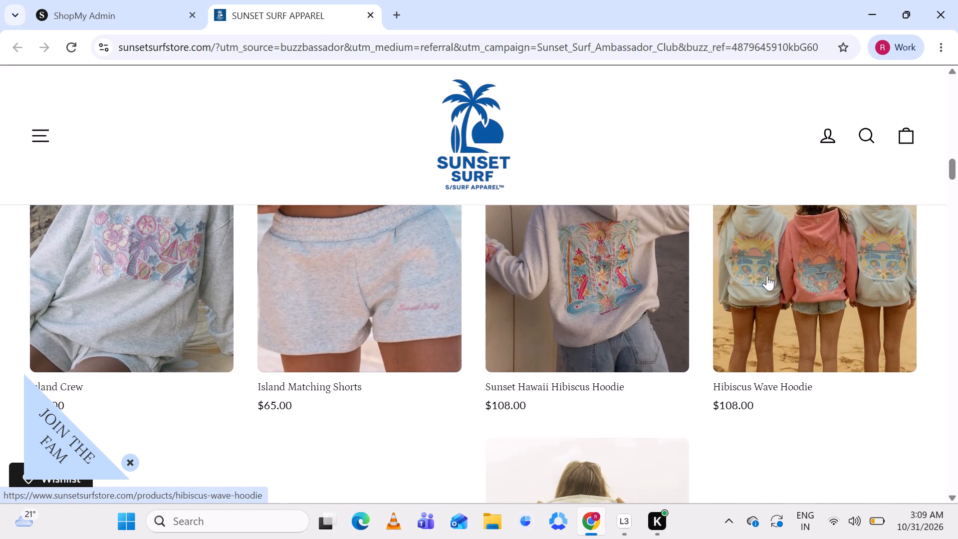
scroll(767, 275, down, 2)
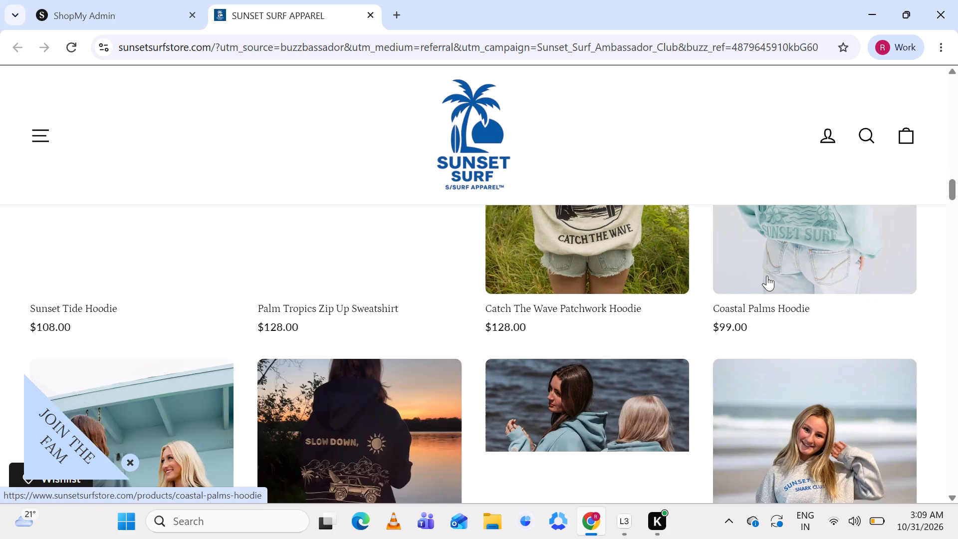
scroll(767, 275, down, 3)
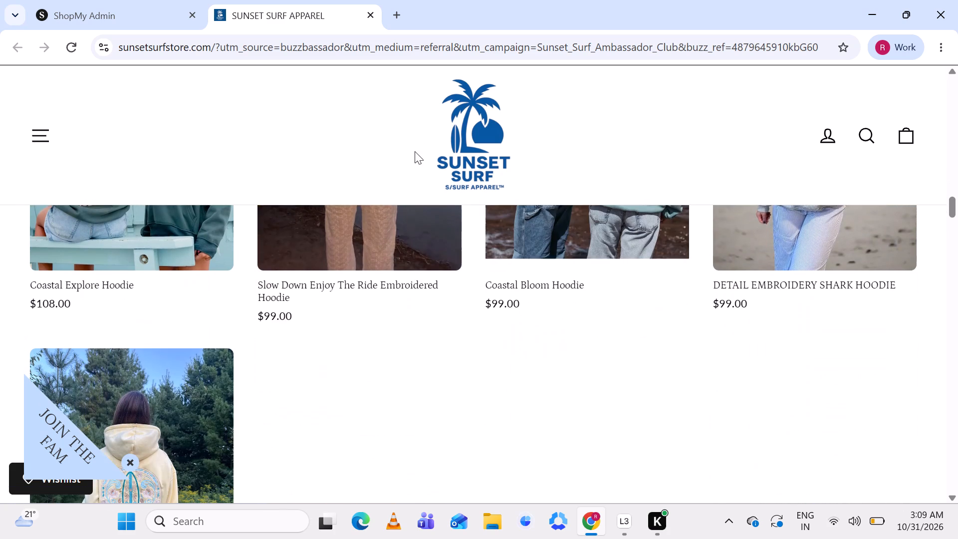
Return to the new Hoodie product form and remove unneeded images from the end of its candidate gallery, including the sweatpants and hoodie shots.
click(97, 2)
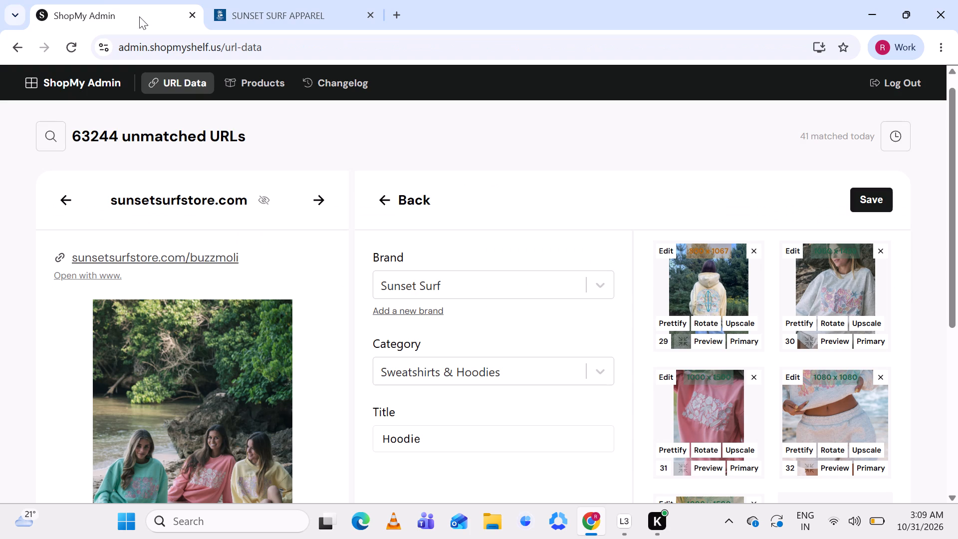
scroll(518, 305, down, 2)
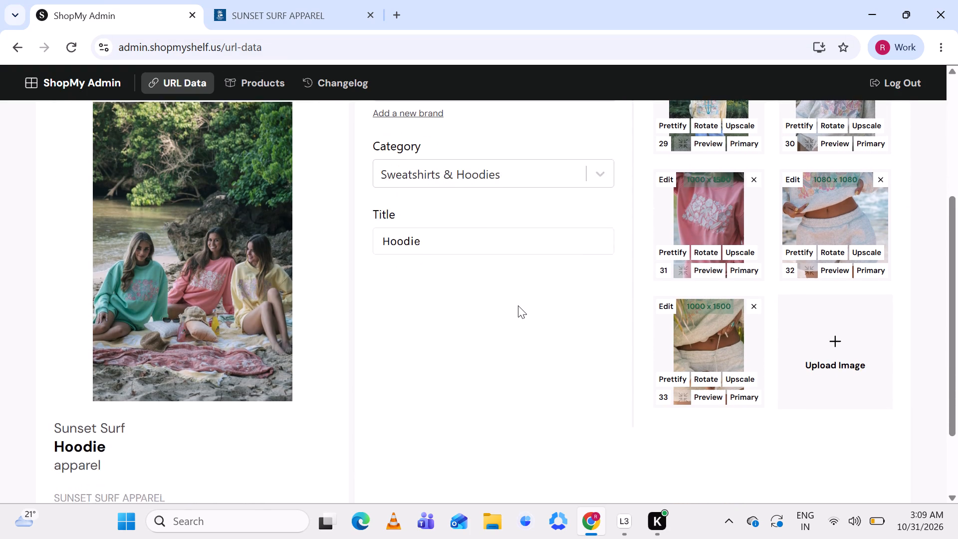
scroll(518, 305, down, 1)
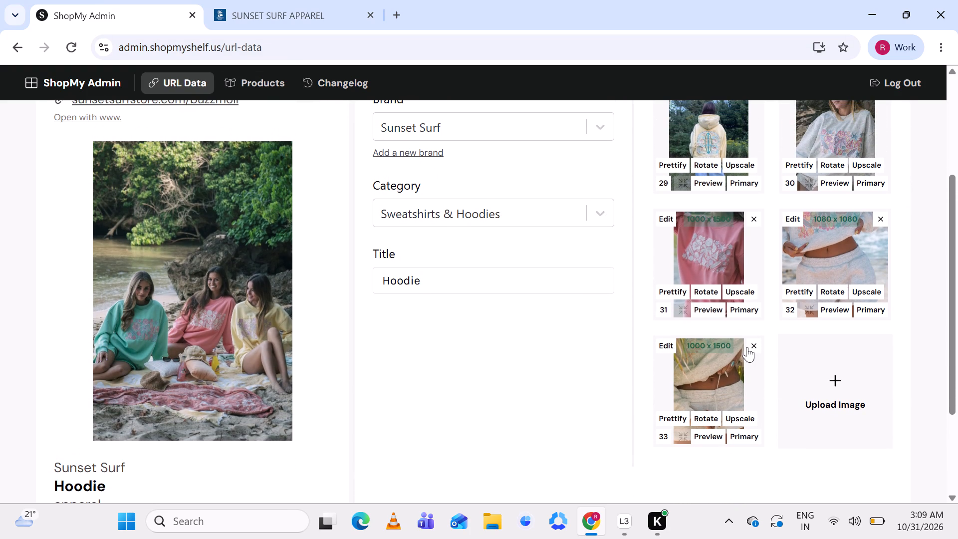
click(752, 344)
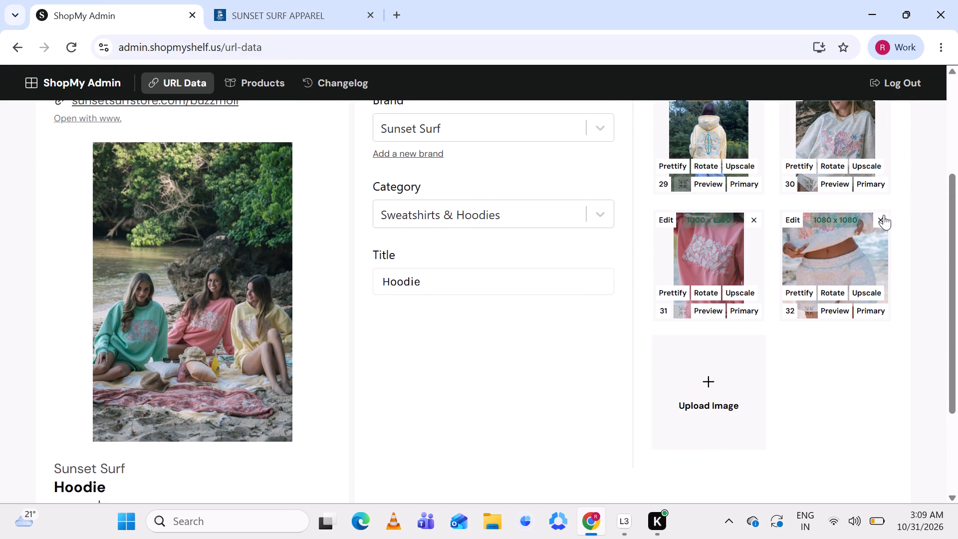
click(884, 214)
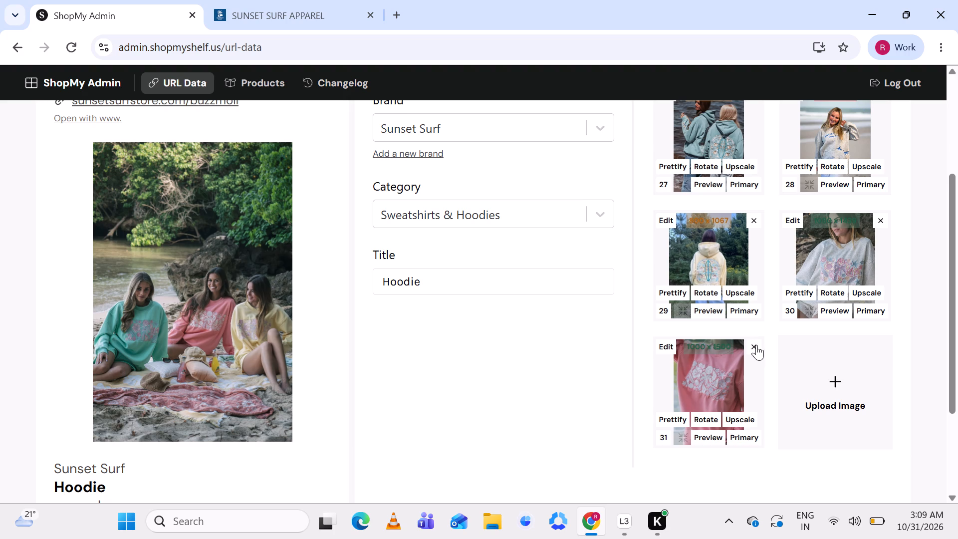
click(756, 344)
scroll(771, 271, up, 1)
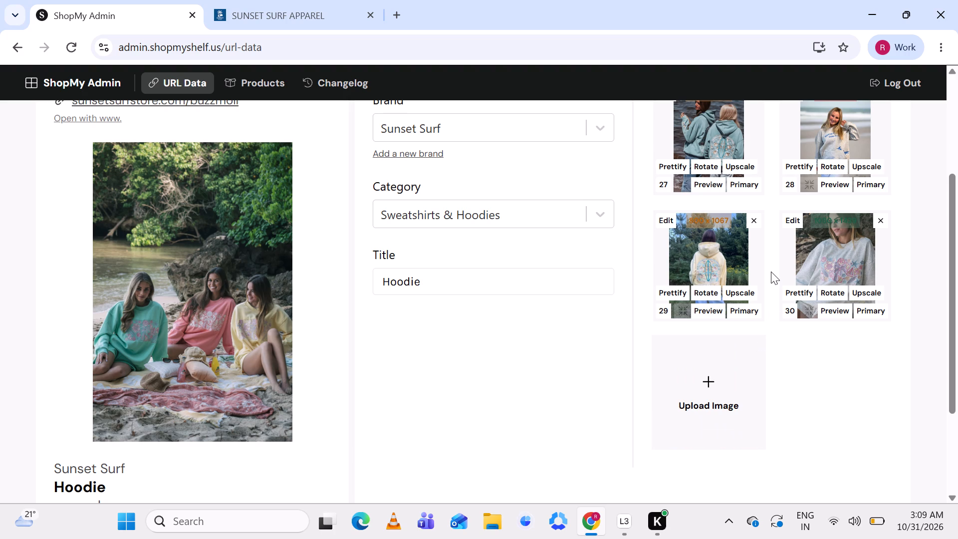
scroll(771, 271, up, 1)
click(881, 253)
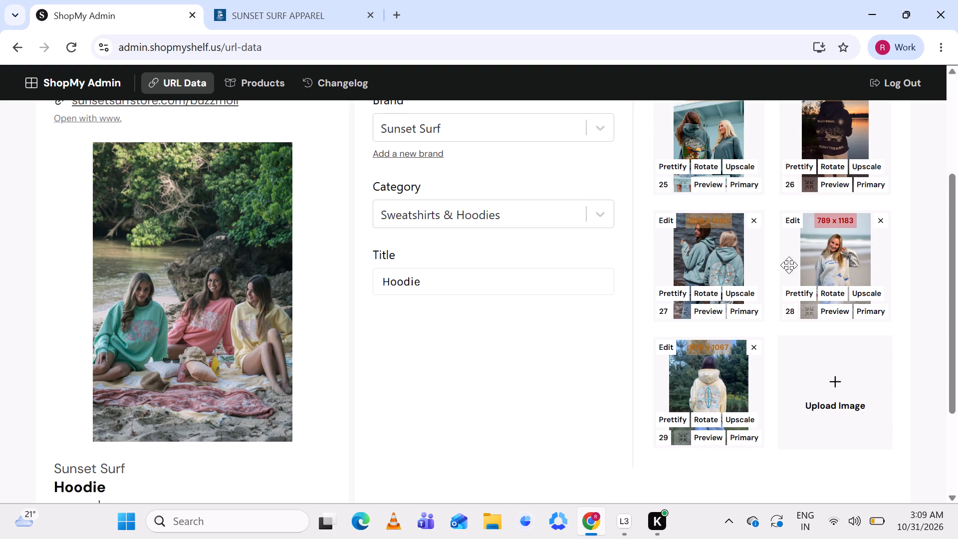
click(754, 347)
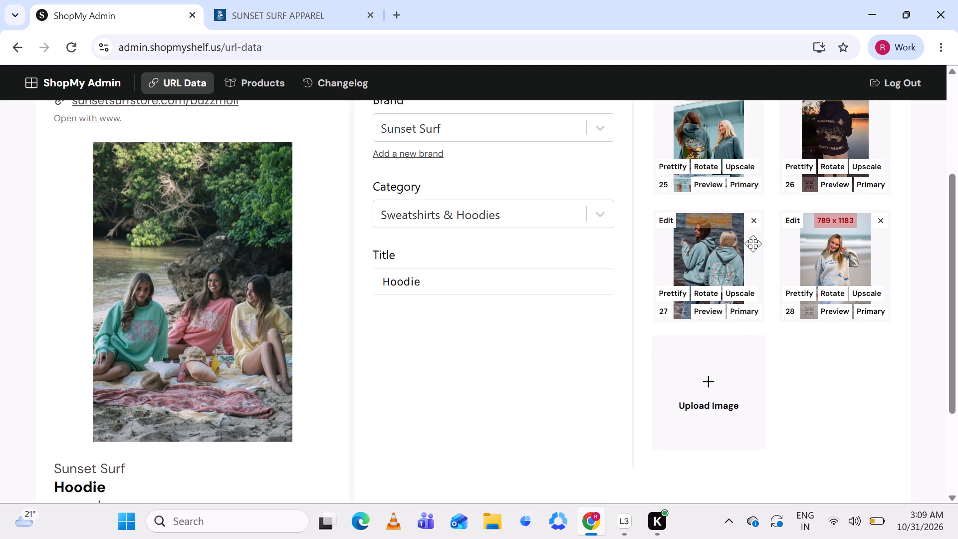
scroll(753, 244, up, 1)
click(754, 286)
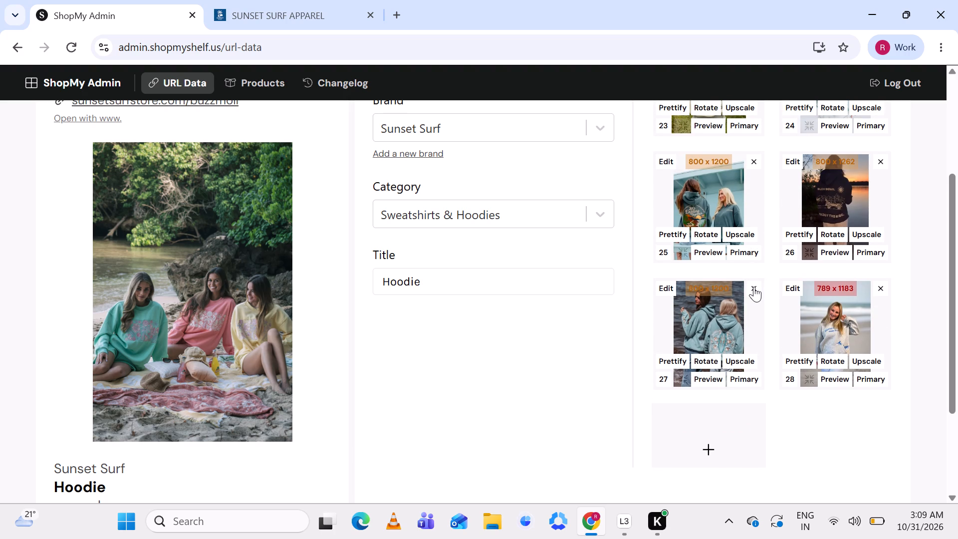
click(761, 340)
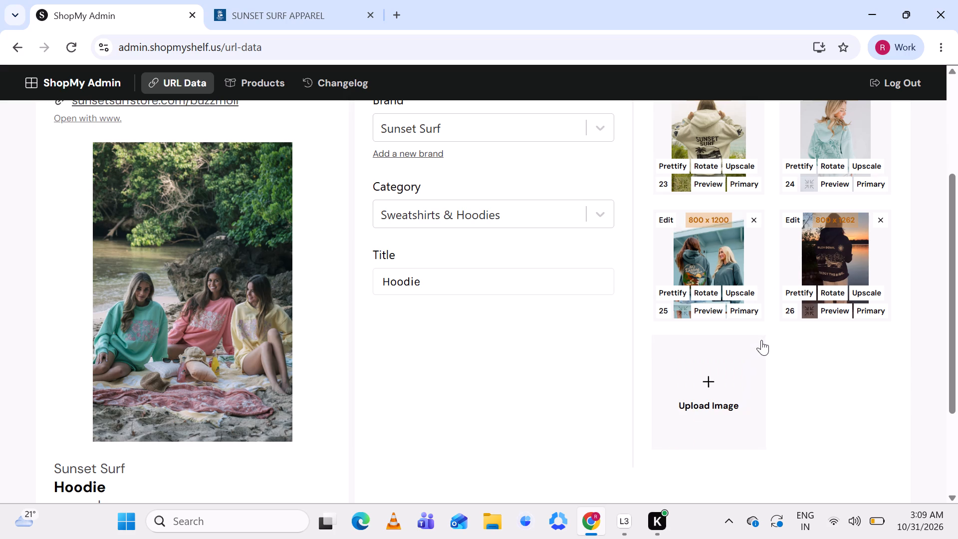
click(756, 218)
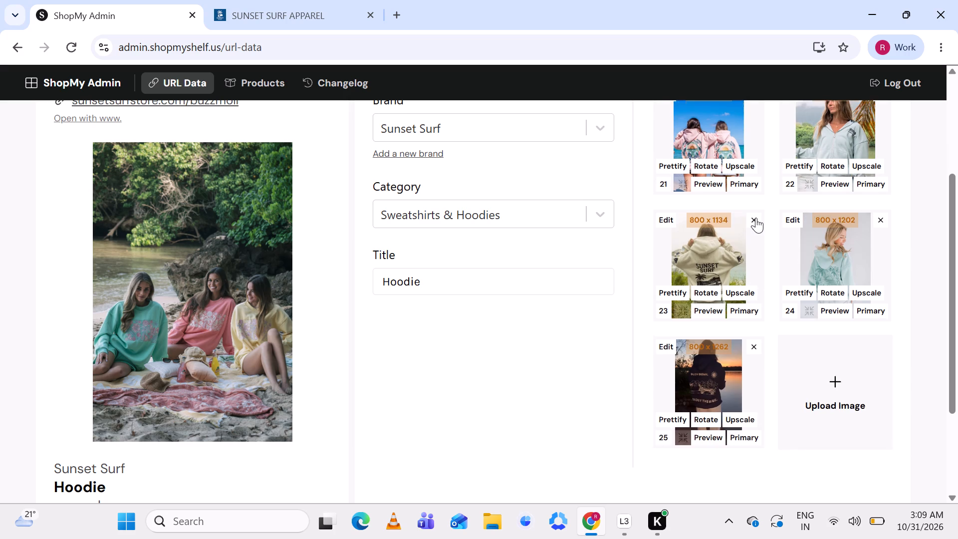
scroll(756, 218, up, 1)
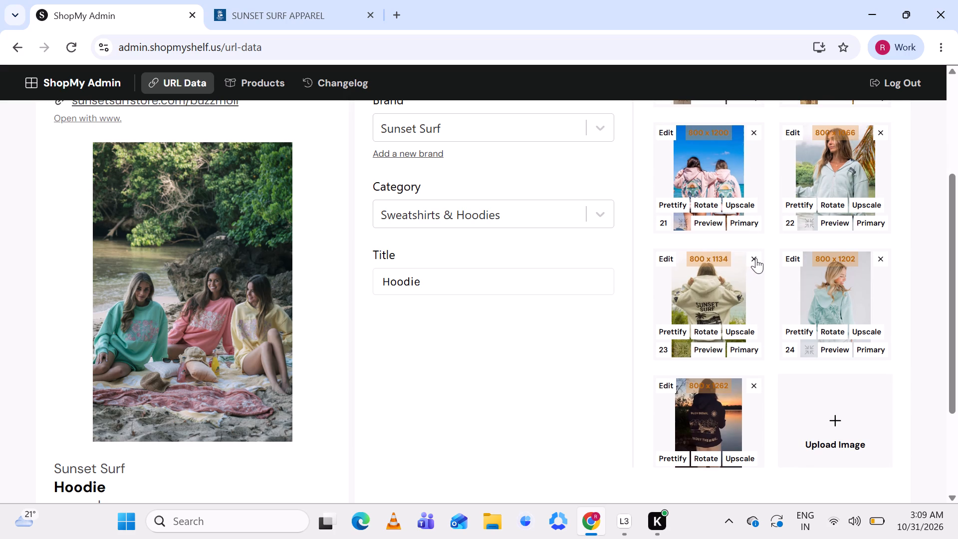
click(756, 258)
click(756, 258)
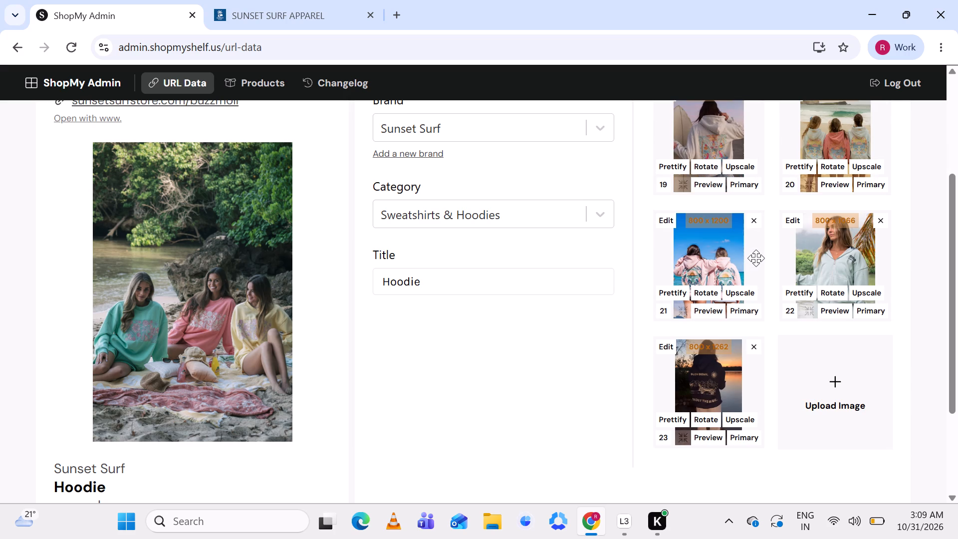
Remove the Sunset Surf logo and the unrelated hoodie, trousers and shorts images that follow the primary beach picnic photo.
scroll(733, 217, up, 3)
scroll(792, 184, up, 2)
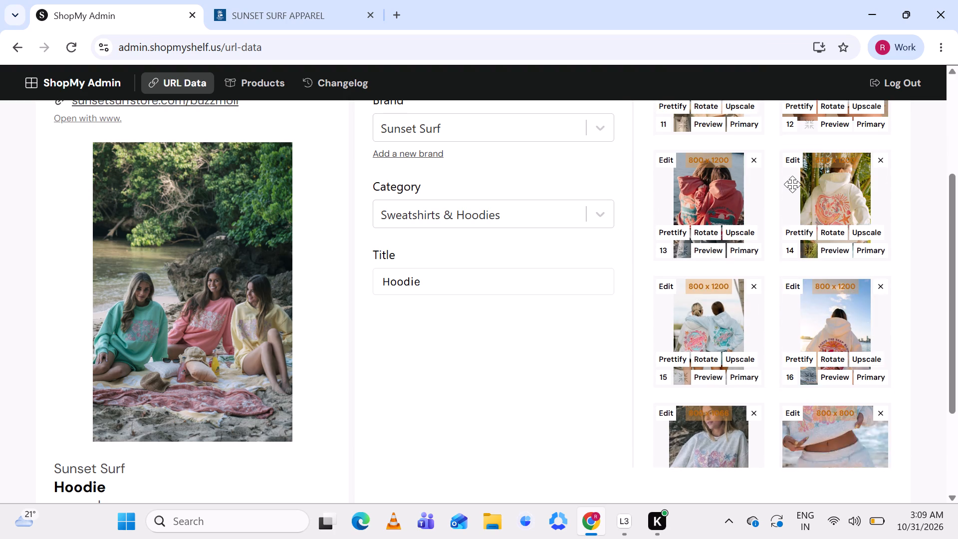
scroll(792, 184, up, 3)
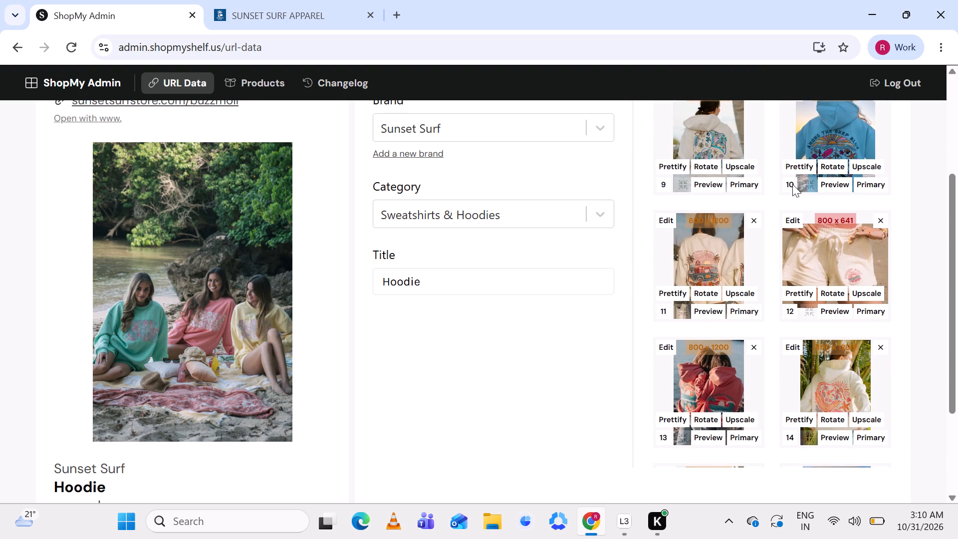
scroll(792, 184, up, 3)
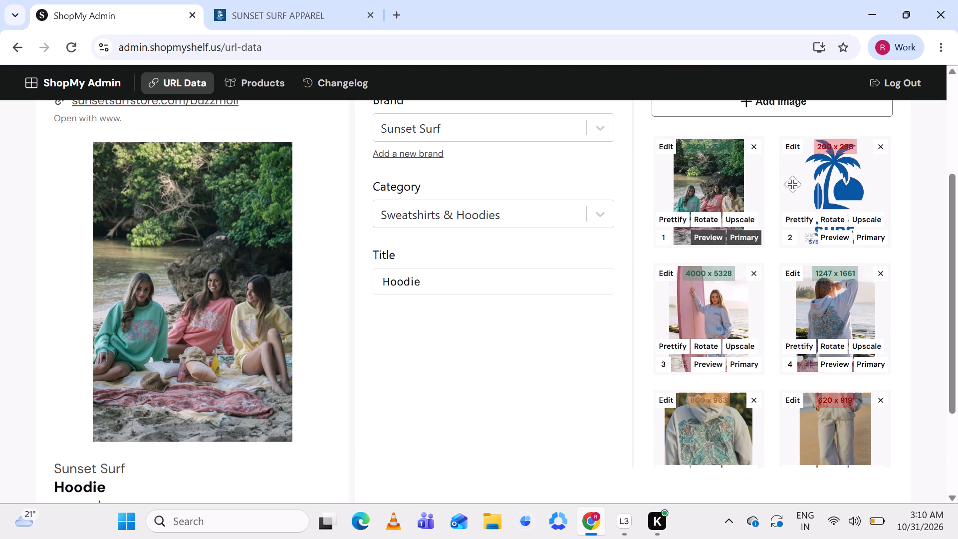
scroll(792, 184, up, 1)
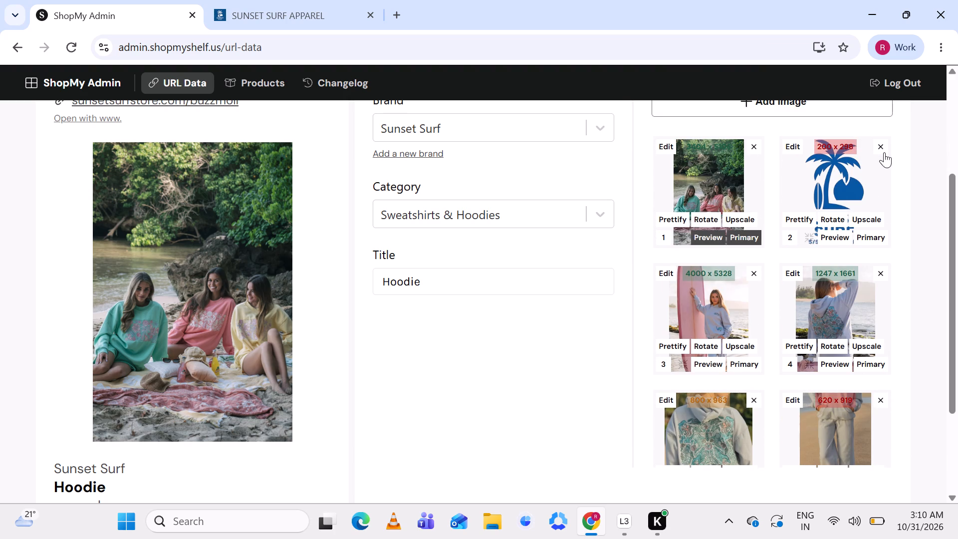
click(884, 152)
click(884, 152)
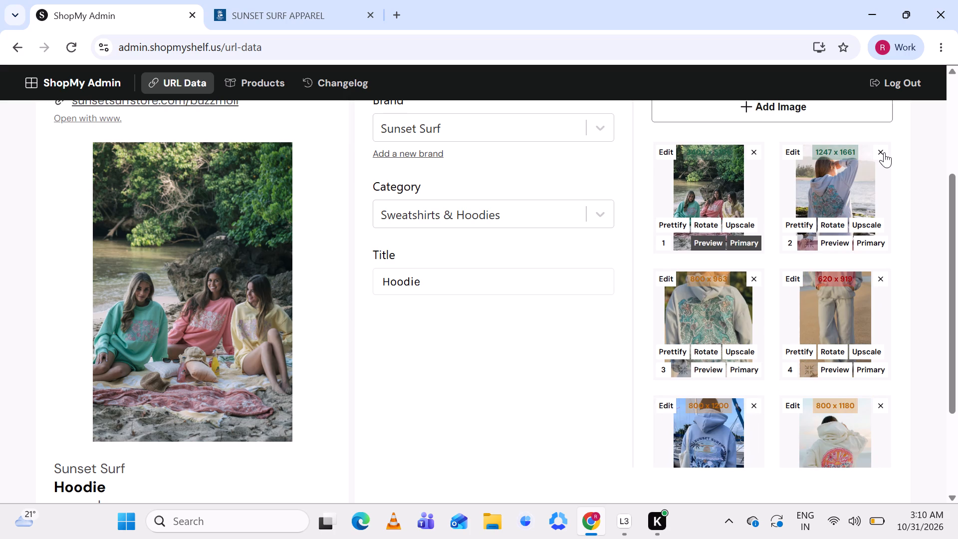
click(884, 152)
click(884, 152)
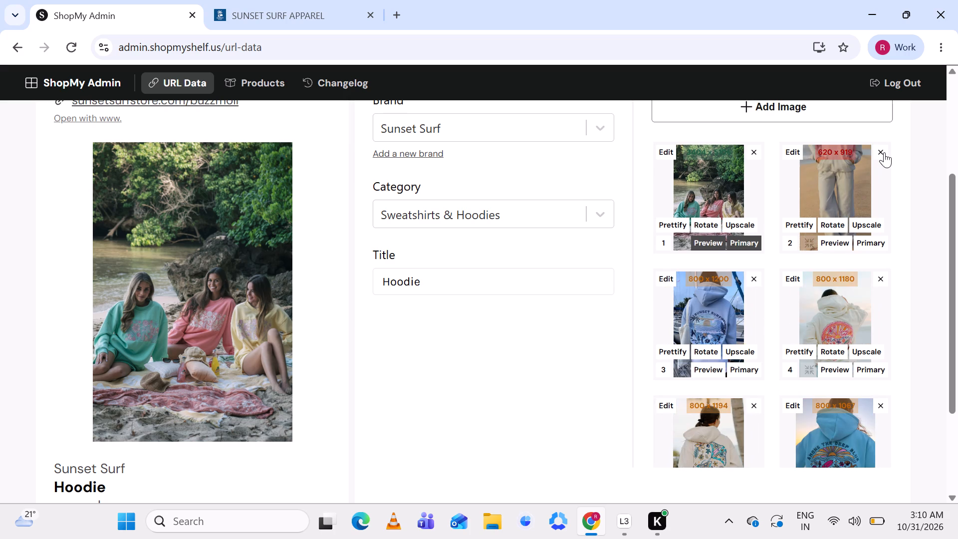
click(874, 150)
click(874, 150)
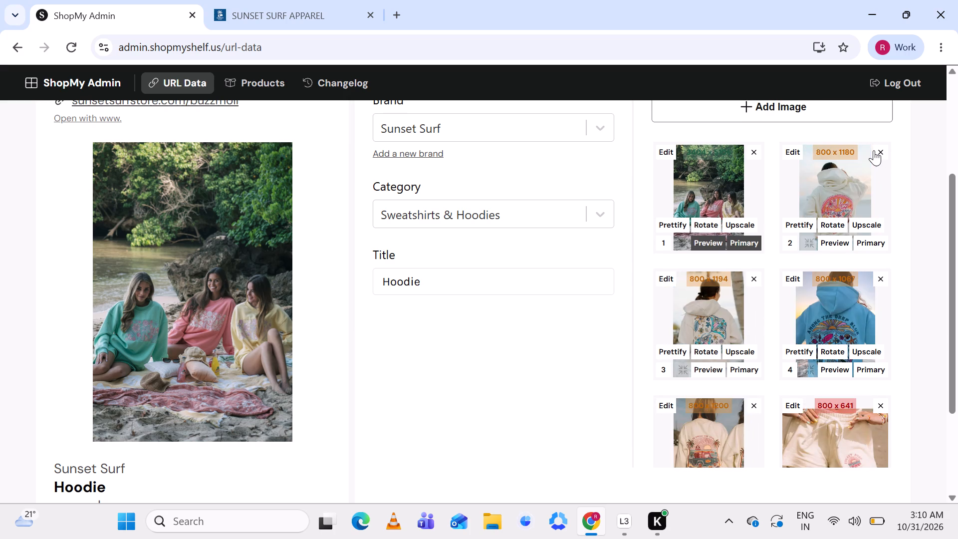
triple_click(874, 150)
click(874, 150)
click(874, 150)
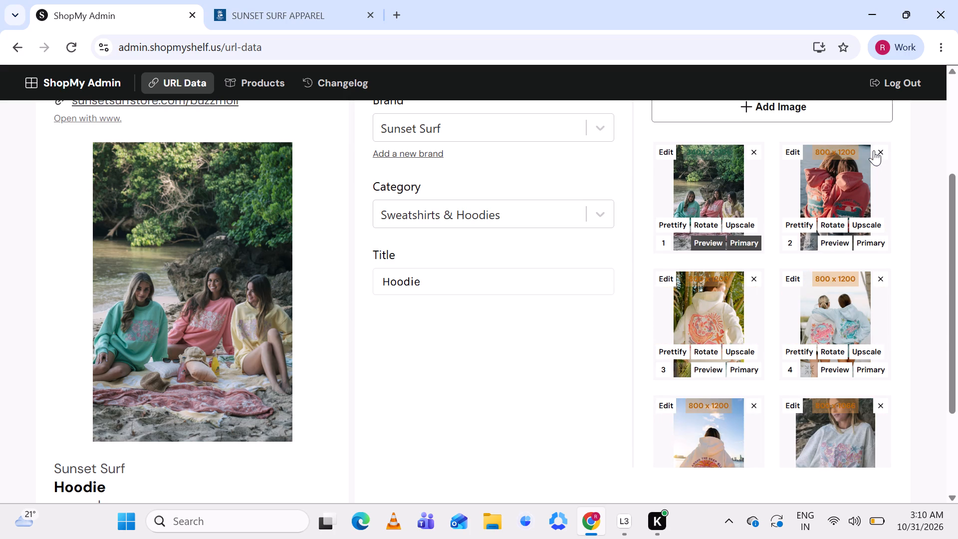
Remove all remaining secondary images from the Hoodie product, keeping only the beach picnic photo of the three women.
click(874, 150)
click(874, 150)
click(874, 150)
click(874, 150)
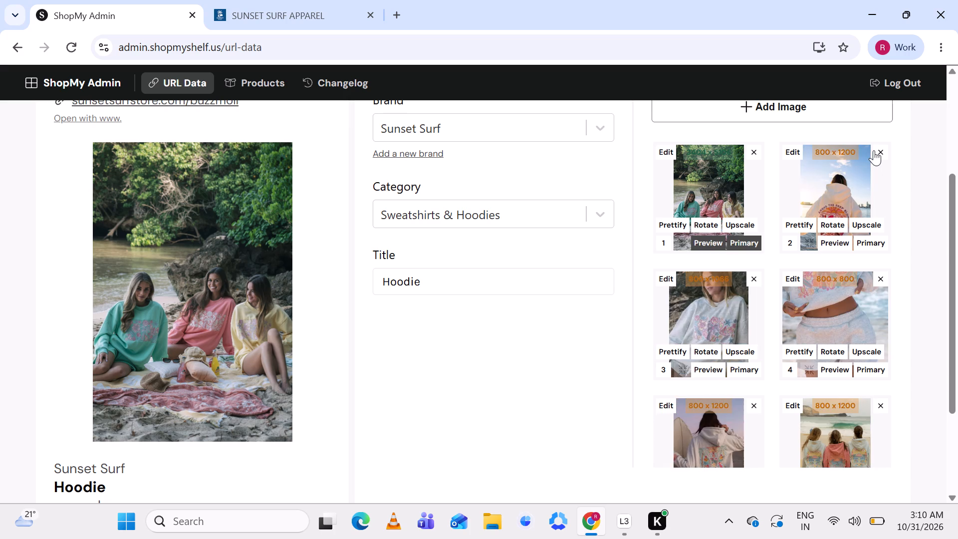
click(874, 150)
click(874, 150)
click(874, 150)
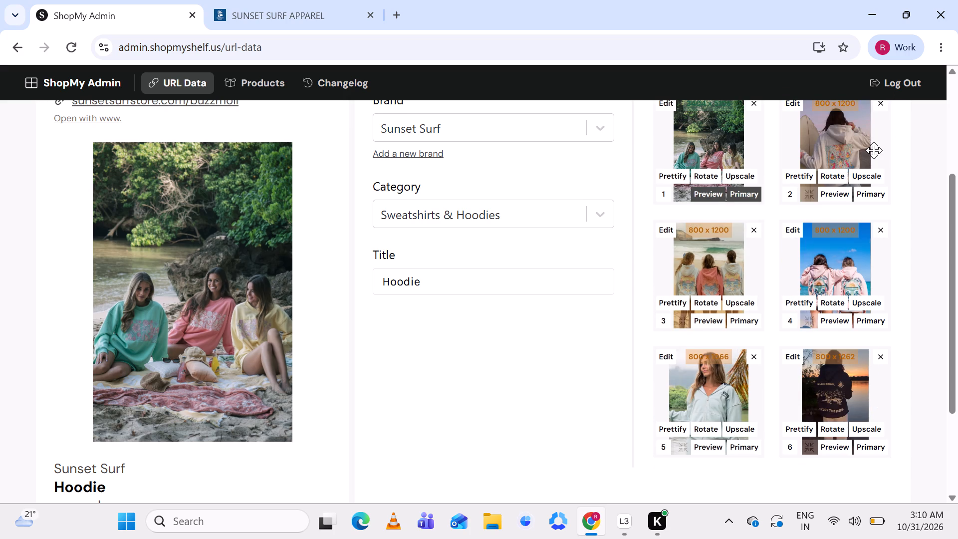
scroll(874, 150, up, 1)
click(883, 168)
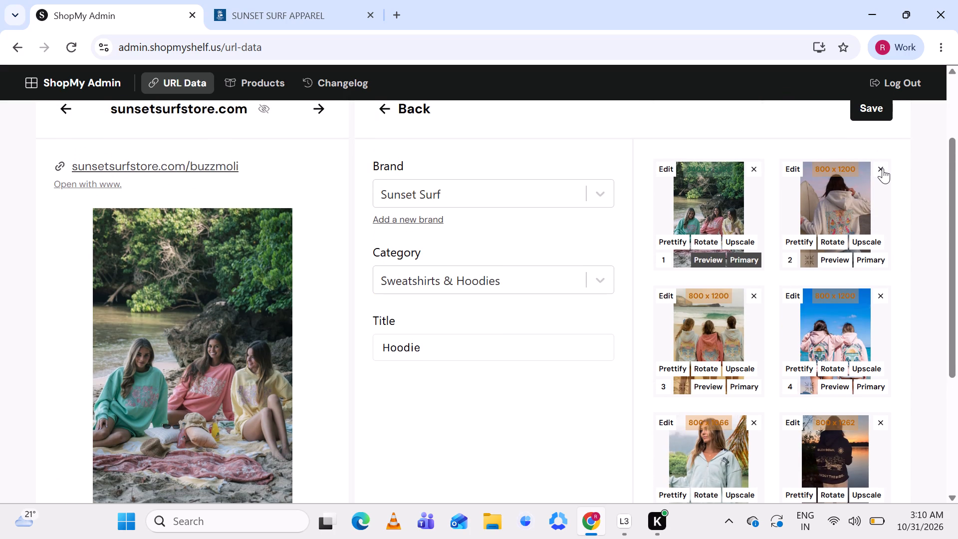
click(883, 168)
click(883, 168)
click(883, 168)
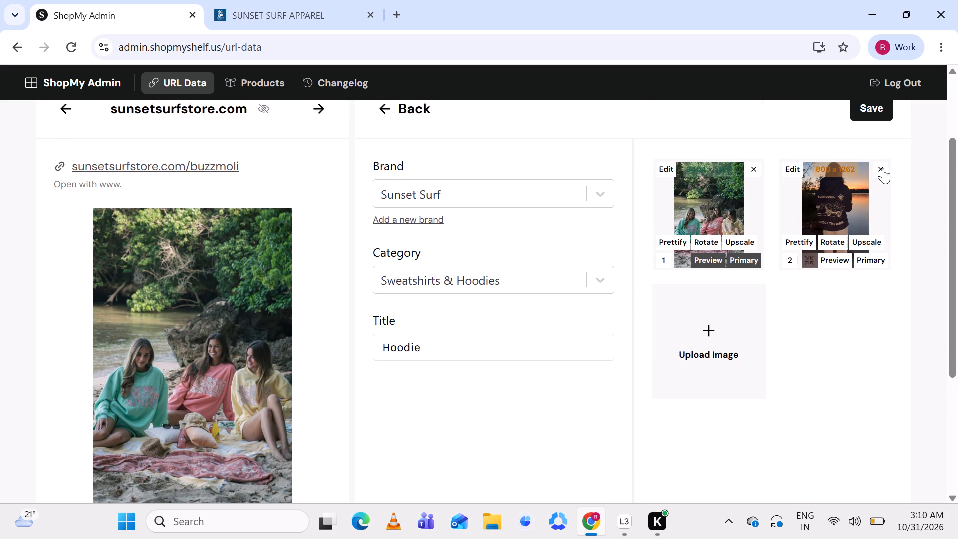
click(883, 168)
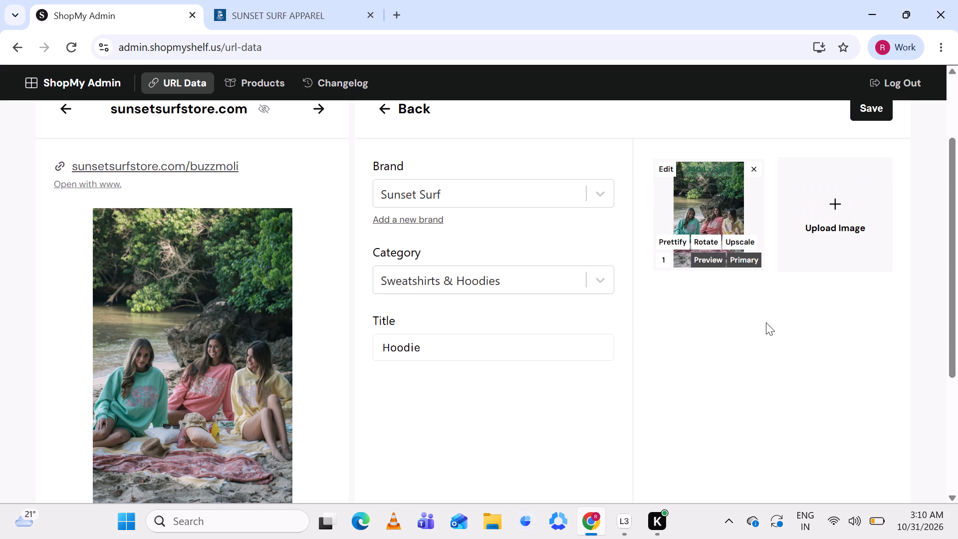
Check the listing details and save the new Sunset Surf product titled Hoodie in Sweatshirts & Hoodies.
scroll(762, 328, down, 2)
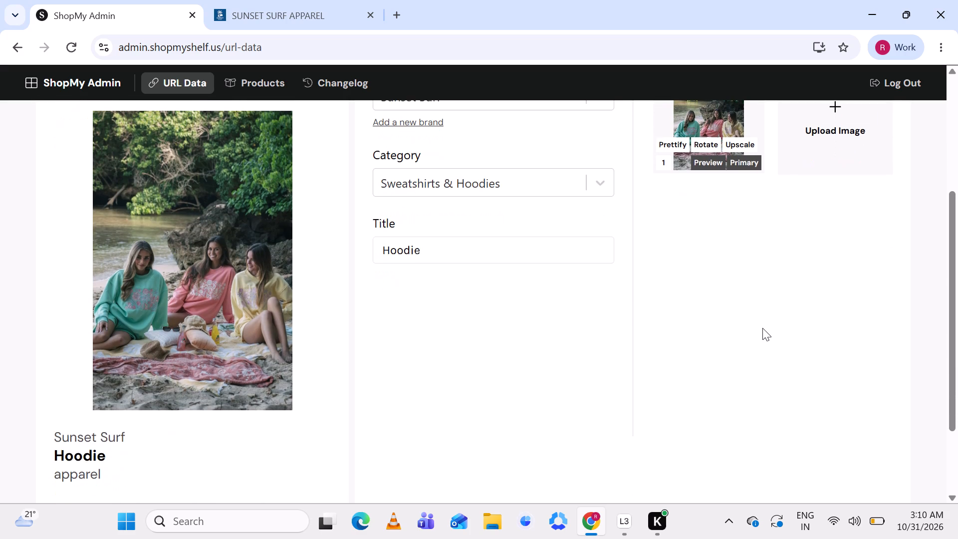
scroll(762, 328, up, 2)
scroll(762, 328, down, 1)
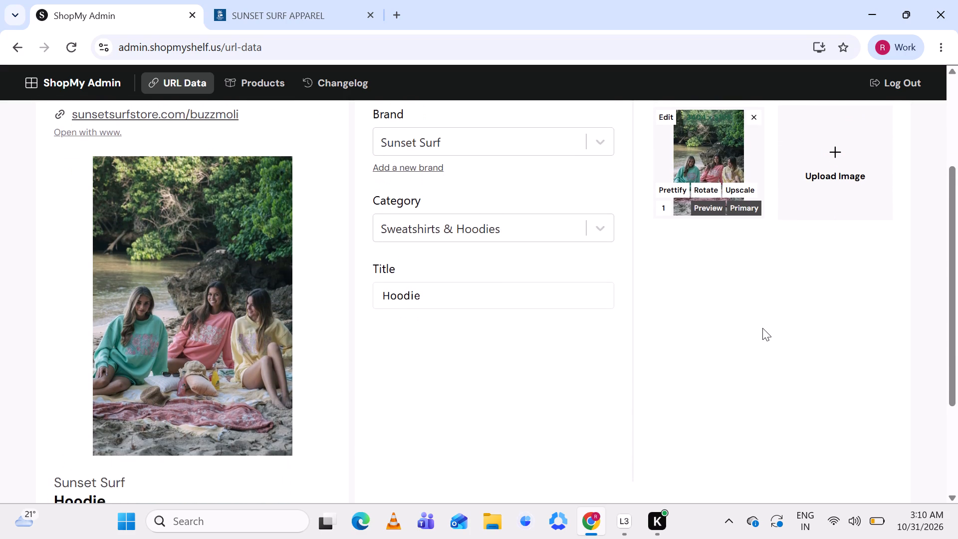
scroll(762, 328, down, 2)
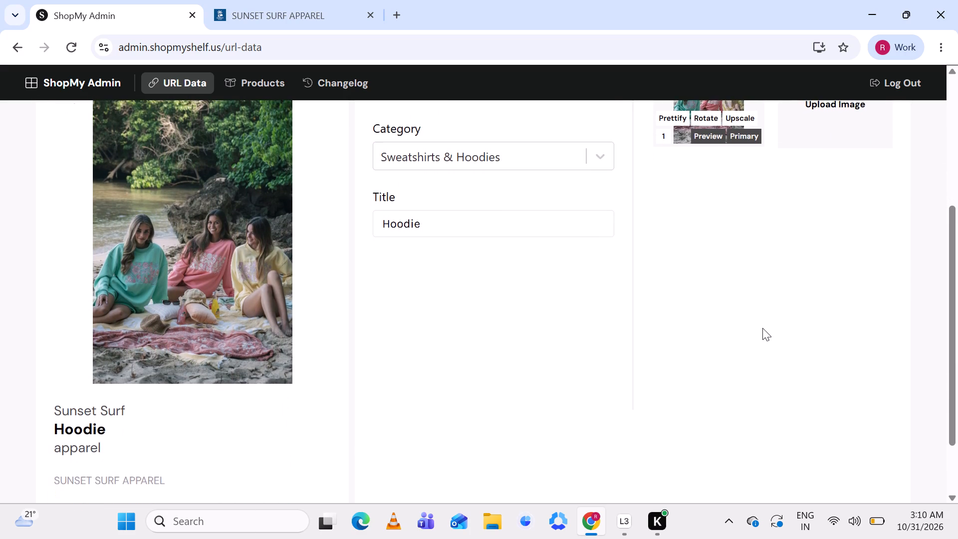
scroll(762, 328, down, 1)
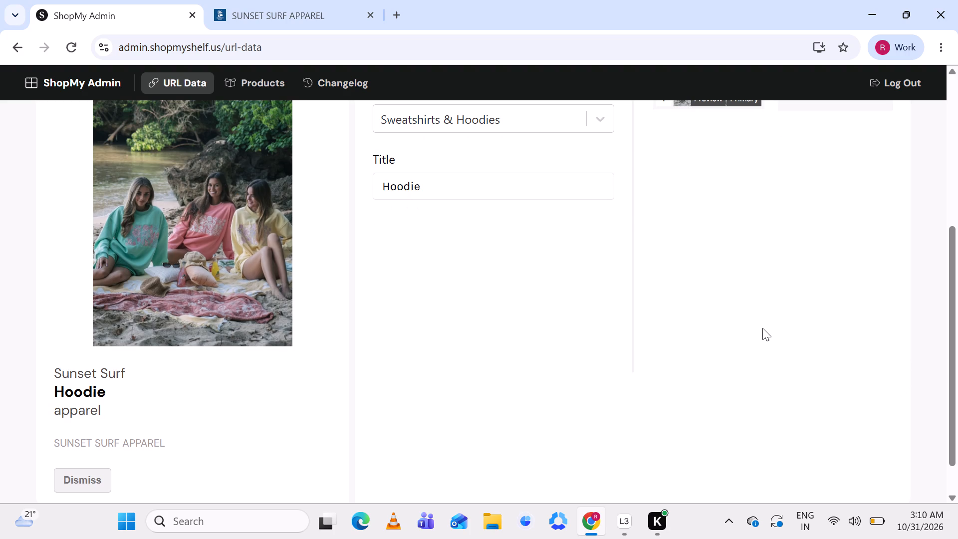
scroll(762, 328, up, 3)
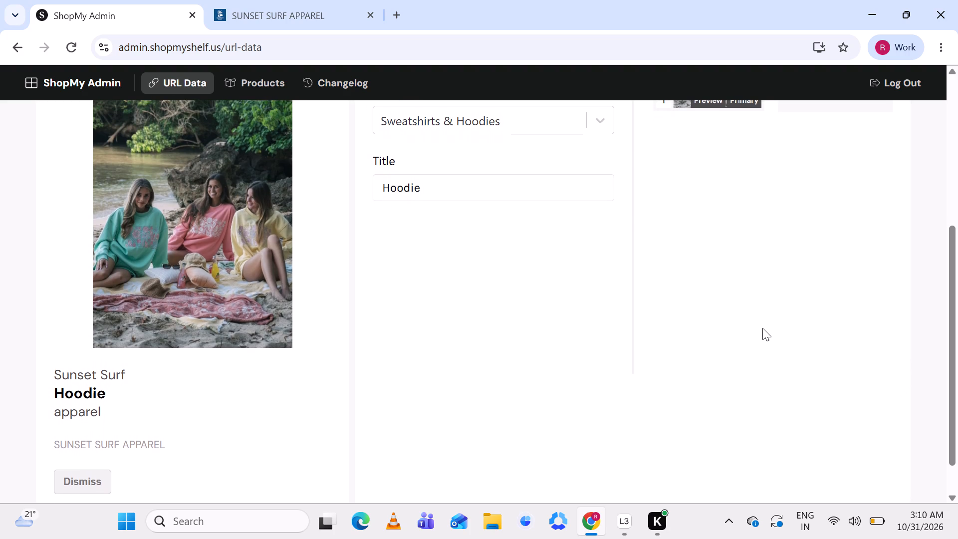
scroll(762, 328, up, 2)
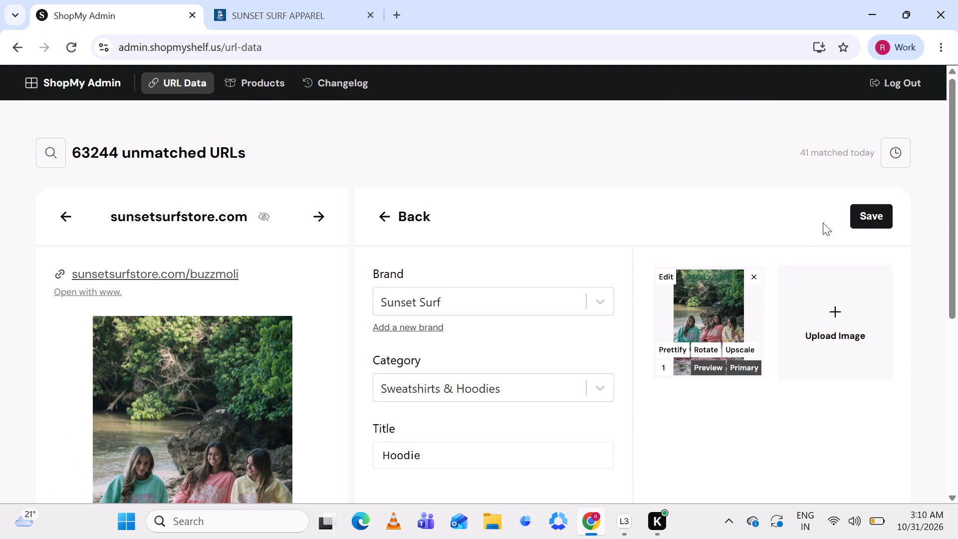
click(882, 211)
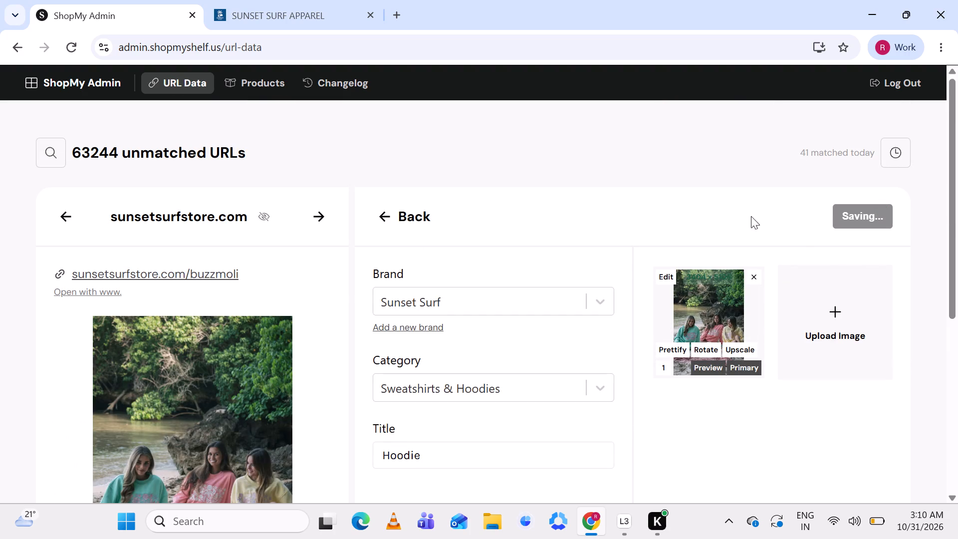
Search the catalogue for the beach towels URL from shopmyexchange.com using the suggested query "Simply Perfect Beach Towels 2".
scroll(722, 221, down, 1)
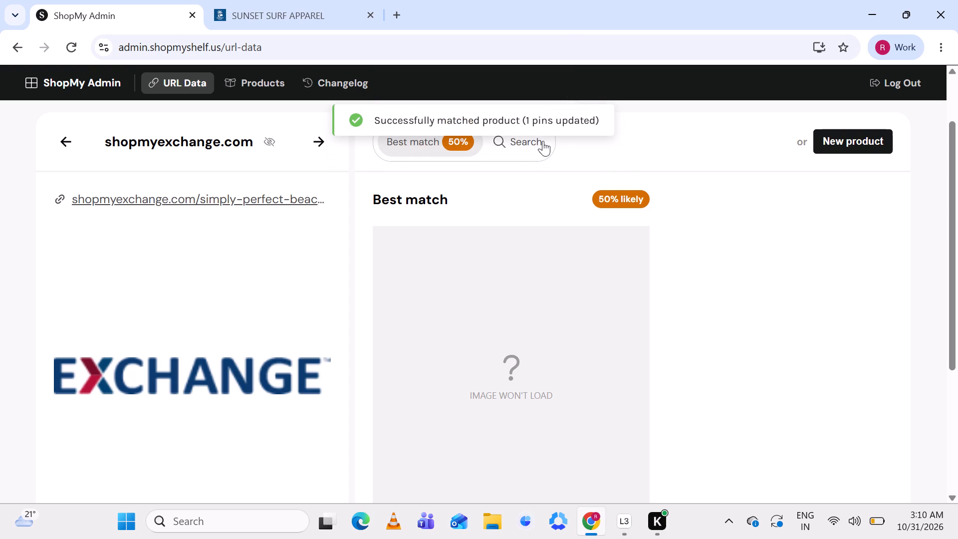
click(530, 145)
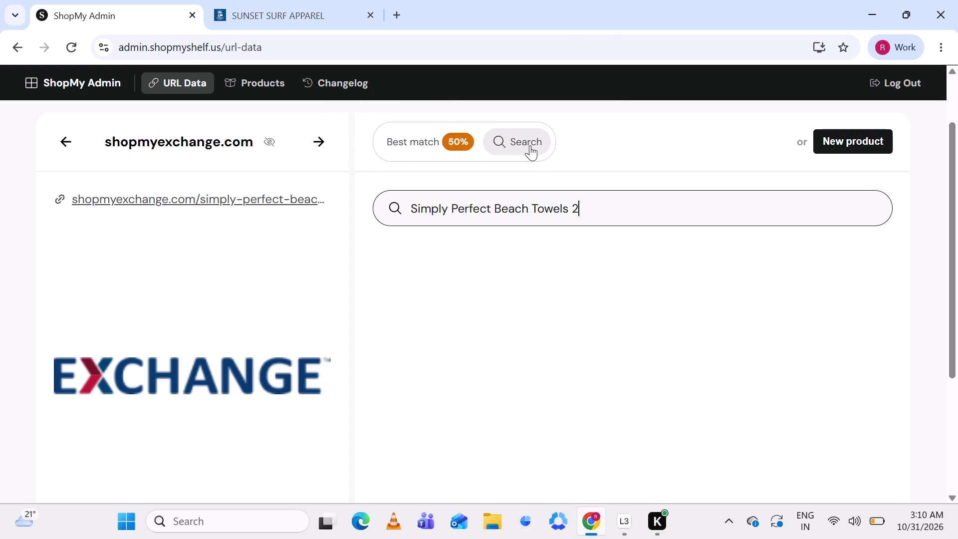
scroll(573, 309, down, 3)
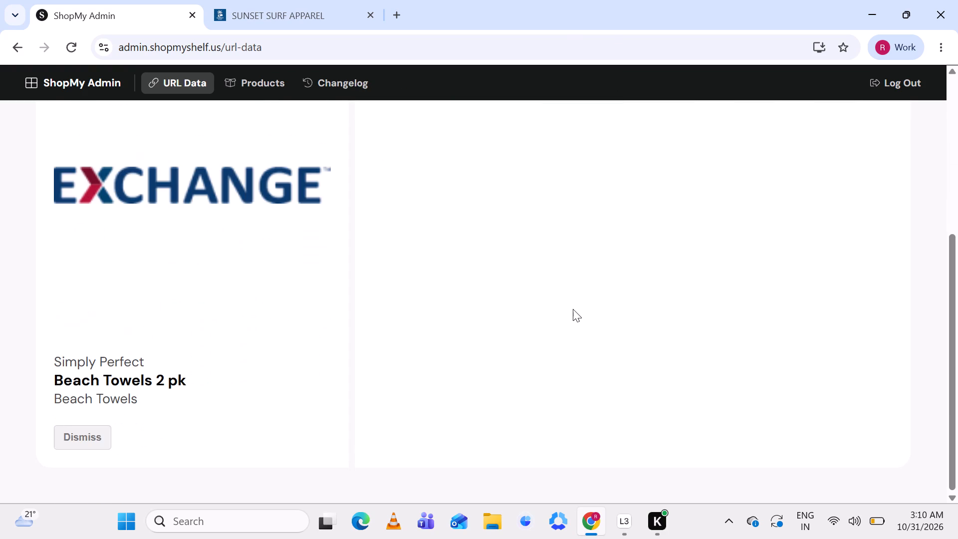
scroll(573, 309, up, 3)
scroll(573, 309, down, 1)
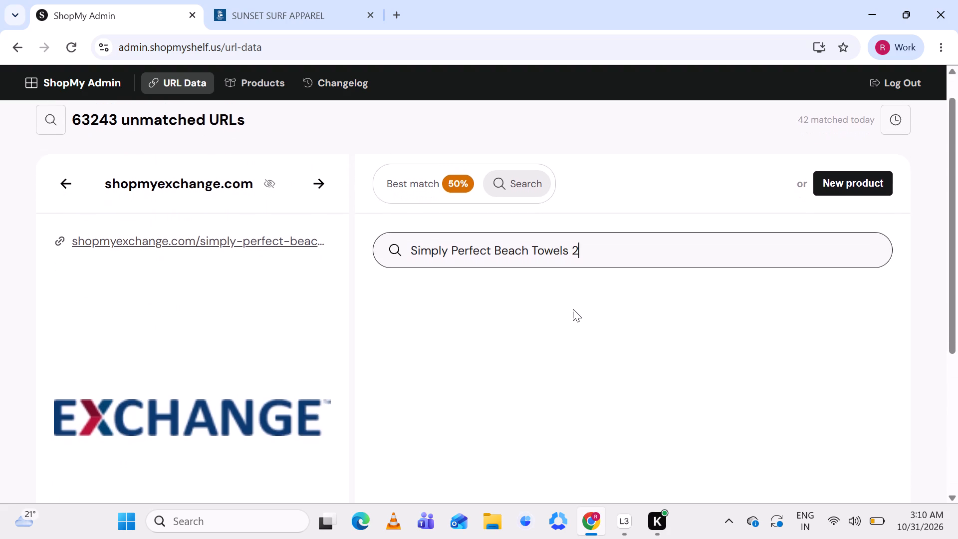
scroll(573, 309, down, 3)
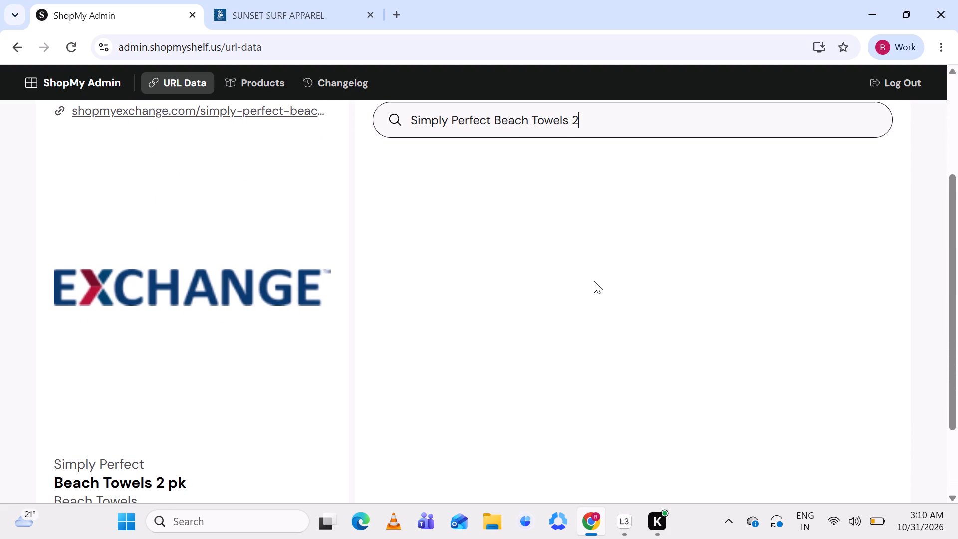
Revise the catalogue search to "Simply Perfect Beach towels" to look for an existing product.
key(BackSpace)
key(BackSpace)
key(BackSpace)
key(BackSpace)
key(BackSpace)
key(BackSpace)
key(BackSpace)
key(BackSpace)
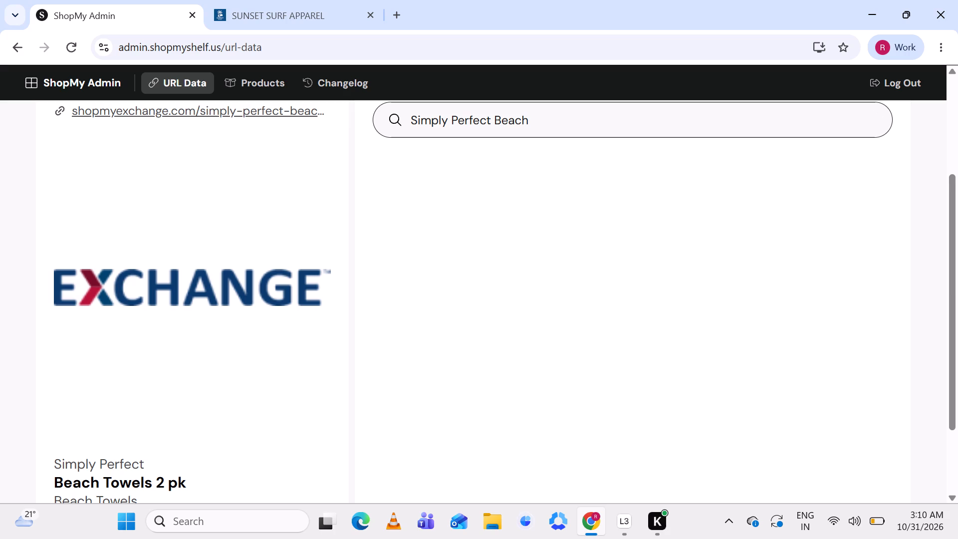
text(towe)
text(ls)
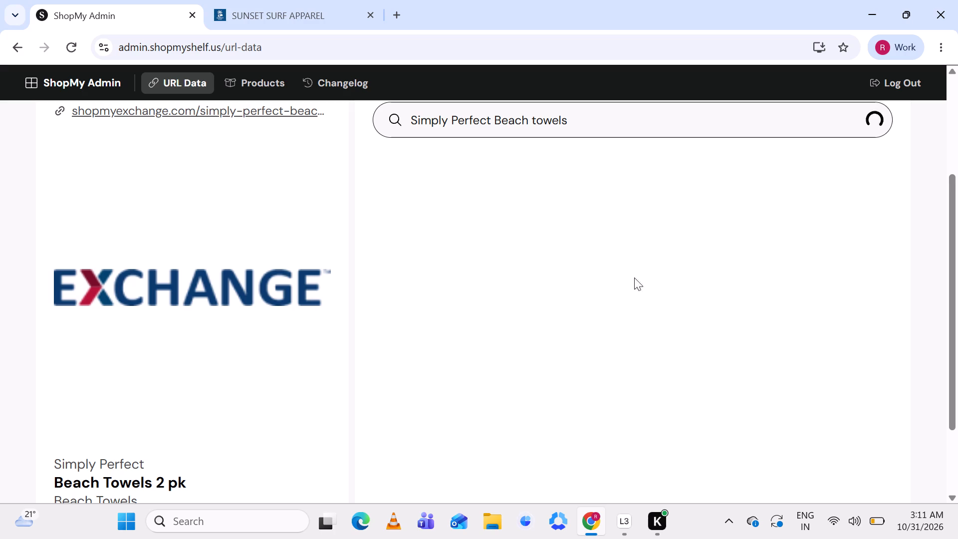
scroll(729, 272, up, 3)
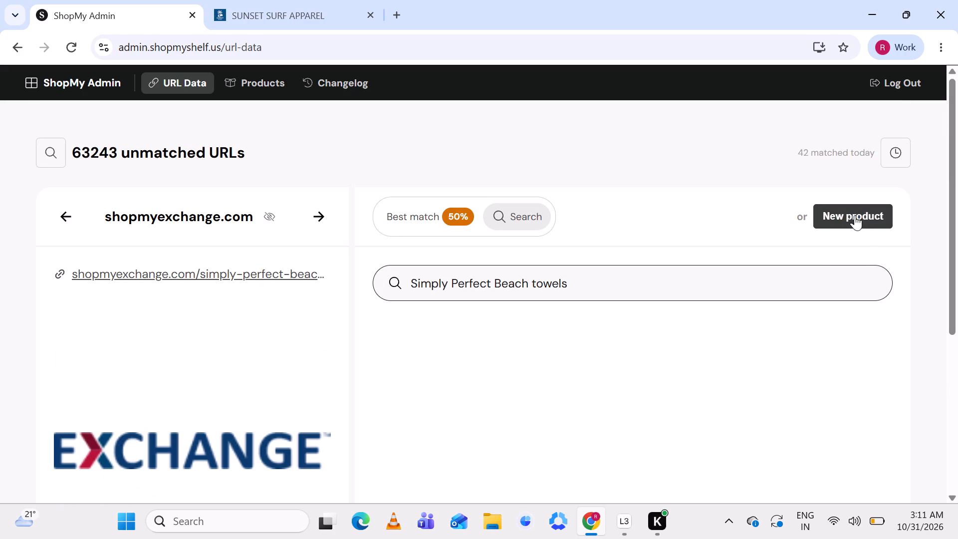
Compare the beach towels with the Linens and Hutch best match on its product page, closing the Sunset Surf page.
click(395, 210)
scroll(457, 354, down, 3)
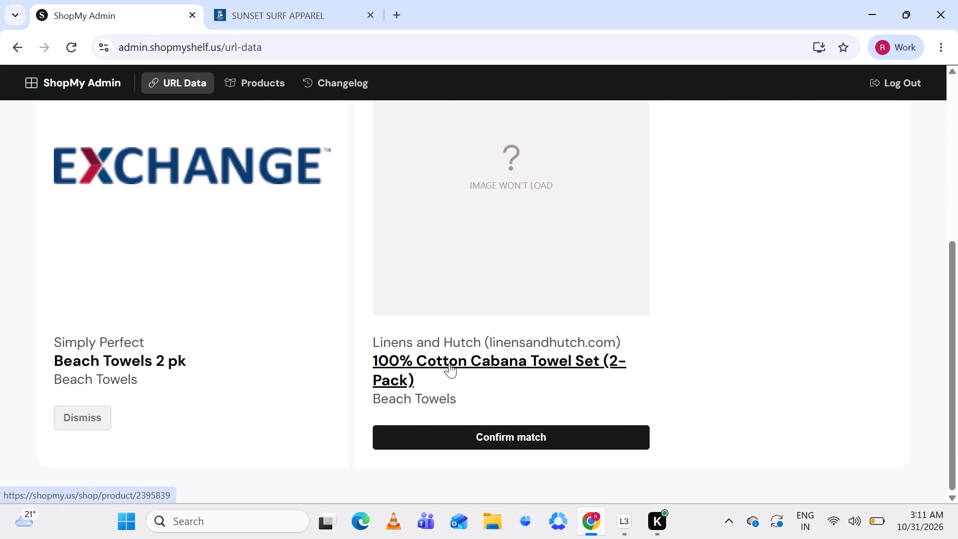
click(449, 363)
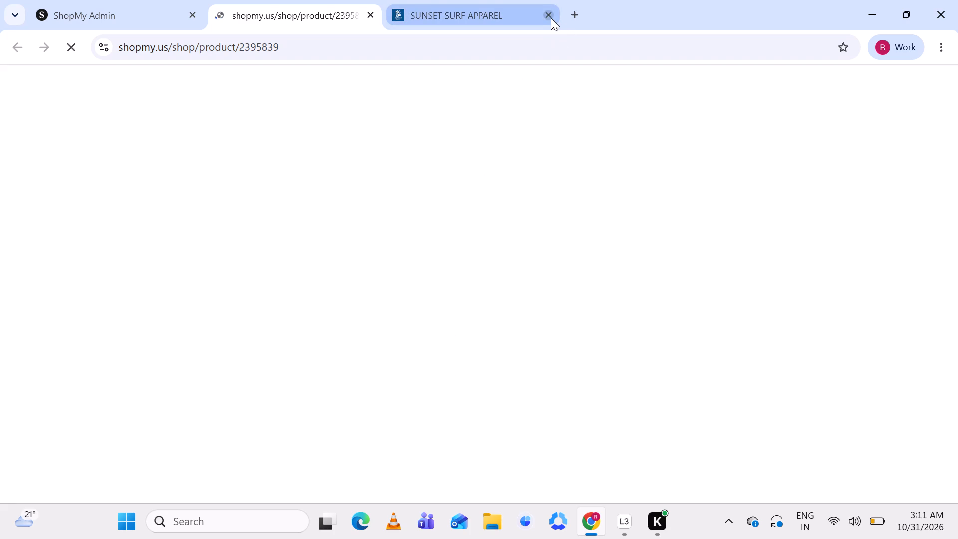
click(550, 17)
click(117, 8)
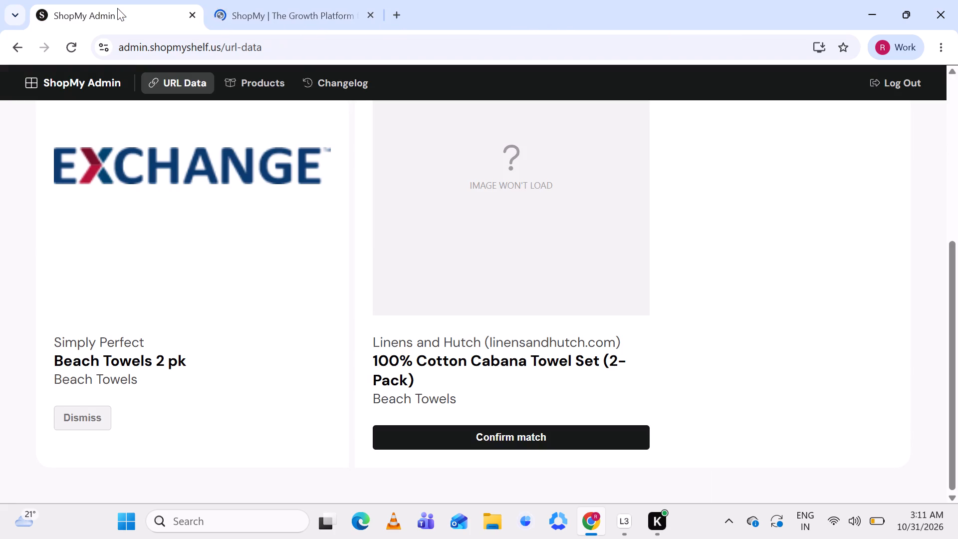
click(314, 7)
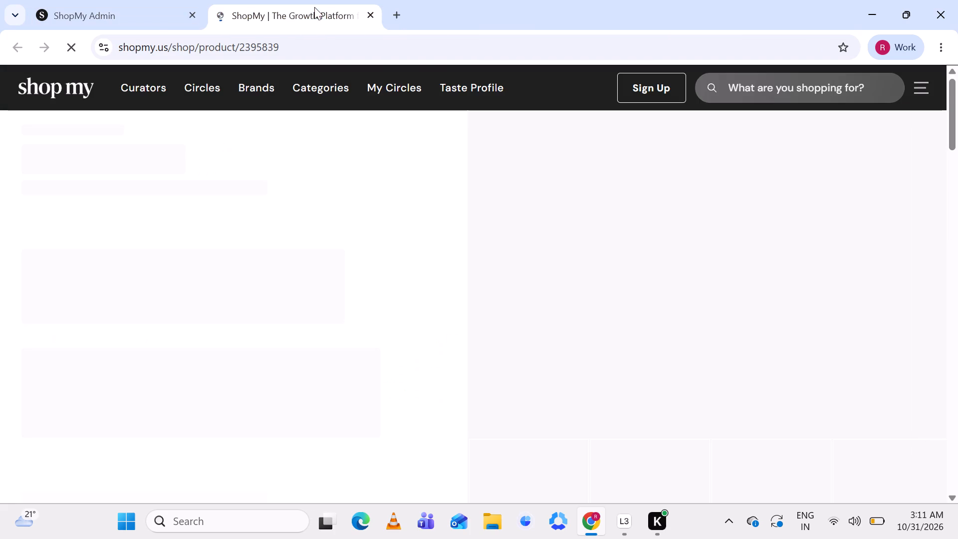
click(105, 16)
scroll(803, 213, up, 3)
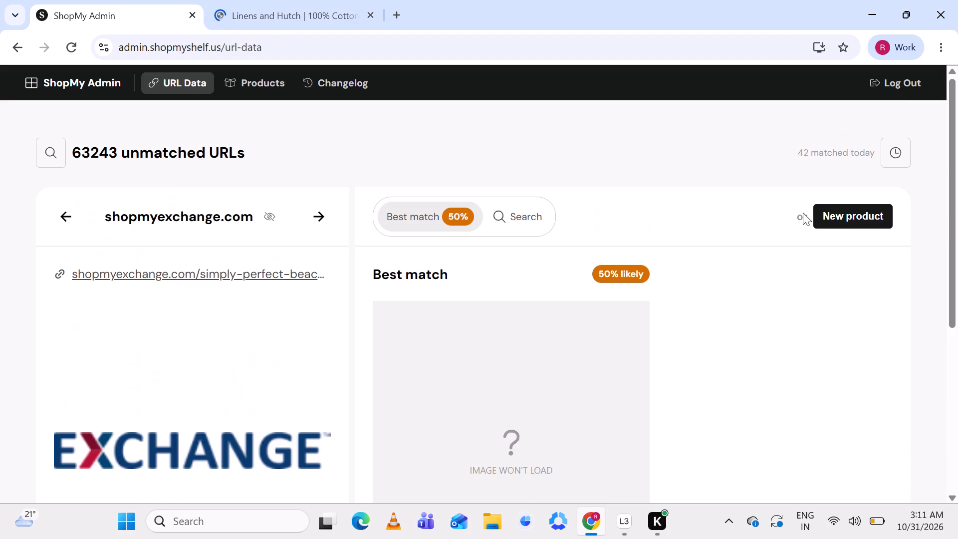
Start a new product for the shopmyexchange.com beach towels and examine all of its candidate images.
click(849, 209)
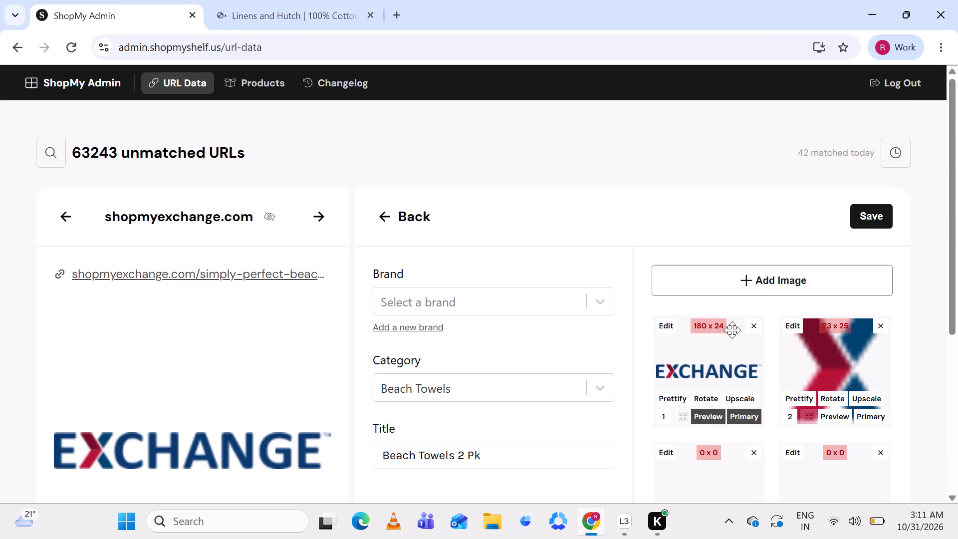
scroll(732, 330, down, 6)
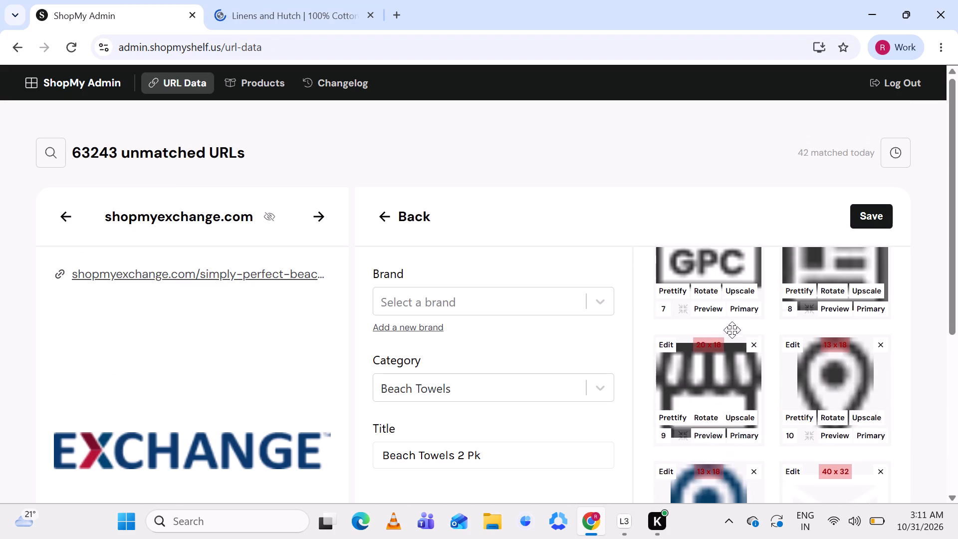
scroll(732, 330, down, 7)
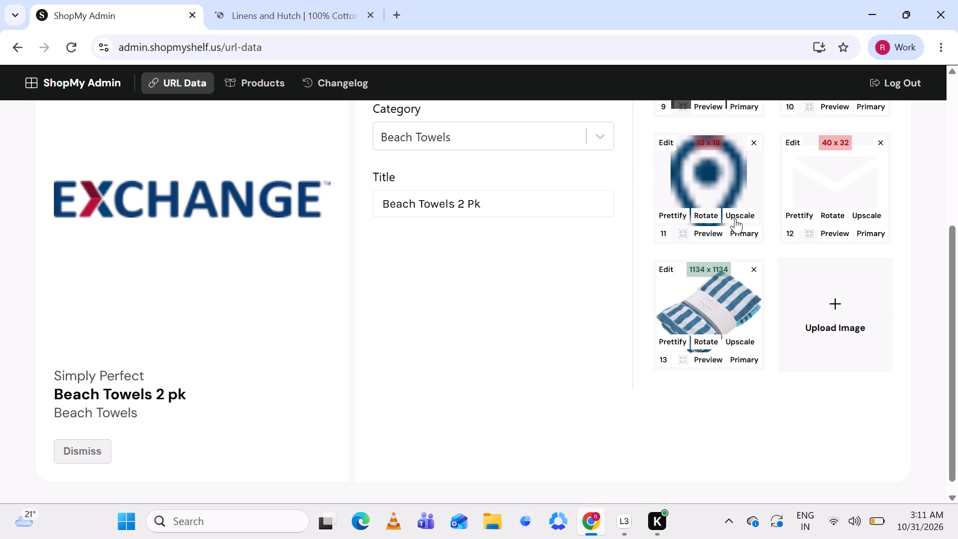
scroll(740, 238, up, 4)
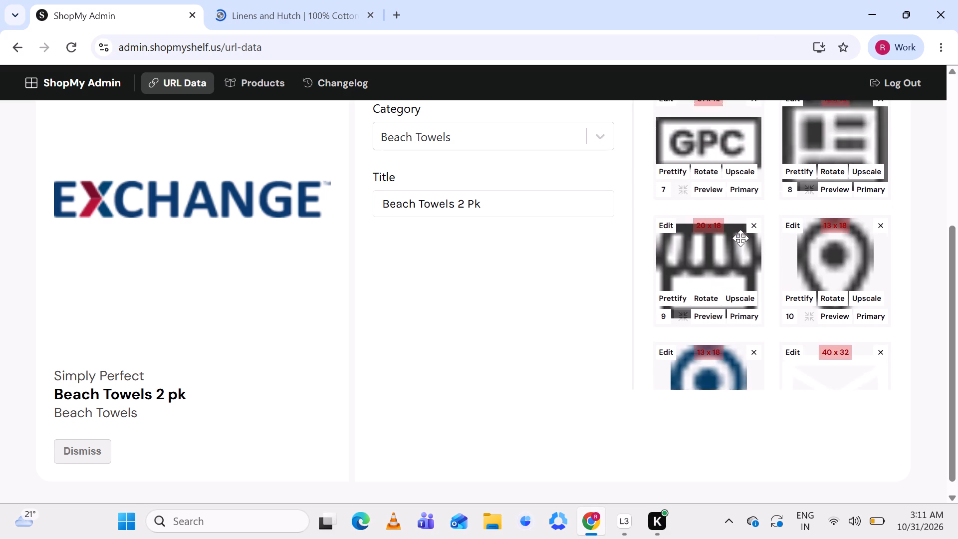
scroll(740, 238, up, 3)
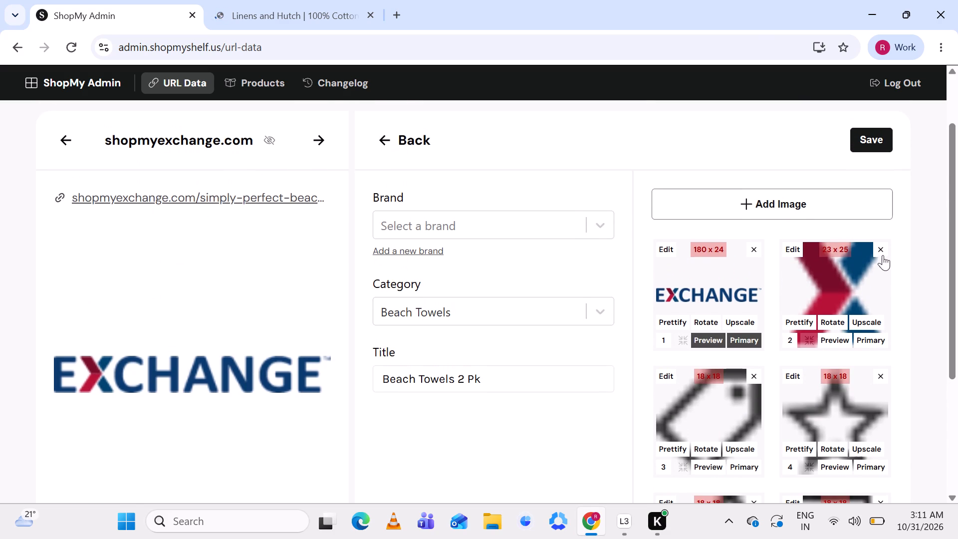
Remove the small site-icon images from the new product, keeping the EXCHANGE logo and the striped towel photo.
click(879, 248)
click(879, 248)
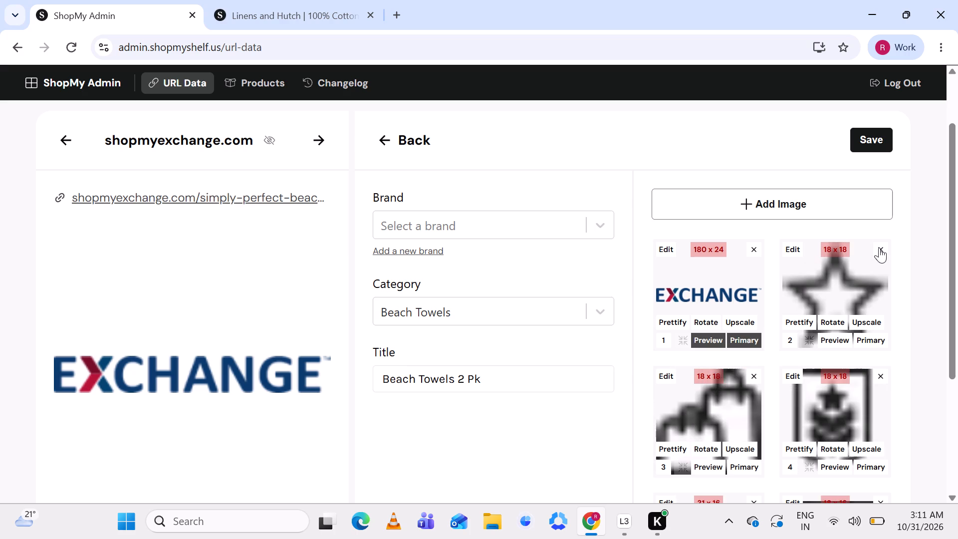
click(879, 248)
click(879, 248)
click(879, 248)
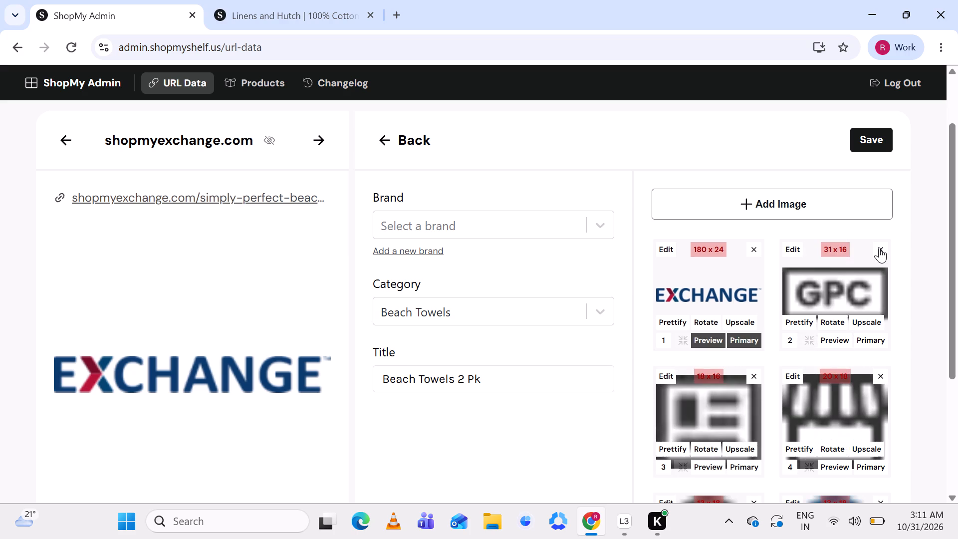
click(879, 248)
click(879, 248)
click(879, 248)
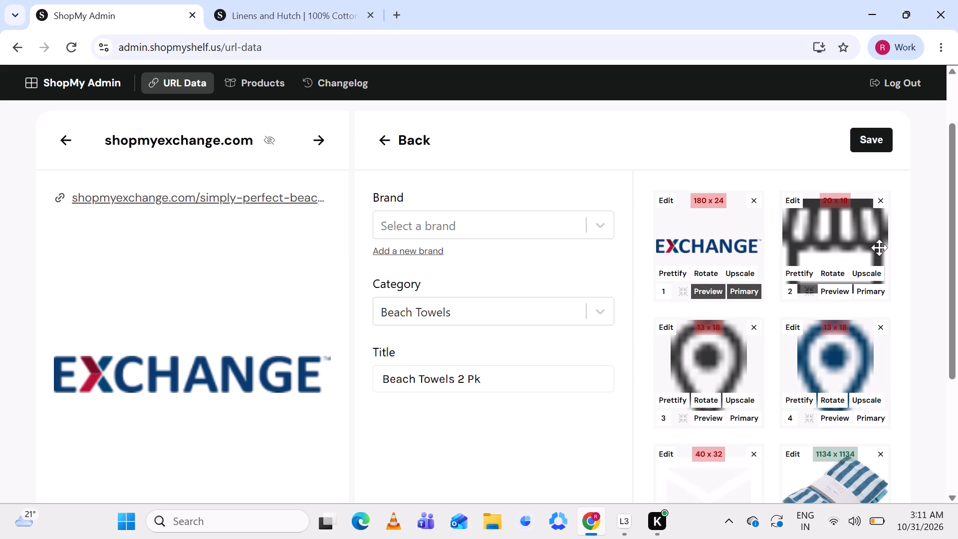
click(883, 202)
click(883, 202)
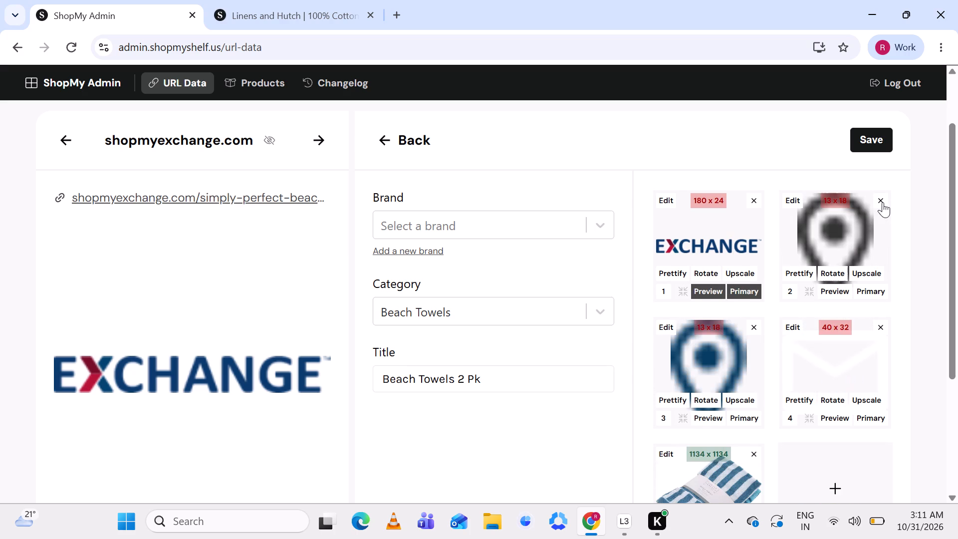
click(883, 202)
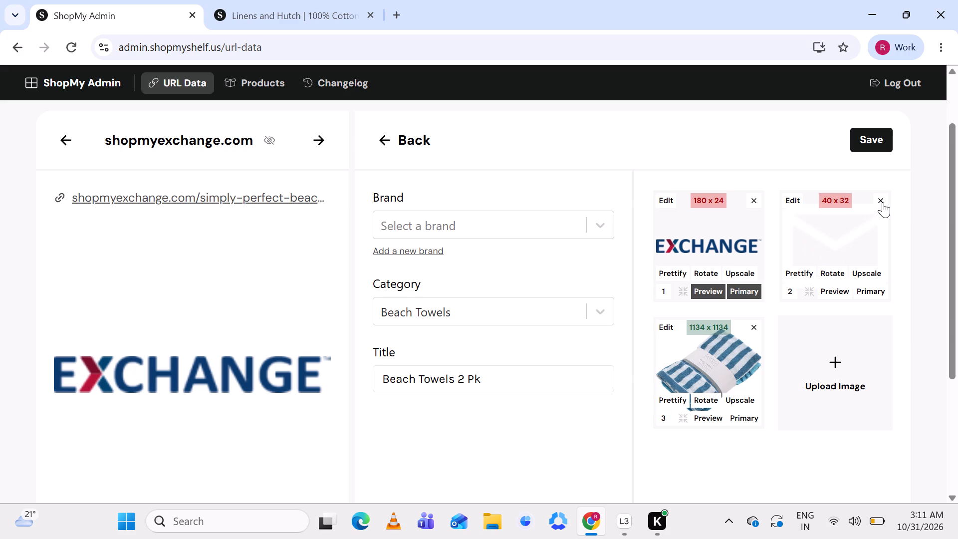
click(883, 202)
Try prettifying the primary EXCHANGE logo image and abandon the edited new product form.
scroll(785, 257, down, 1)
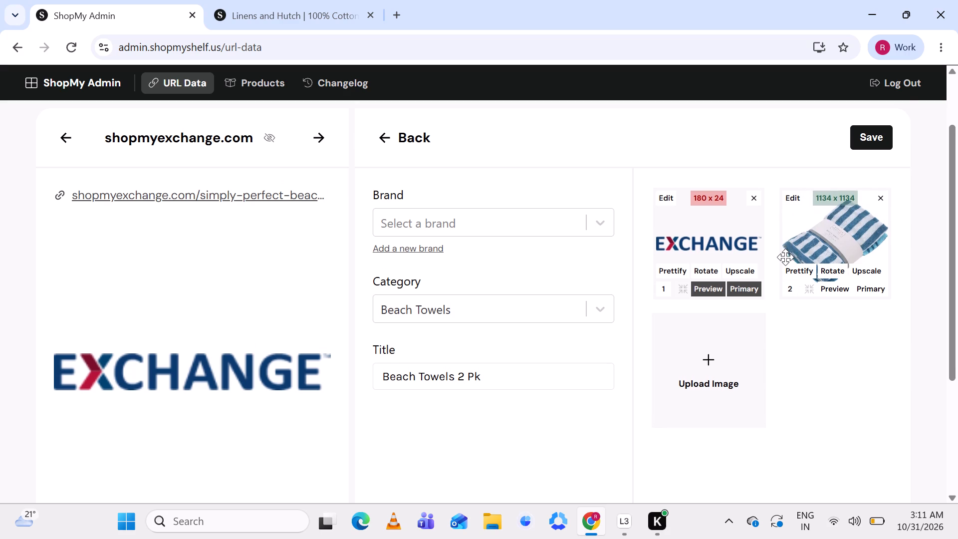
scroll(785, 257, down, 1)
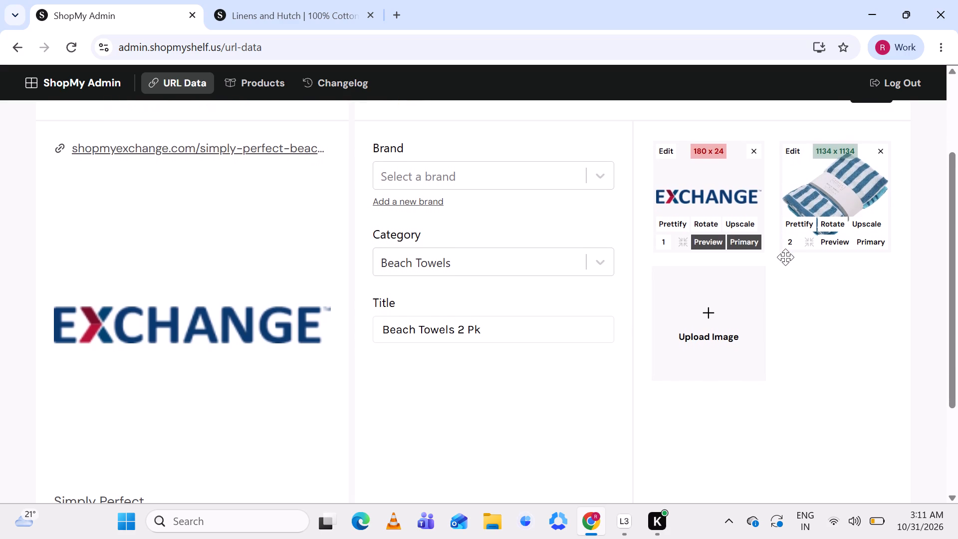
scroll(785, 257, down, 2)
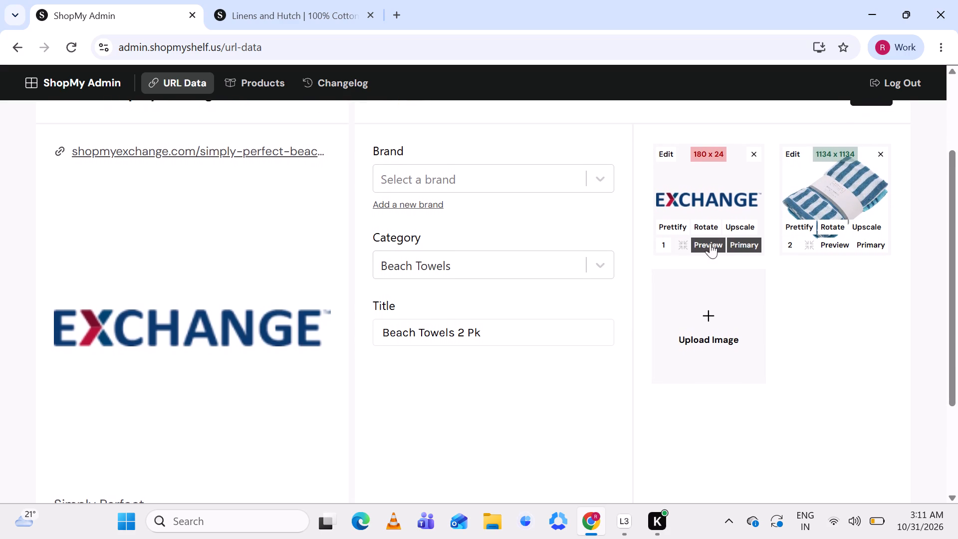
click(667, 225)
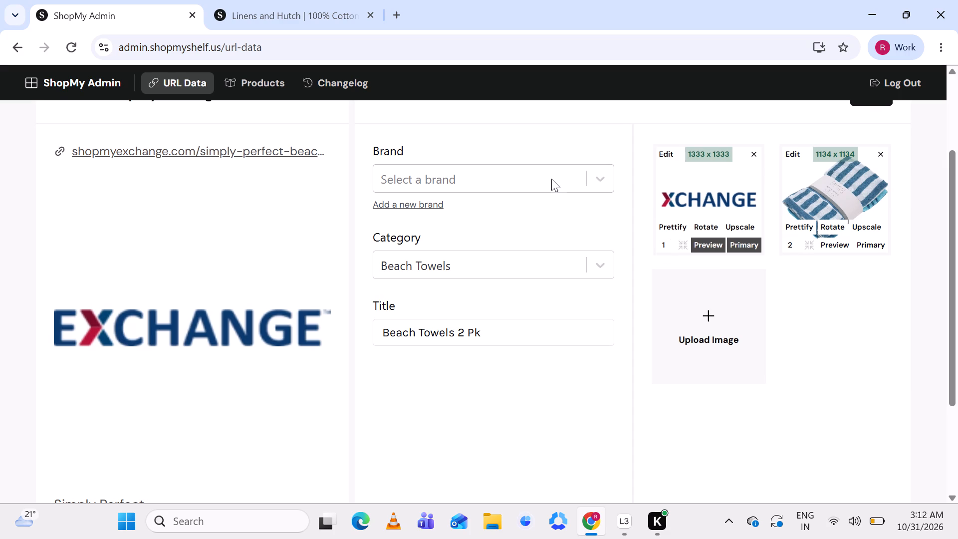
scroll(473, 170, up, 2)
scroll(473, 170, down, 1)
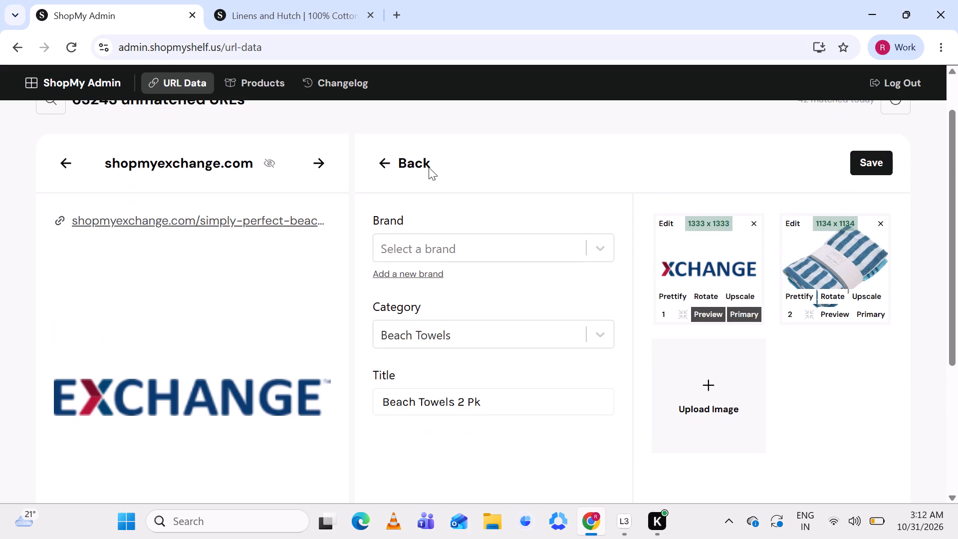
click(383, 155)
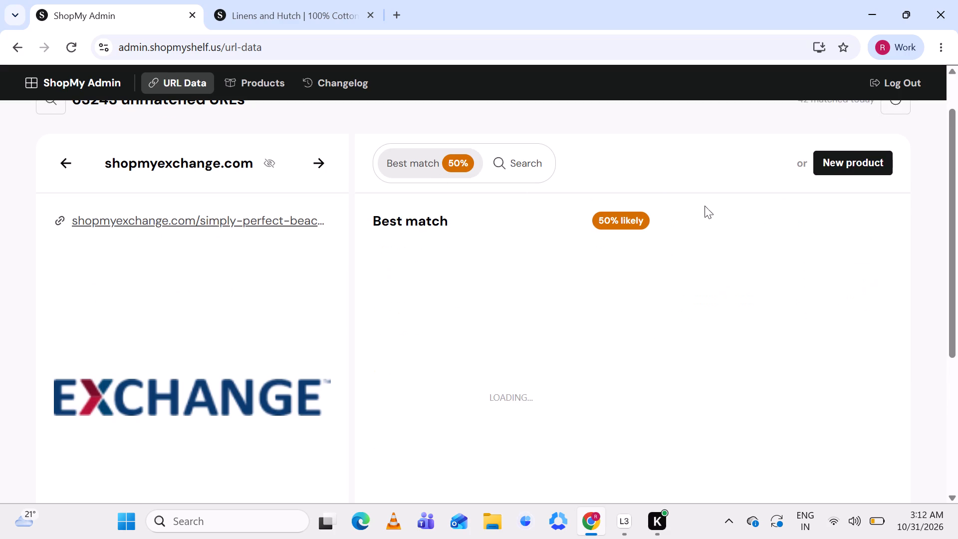
Restart the new product for the beach towels and remove its small site-icon images, keeping the EXCHANGE logo and the striped towel photo.
click(842, 161)
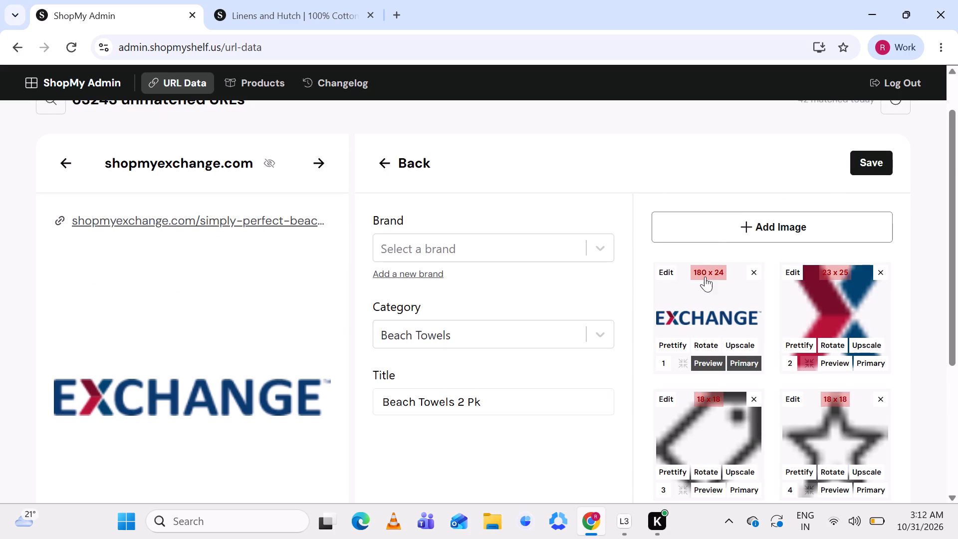
click(881, 272)
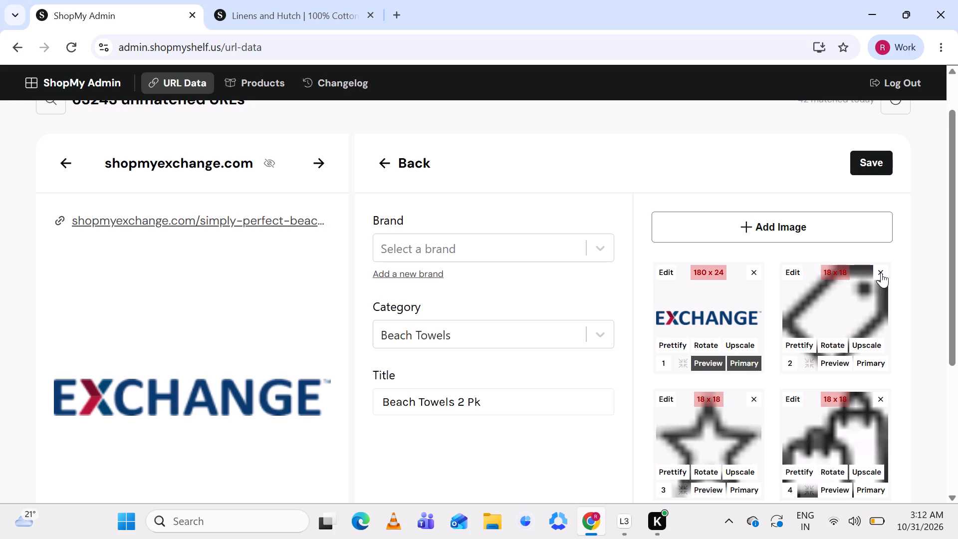
click(881, 272)
click(881, 272)
triple_click(881, 272)
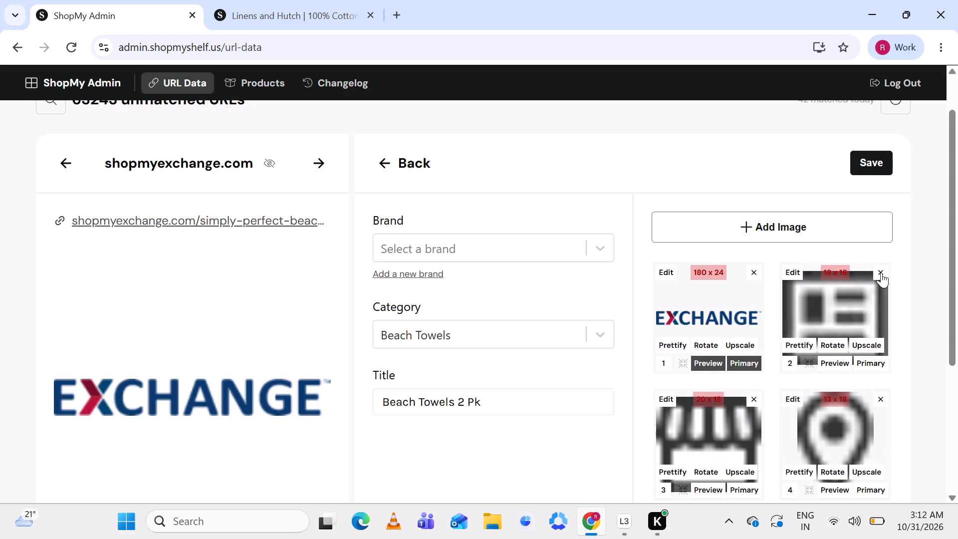
double_click(881, 272)
click(884, 226)
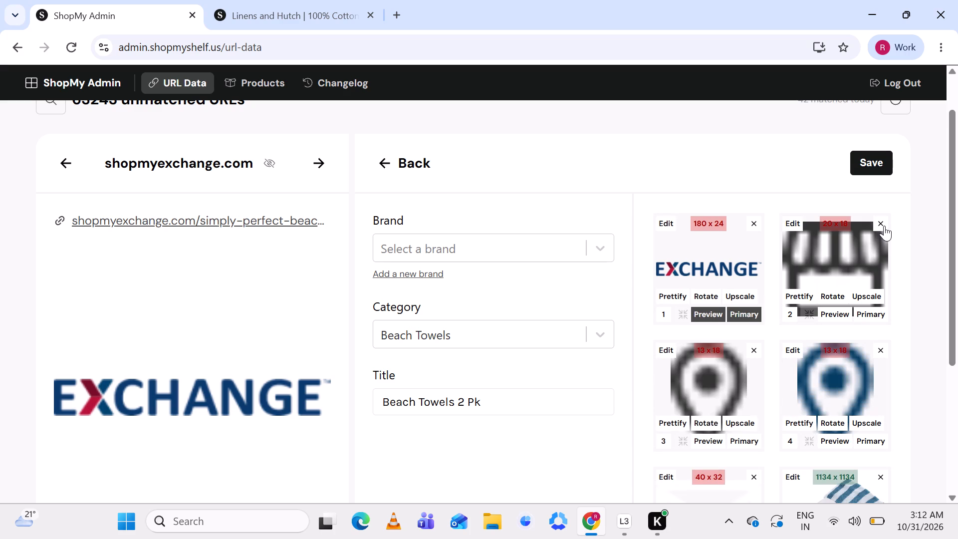
click(884, 226)
click(884, 226)
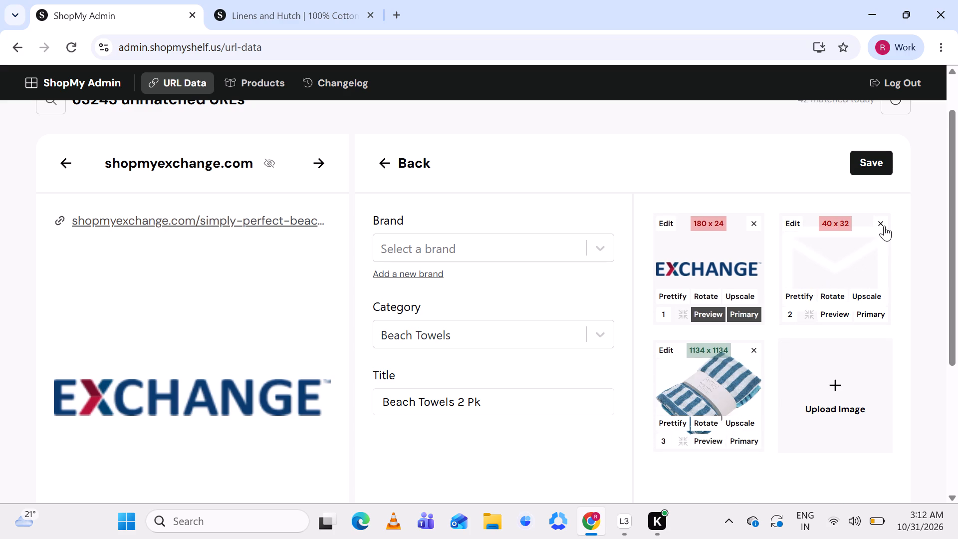
click(884, 226)
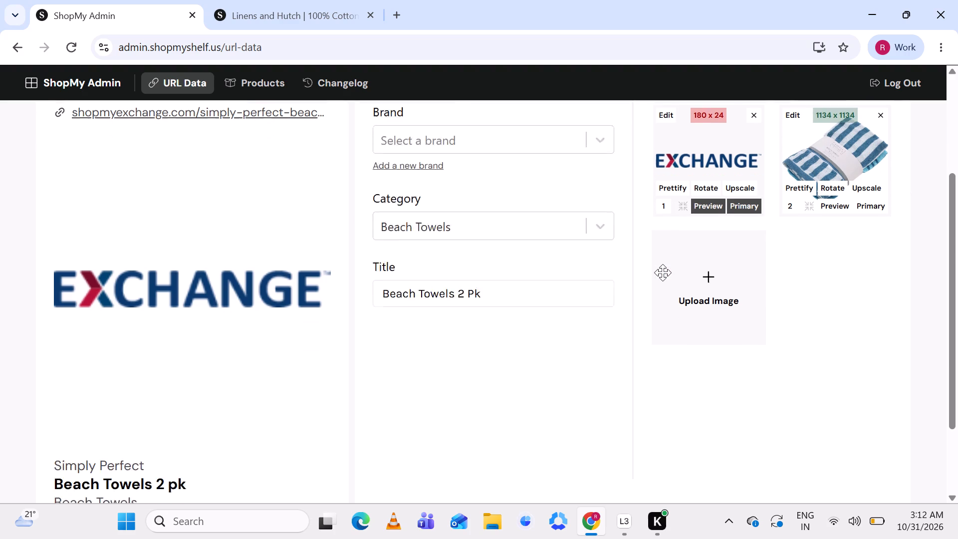
Open the beach towels' shopmyexchange.com page, close the Linens and Hutch page, and examine the towel photos.
click(233, 270)
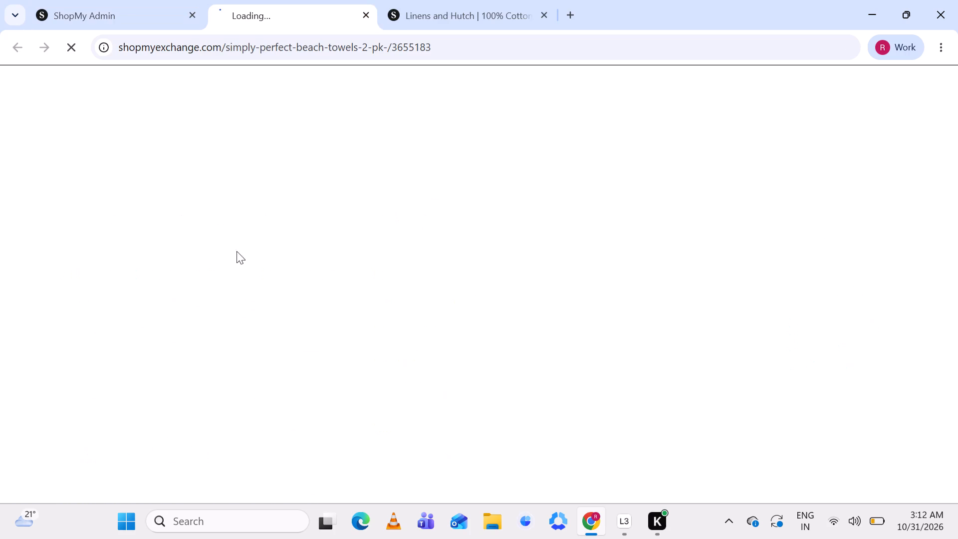
click(464, 20)
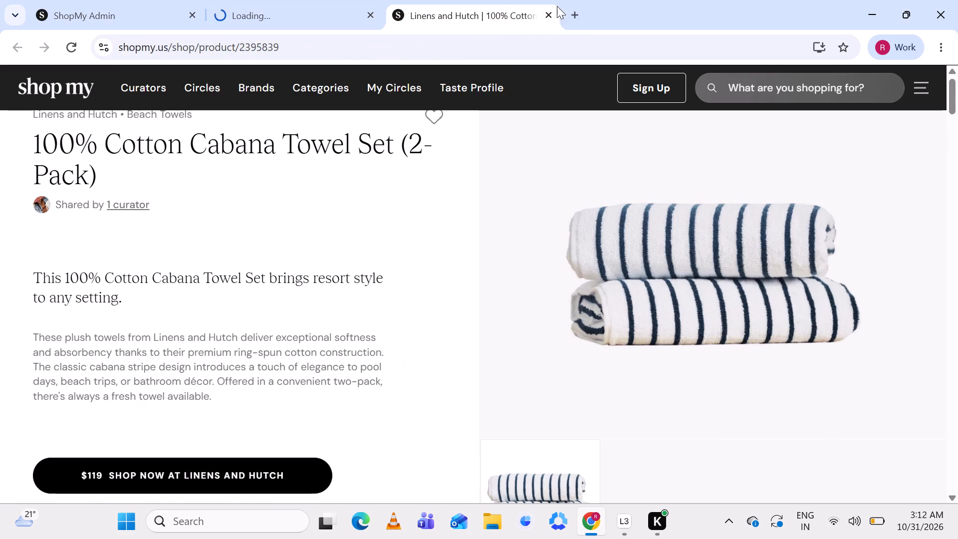
click(546, 13)
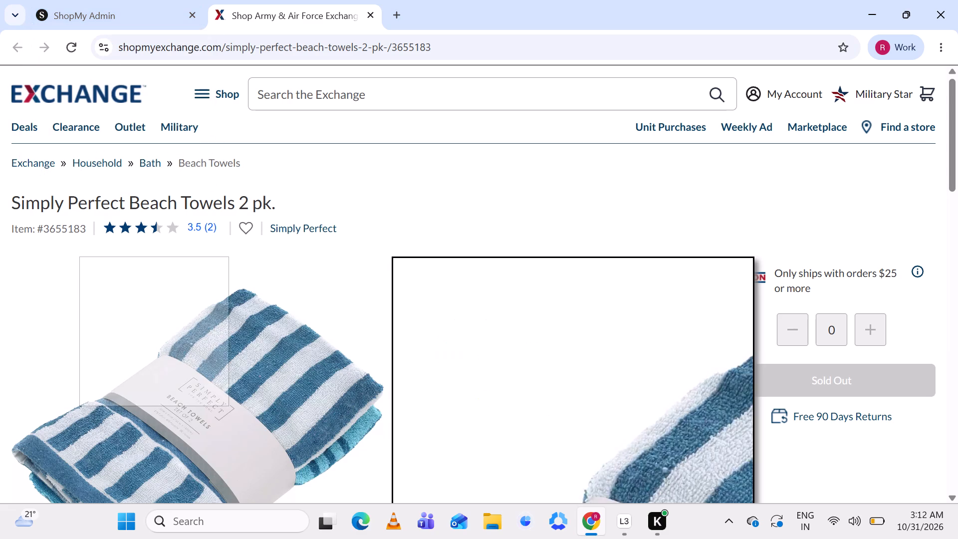
scroll(318, 383, down, 2)
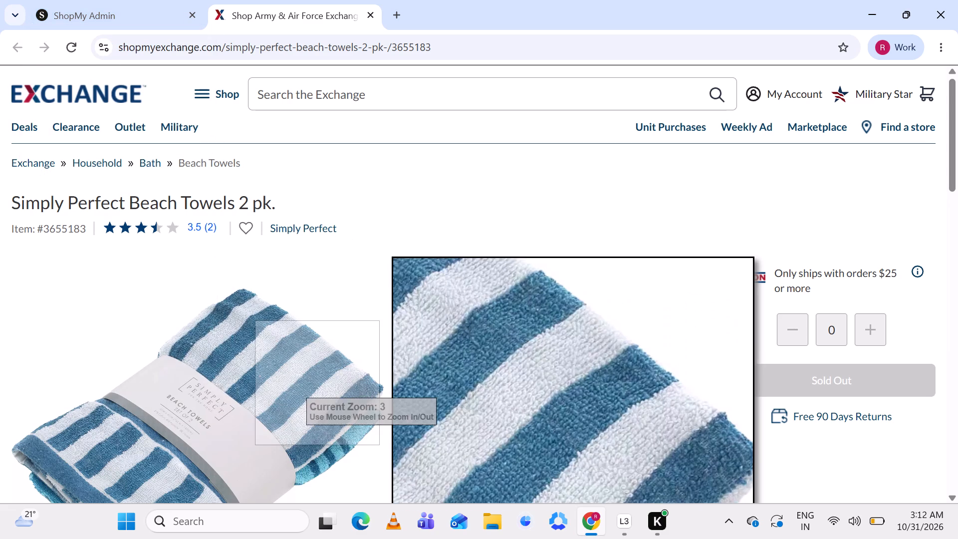
scroll(318, 383, down, 1)
scroll(475, 195, down, 3)
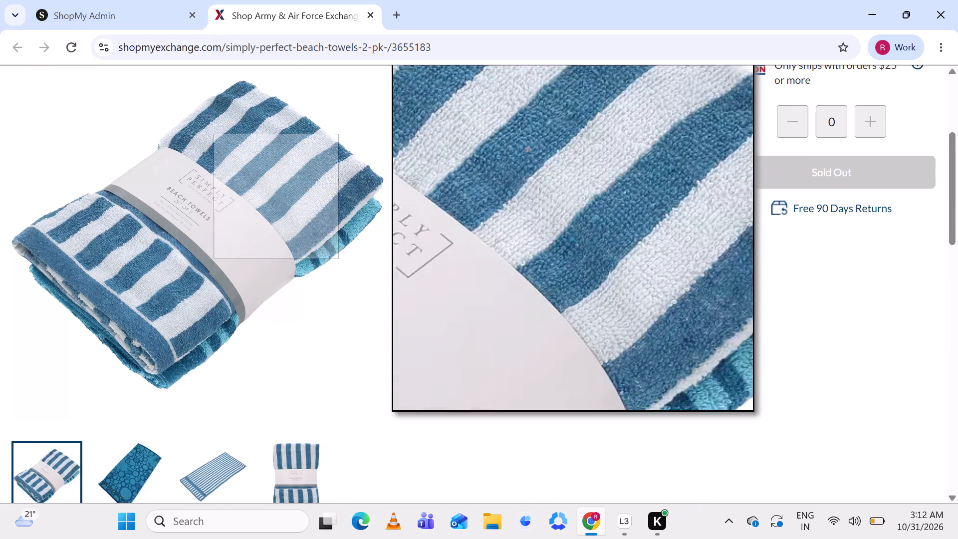
scroll(249, 199, left, 2)
Return to the new product form and remove the EXCHANGE logo image, keeping only the striped towel photo.
click(101, 5)
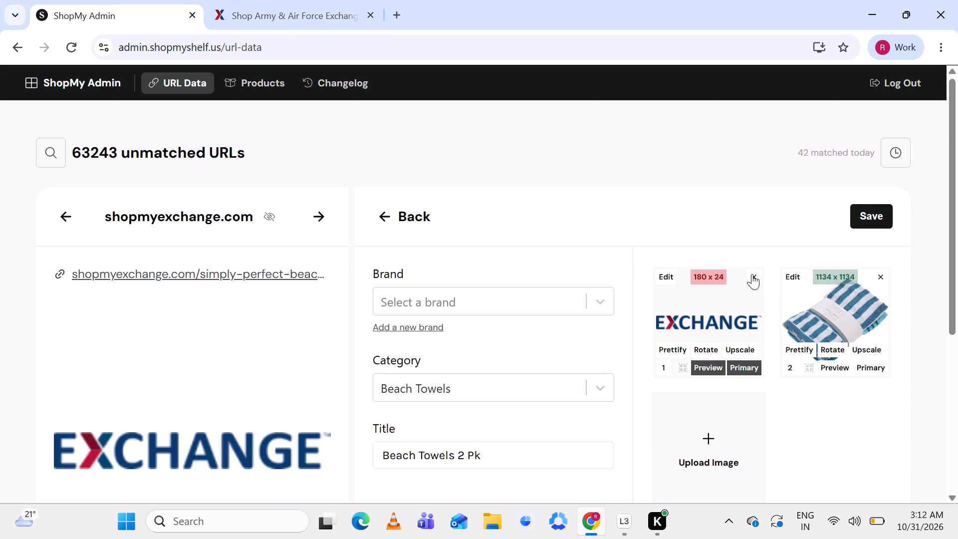
click(752, 274)
Change the new product's title to "Beach Towels 2 pk".
scroll(671, 223, down, 1)
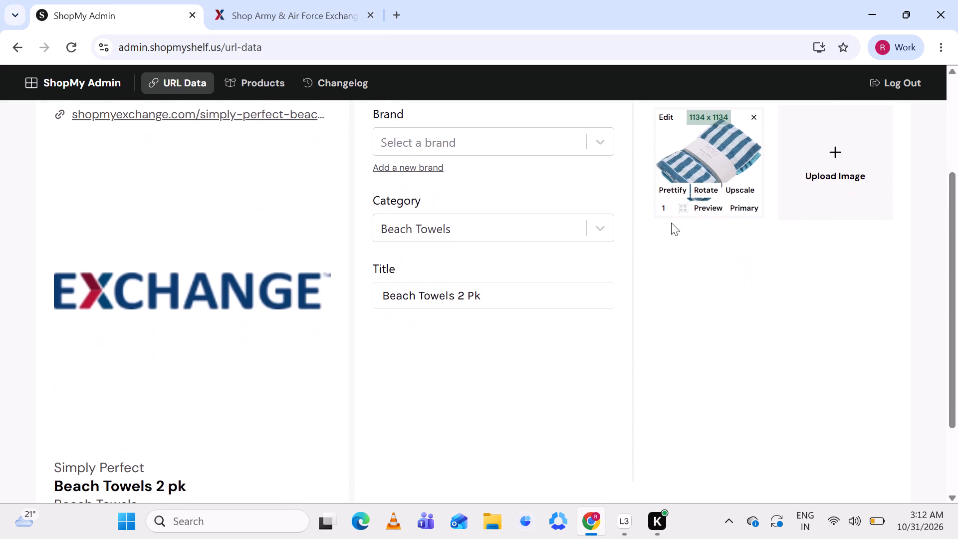
scroll(671, 223, down, 1)
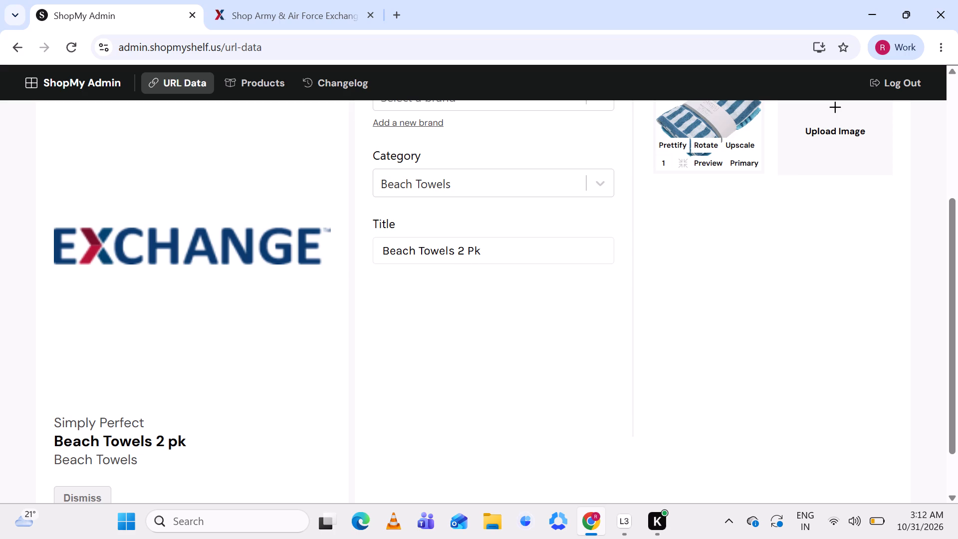
click(473, 250)
key(BackSpace)
key(p)
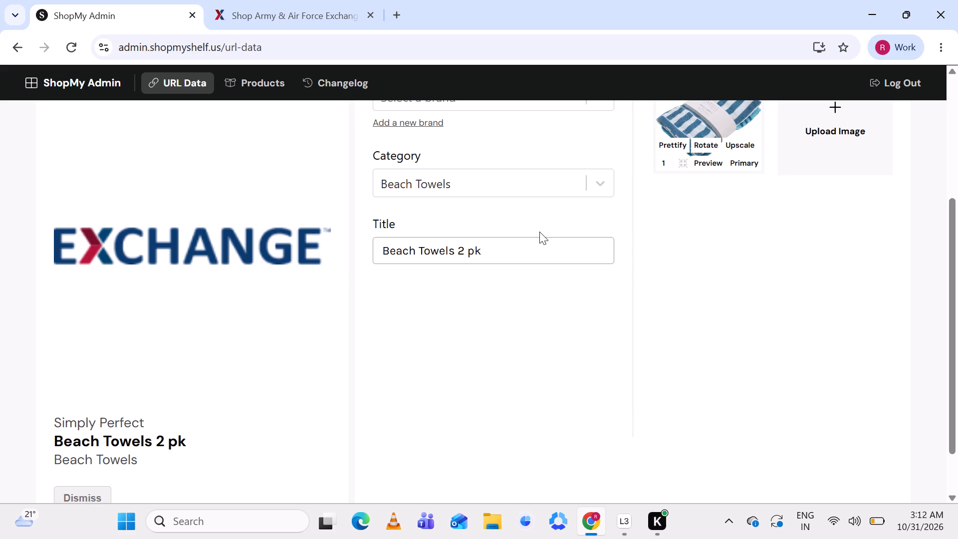
Copy the brand name Simply Perfect from the unmatched URL's product details.
scroll(539, 232, up, 2)
scroll(362, 290, down, 1)
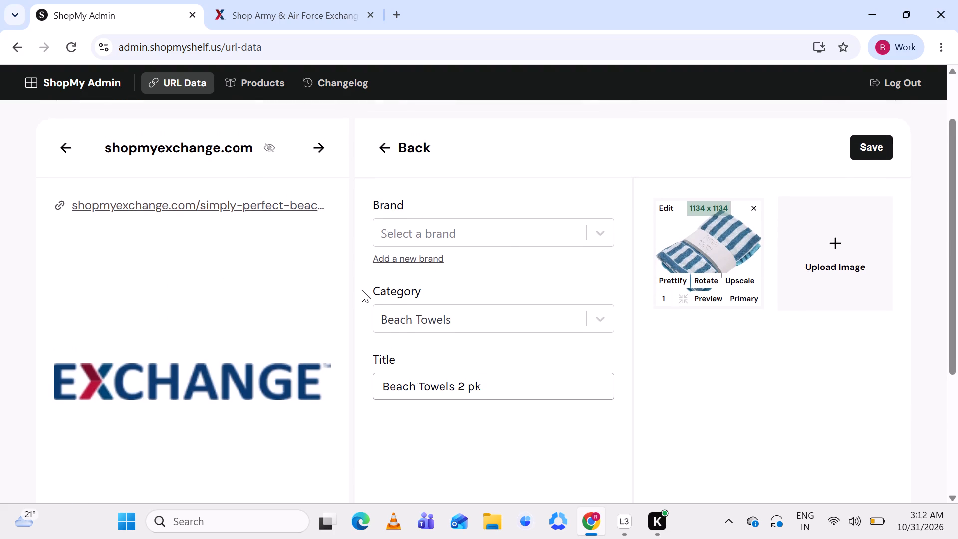
scroll(362, 290, down, 1)
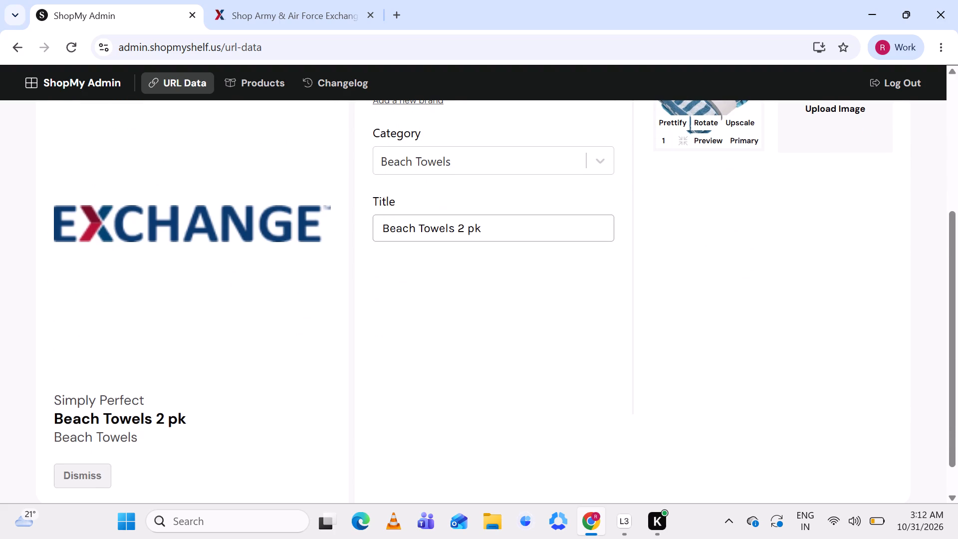
drag(57, 396, 140, 389)
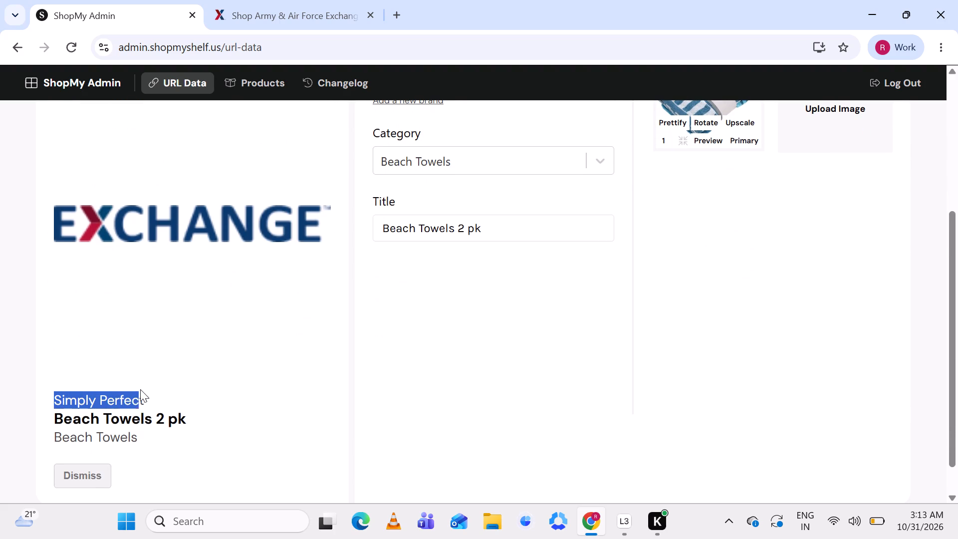
drag(140, 389, 148, 388)
key(ctrl+c)
Examine the beach towels' shopmyexchange.com page for the brand and product details.
click(251, 0)
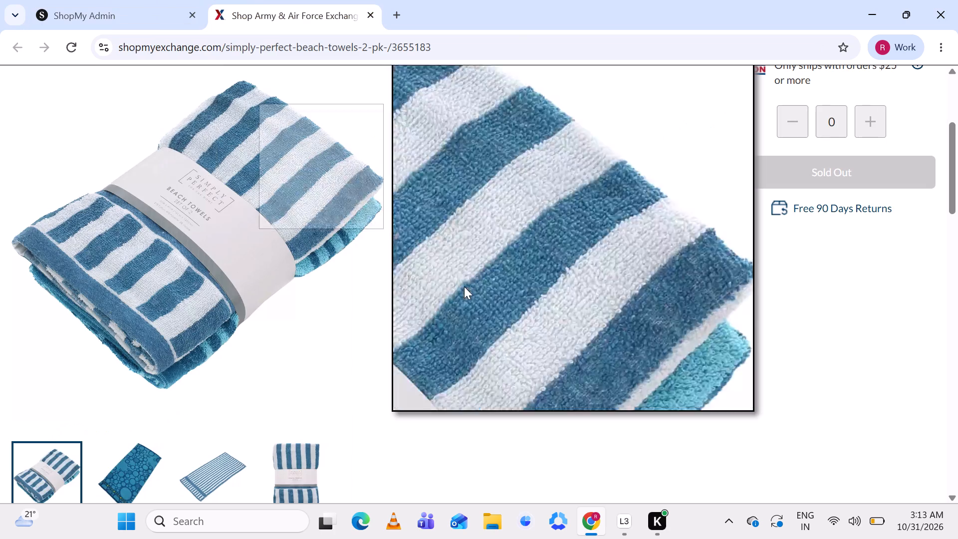
scroll(464, 286, up, 4)
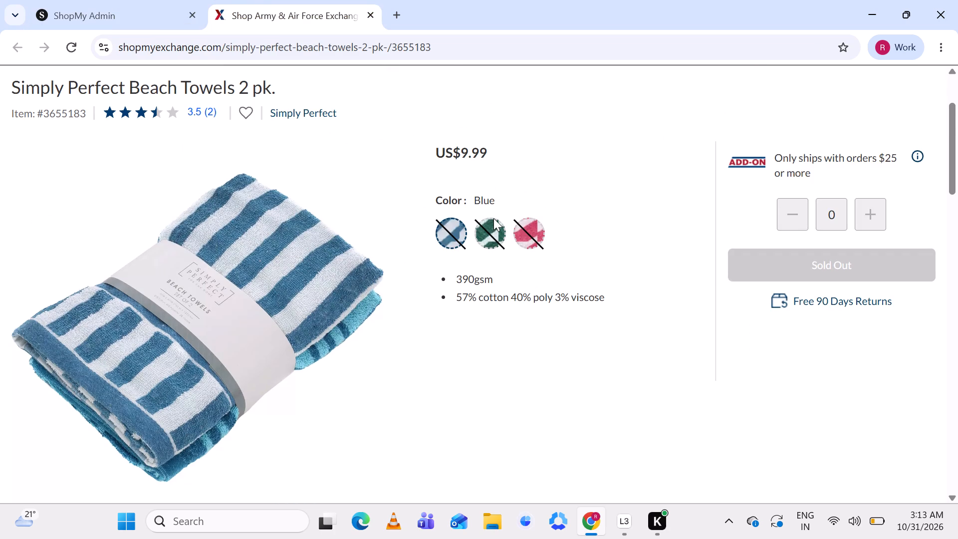
scroll(493, 218, down, 2)
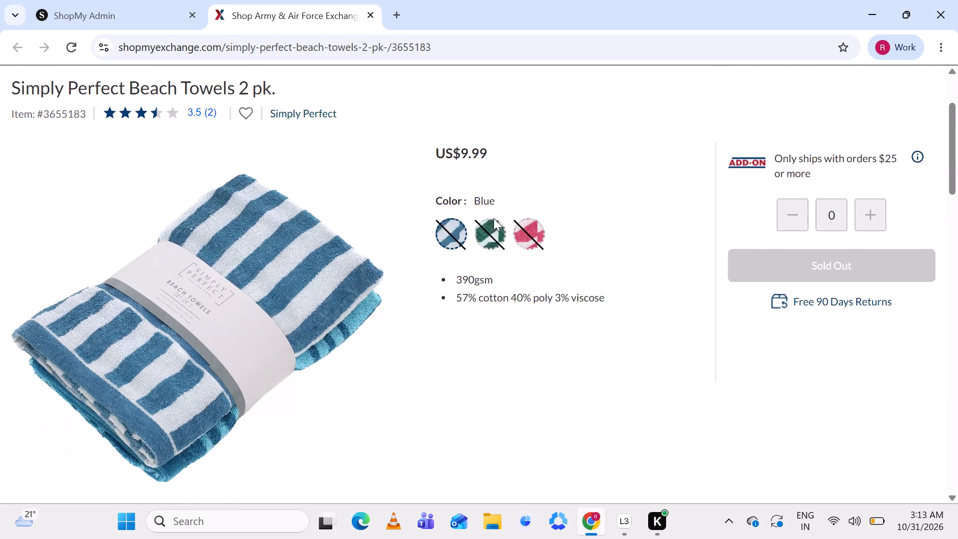
scroll(493, 218, down, 4)
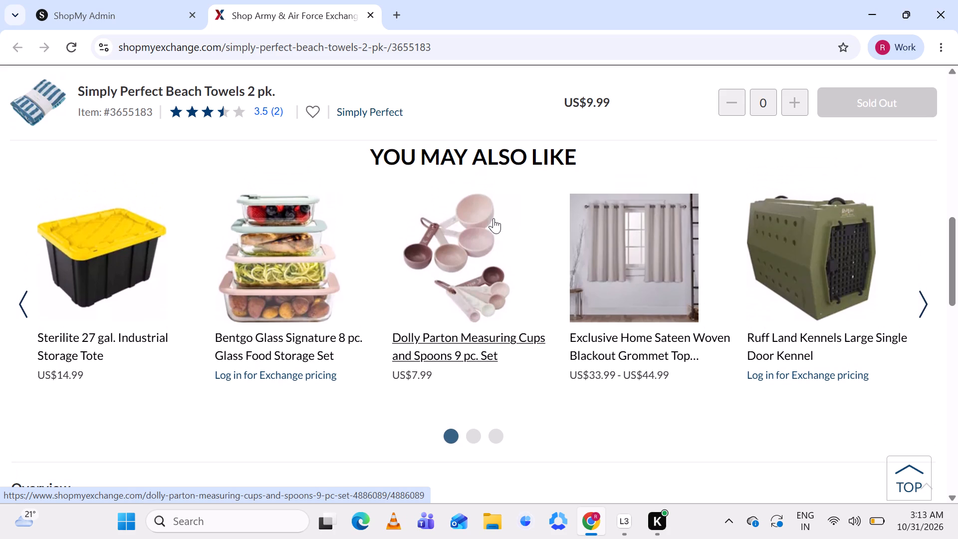
scroll(493, 218, up, 3)
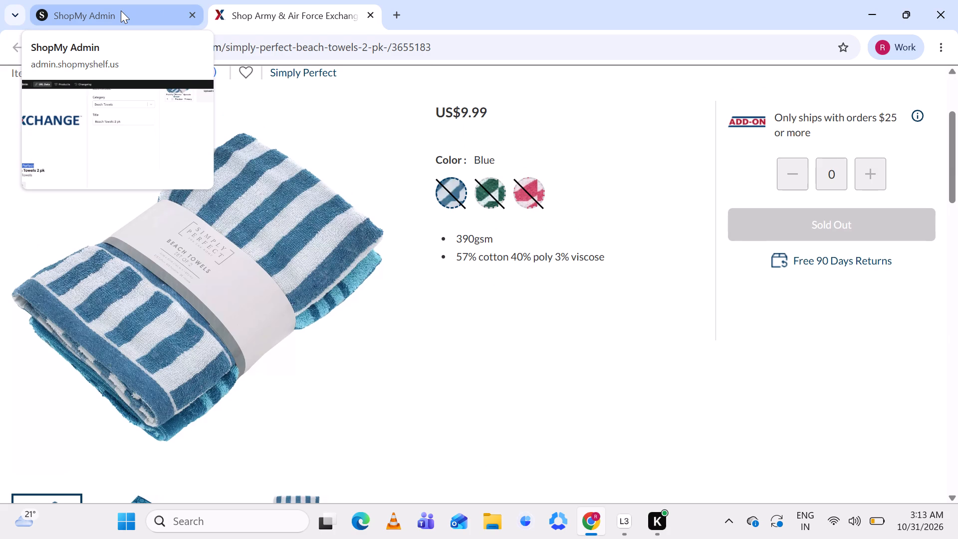
Search the new product's brand options for Simply Perfect and dismiss the suggestions without choosing one.
click(121, 10)
scroll(572, 242, up, 3)
click(446, 301)
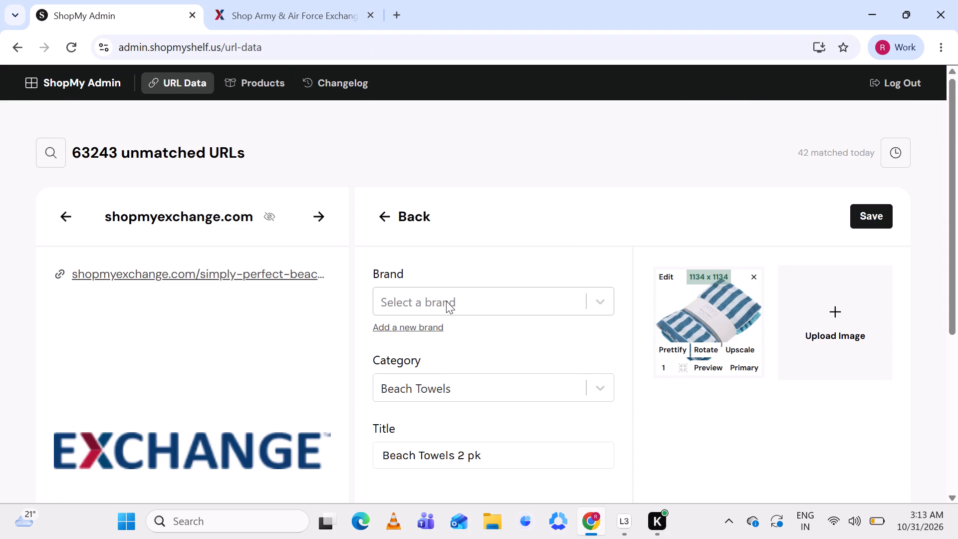
click(431, 300)
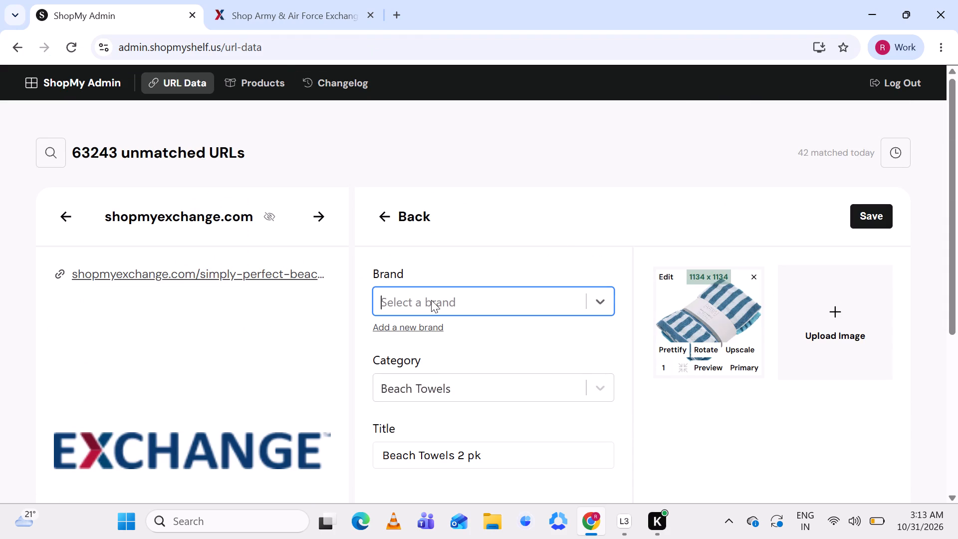
key(ctrl+v)
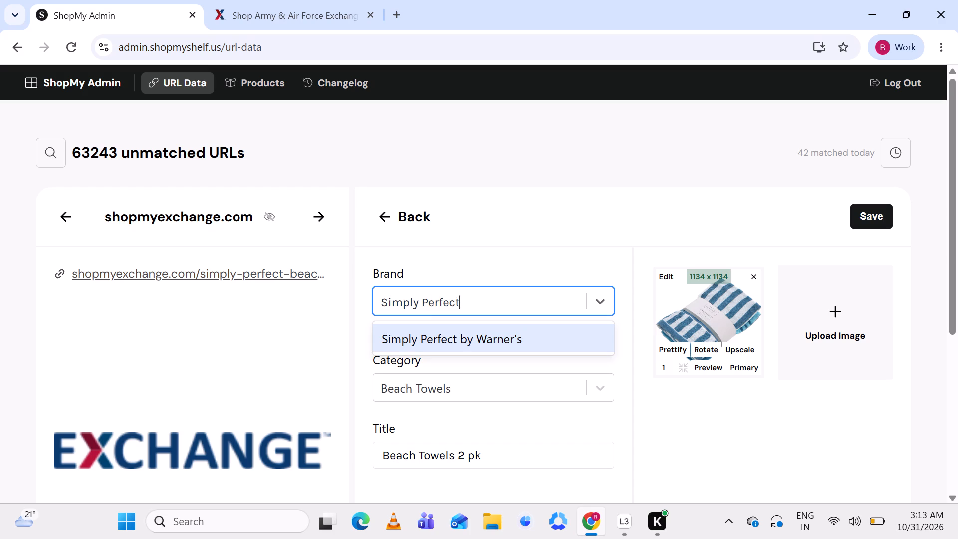
scroll(431, 300, down, 1)
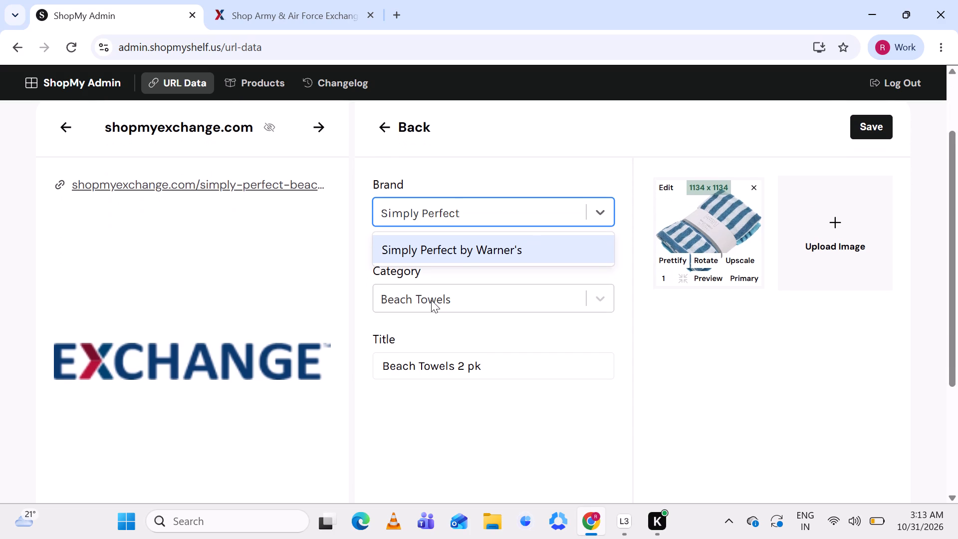
scroll(431, 300, down, 1)
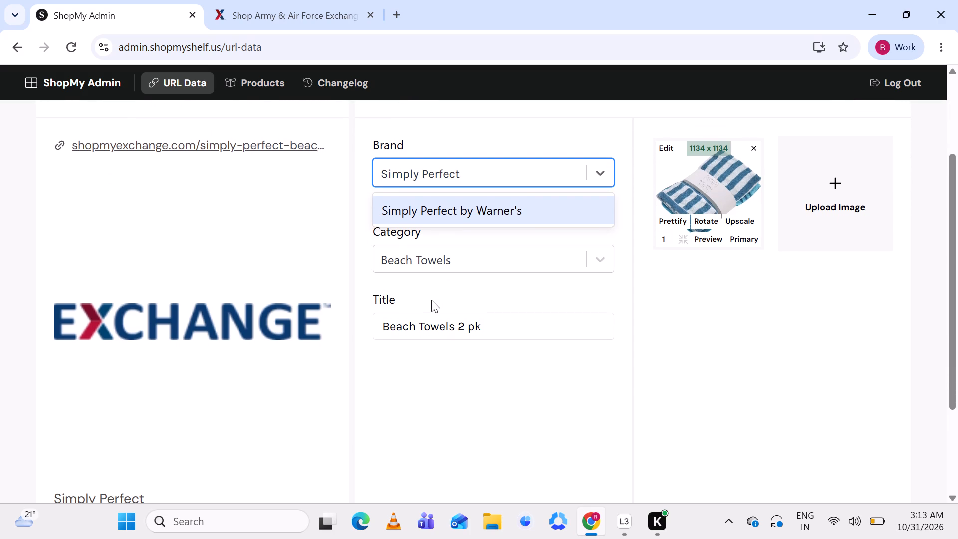
click(465, 360)
Add a new brand named Simply Perfect for the product, leaving its other details blank.
click(408, 202)
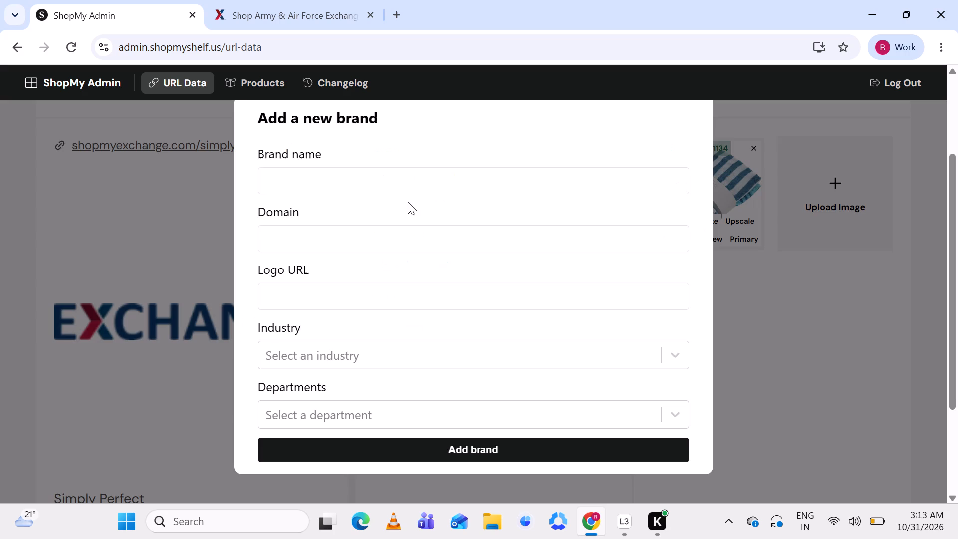
click(406, 179)
key(ctrl+v)
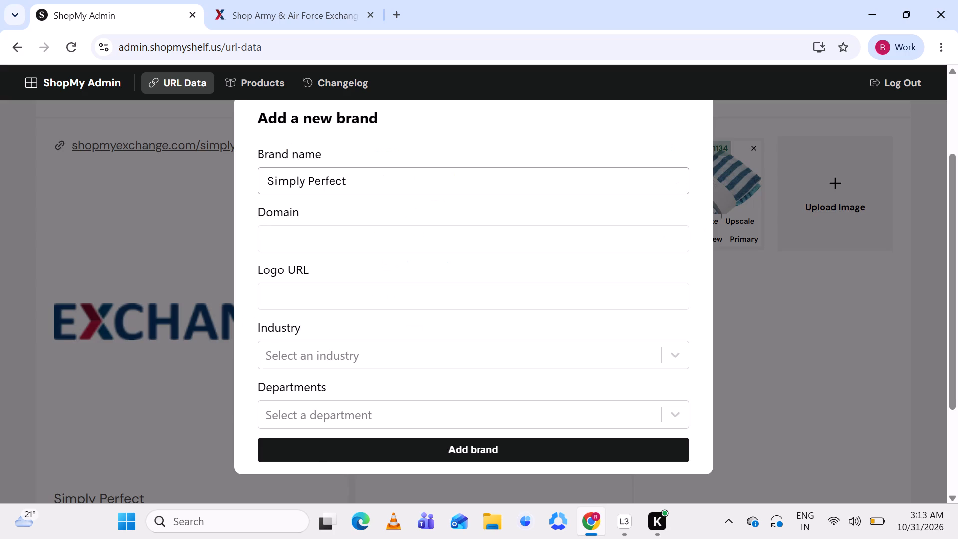
click(374, 448)
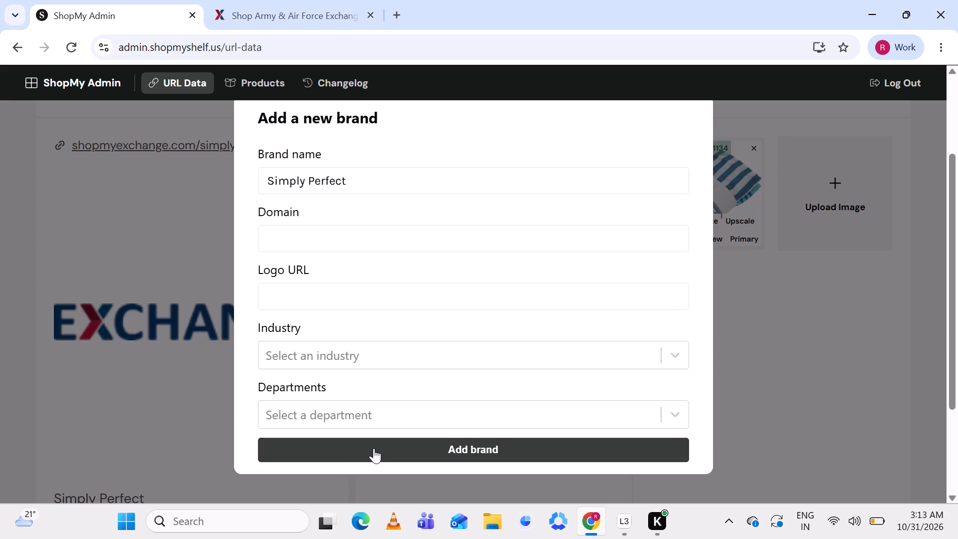
Save the new Simply Perfect beach towels product for the shopmyexchange.com URL.
scroll(625, 348, up, 1)
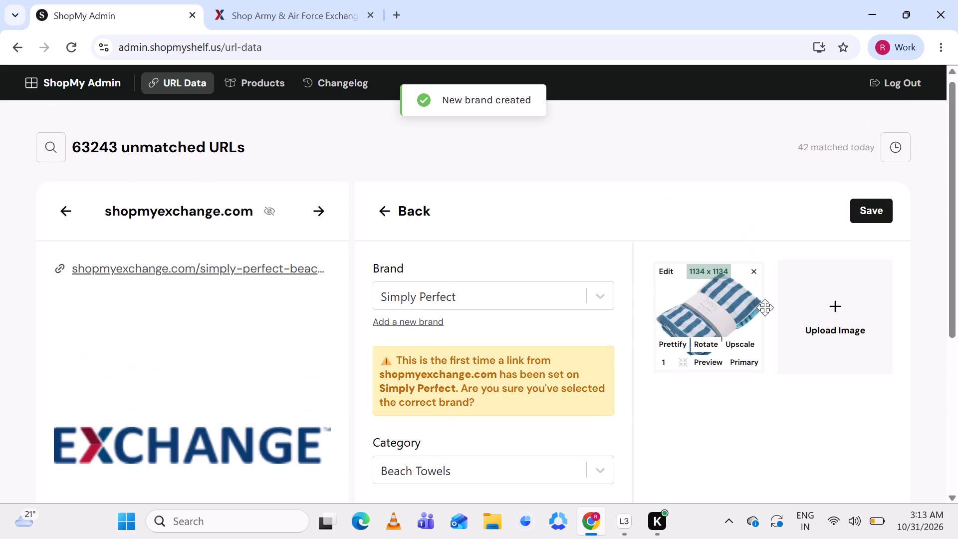
click(881, 215)
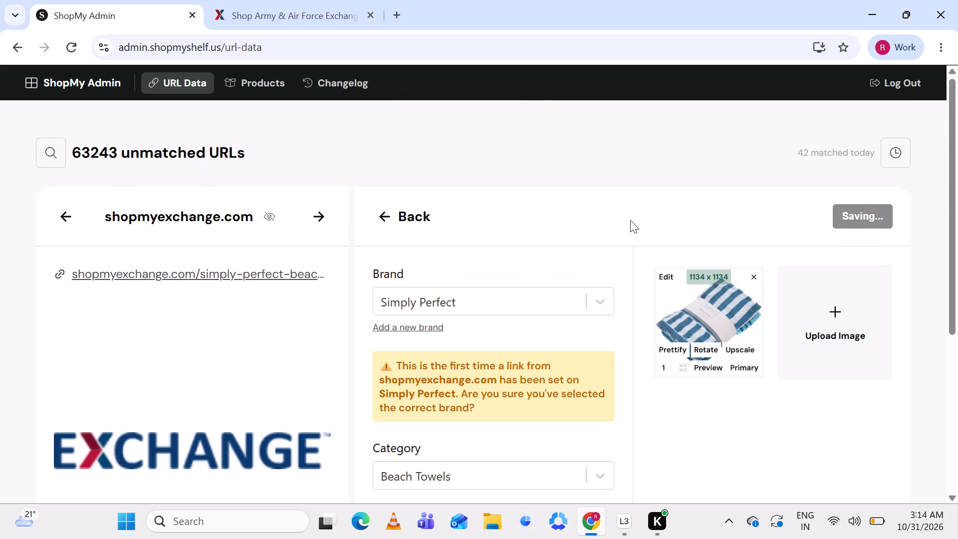
scroll(630, 220, down, 2)
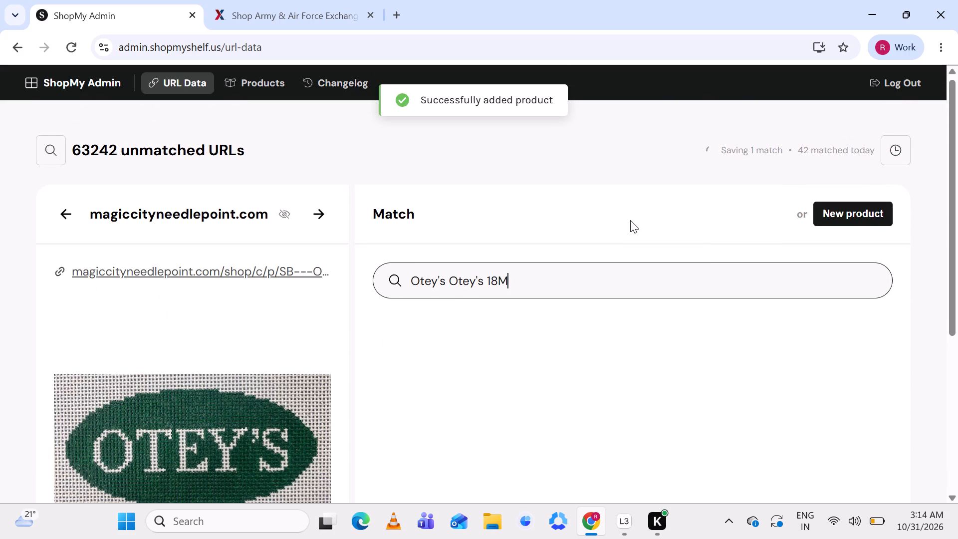
Review the magiccityneedlepoint.com Otey's URL and skip it for the next unmatched URL.
scroll(630, 220, down, 2)
scroll(630, 220, up, 3)
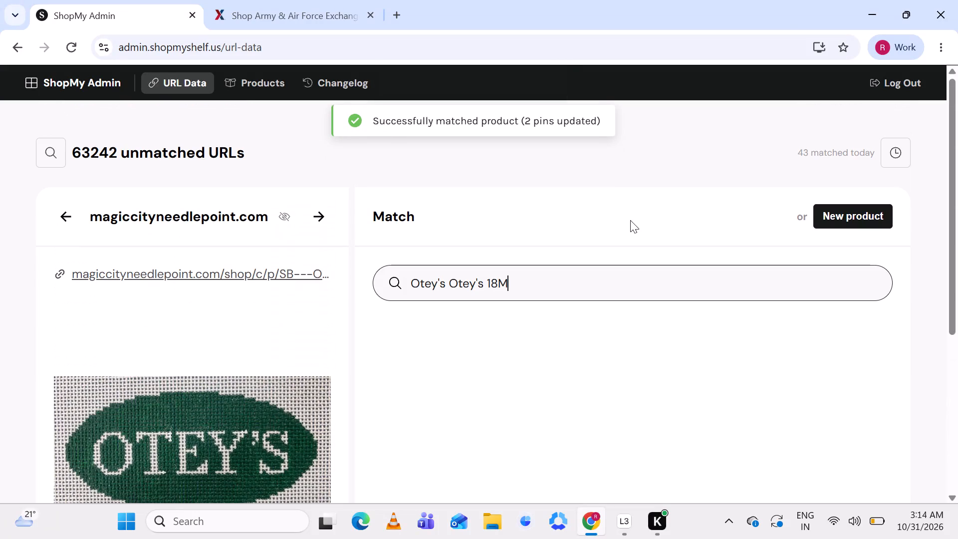
scroll(487, 239, down, 1)
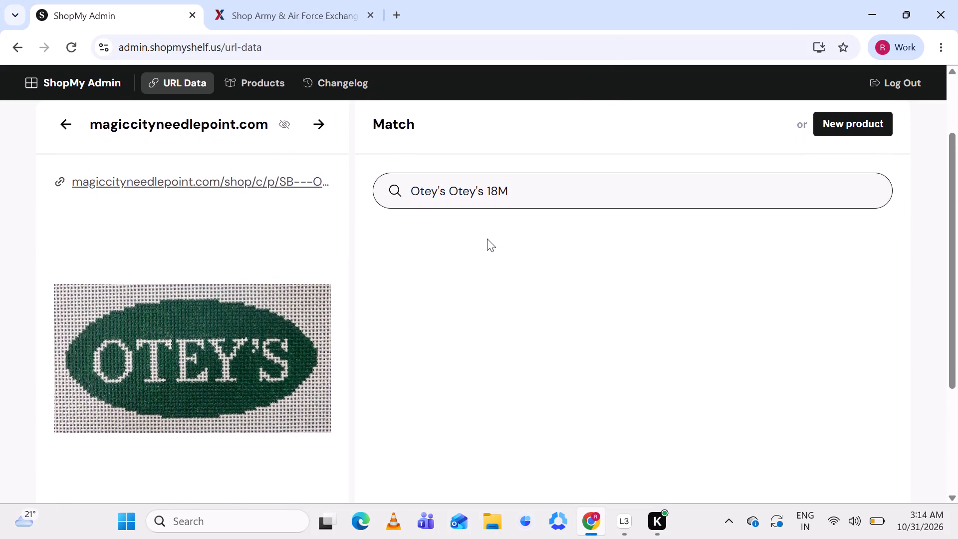
scroll(487, 239, down, 1)
scroll(487, 239, up, 2)
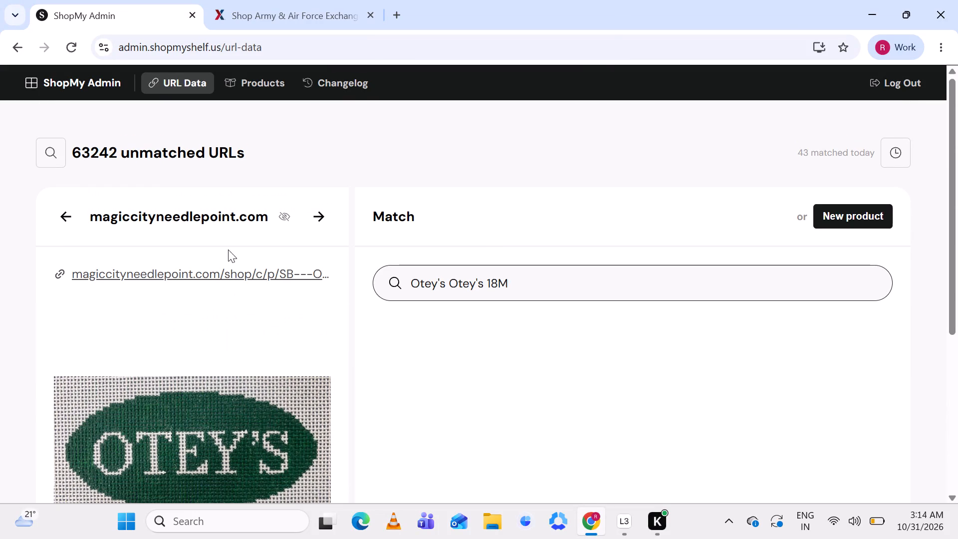
click(321, 216)
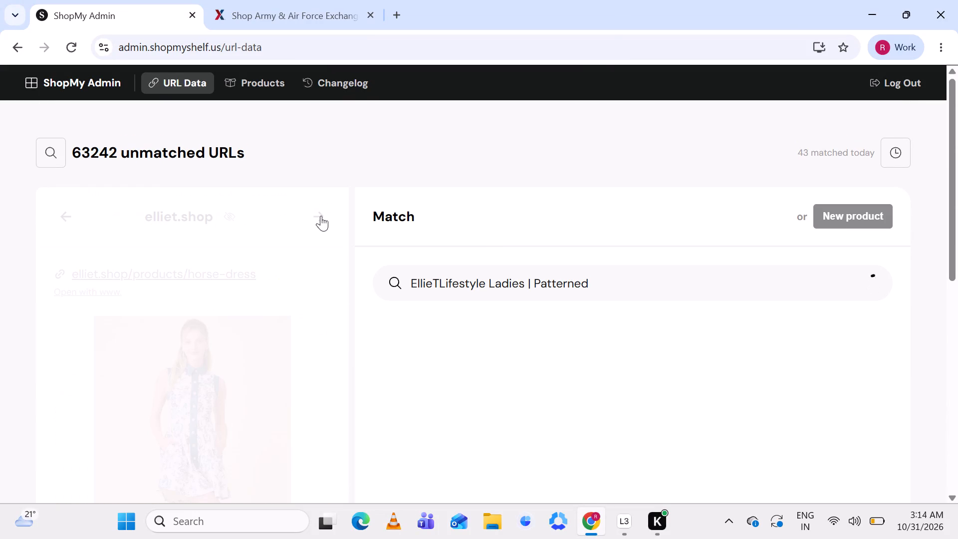
Start a new product for the elliet.shop horse dress and remove the first of its two duplicate images.
scroll(356, 330, down, 3)
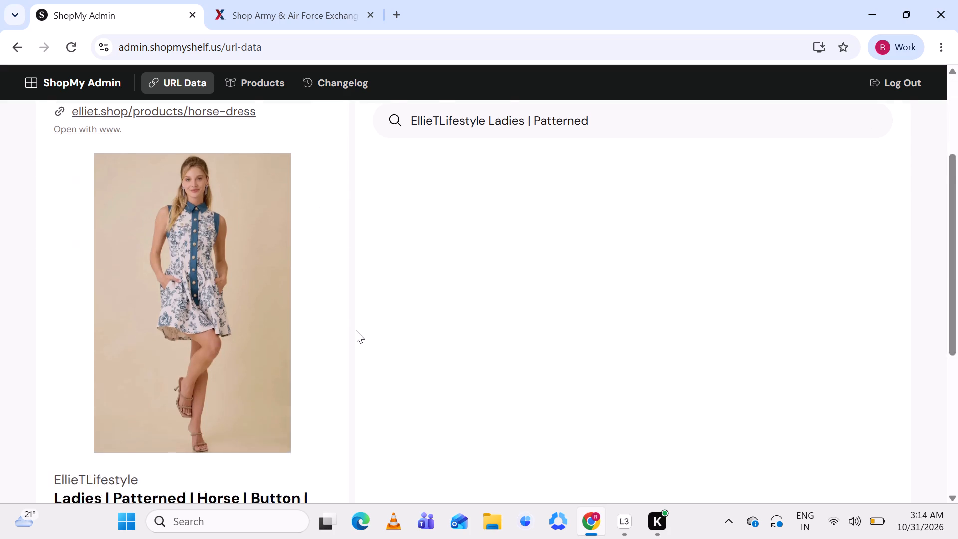
scroll(356, 330, up, 2)
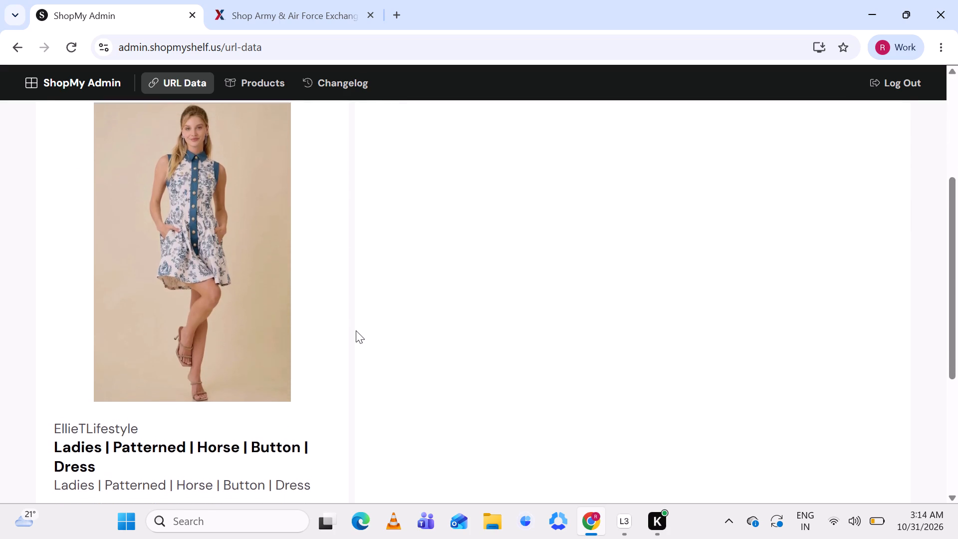
scroll(356, 330, up, 1)
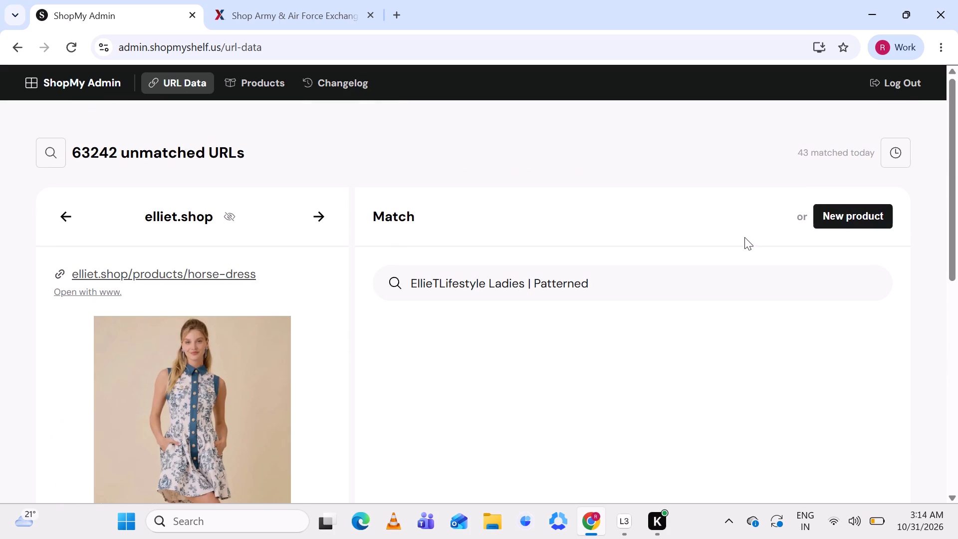
click(854, 216)
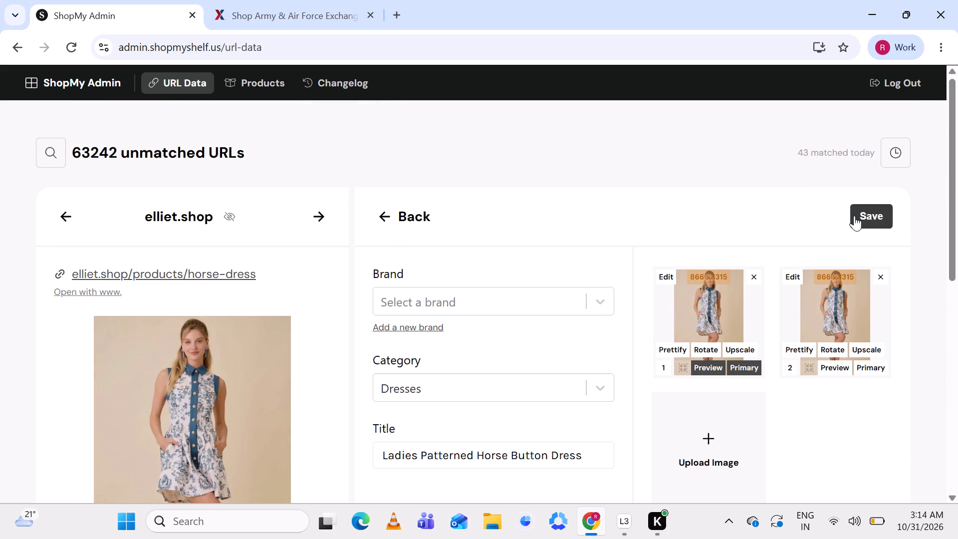
click(754, 275)
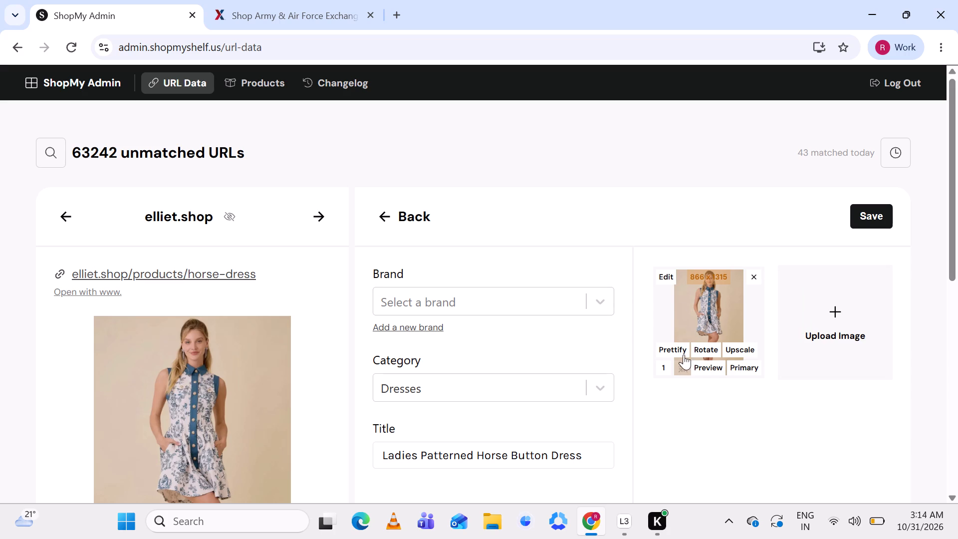
Replace the new product's title with the source listing's name, Ladies | Patterned | Horse | Button | Dress.
scroll(520, 306, down, 1)
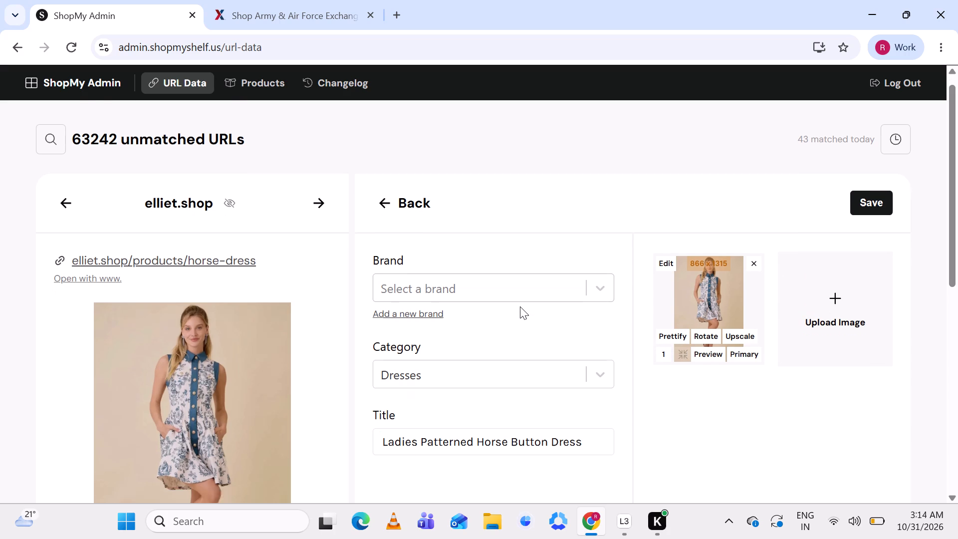
scroll(520, 306, down, 3)
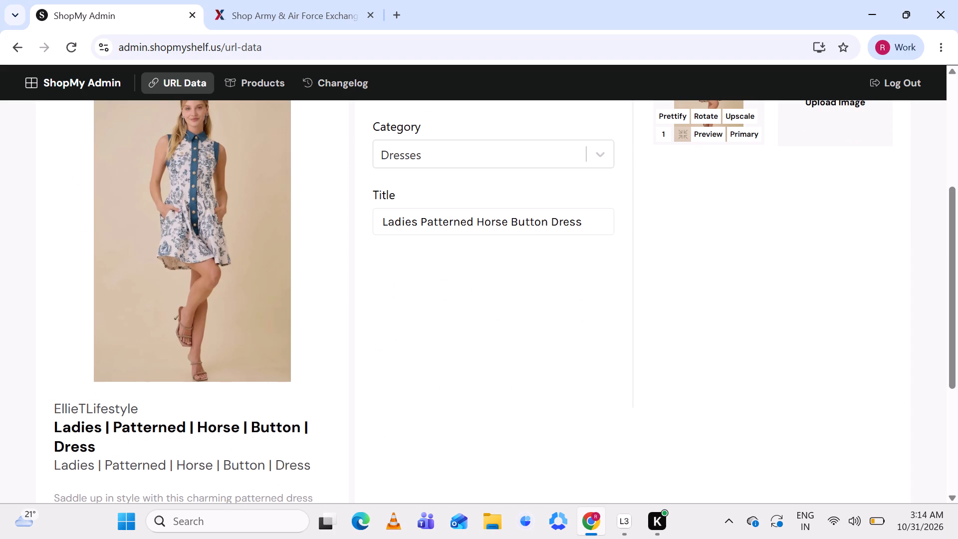
drag(56, 425, 101, 445)
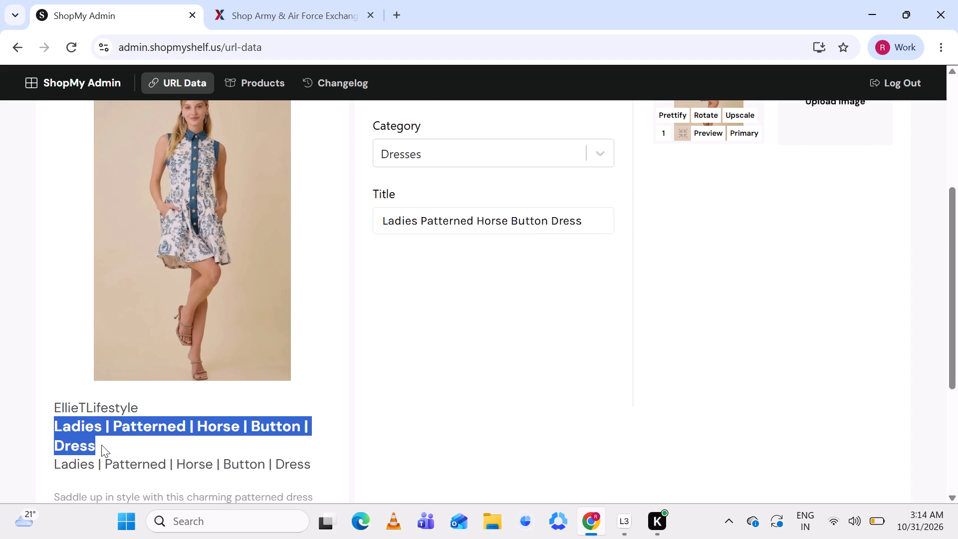
key(ctrl+c)
click(592, 219)
key(ctrl+a)
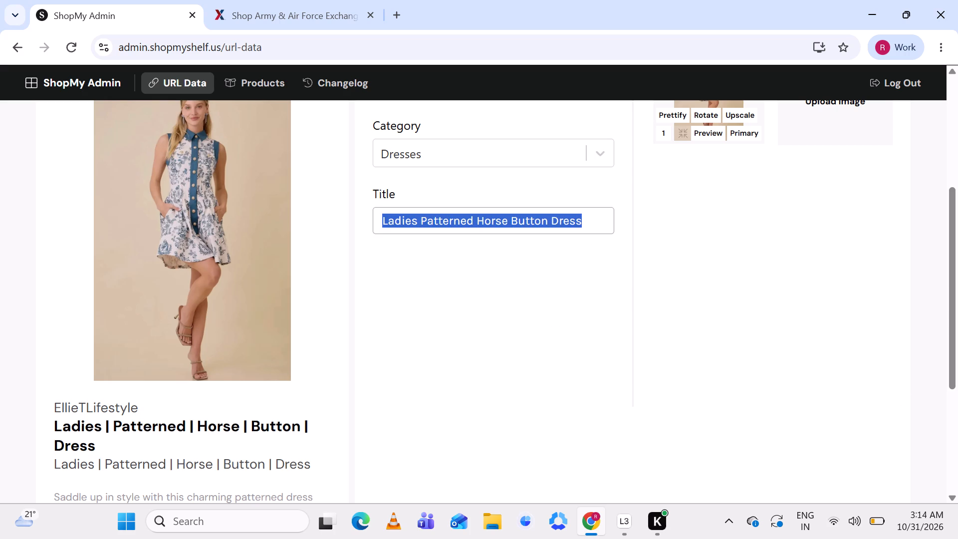
key(BackSpace)
key(ctrl+v)
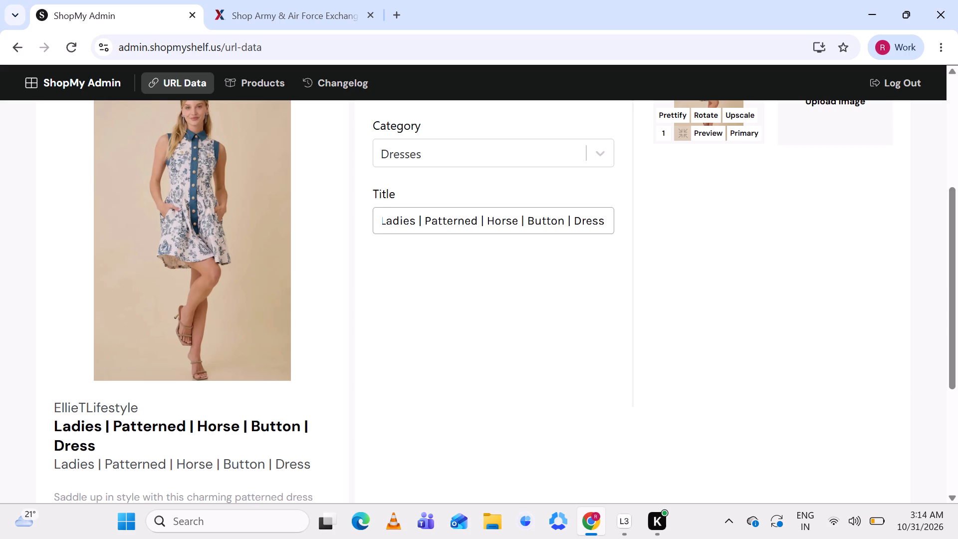
scroll(523, 220, right, 1)
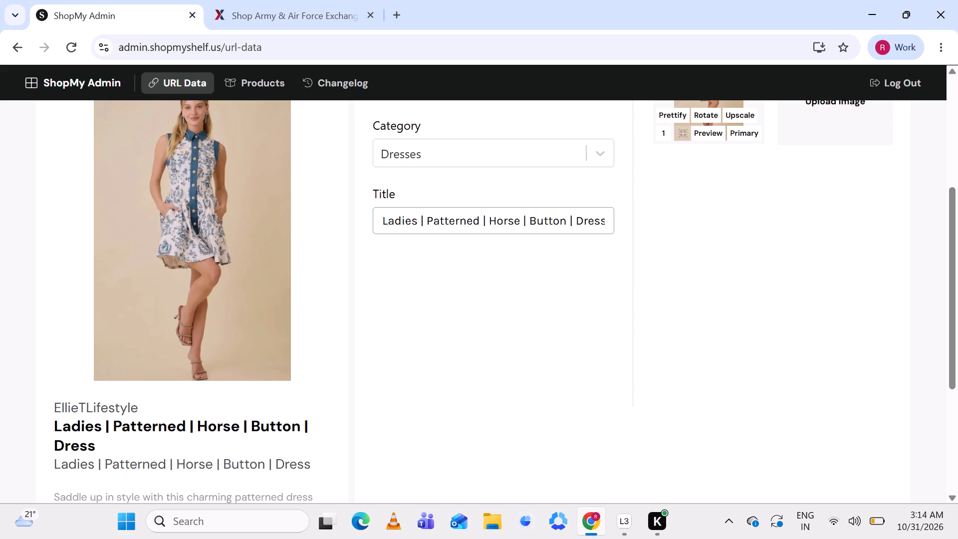
scroll(523, 220, right, 1)
click(69, 430)
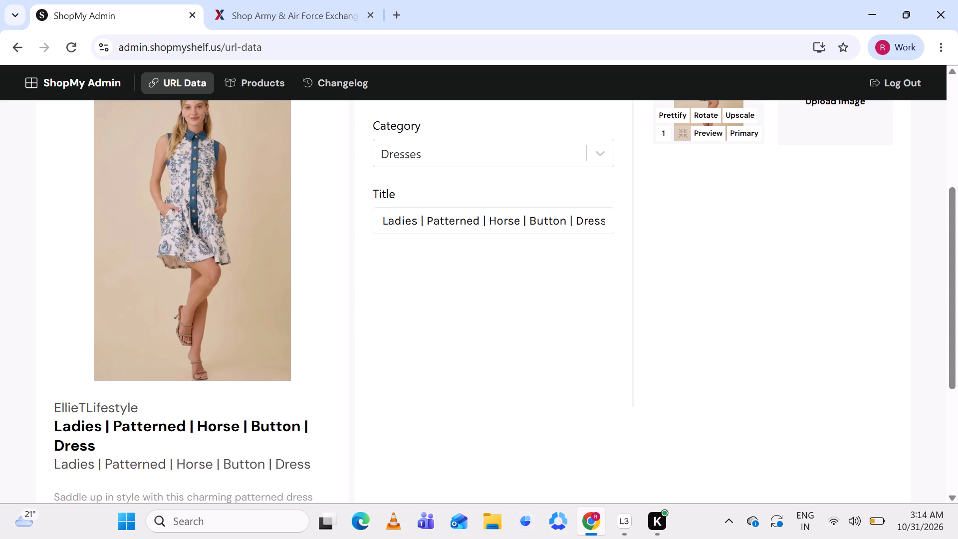
Open the dress's elliet.shop page, close the shopmyexchange.com page, and copy the brand name EllieTLifestyle.
scroll(121, 290, up, 2)
click(139, 253)
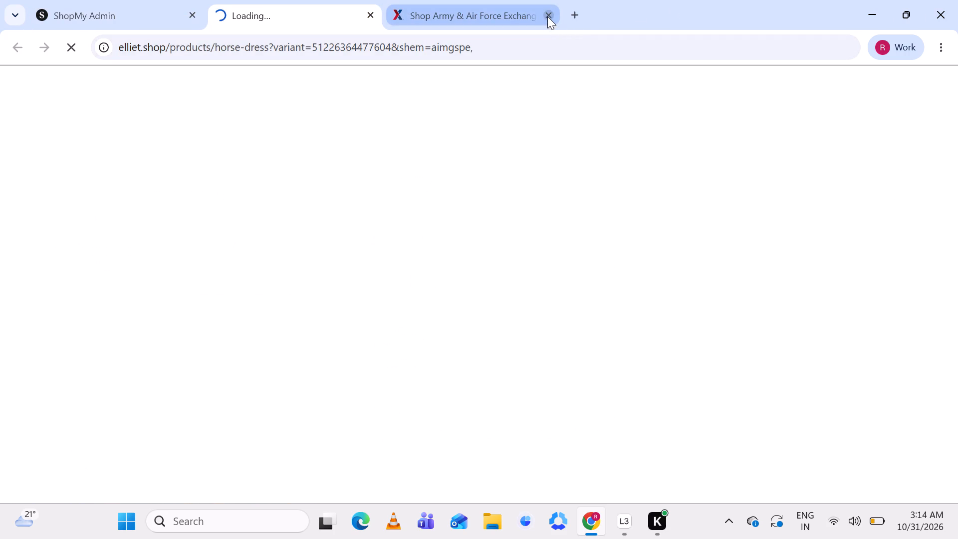
click(547, 15)
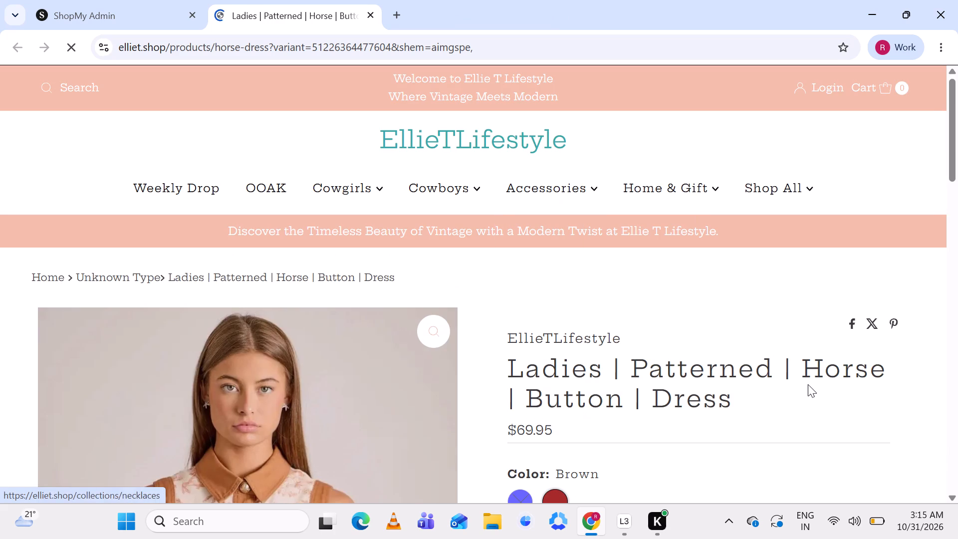
scroll(808, 383, down, 1)
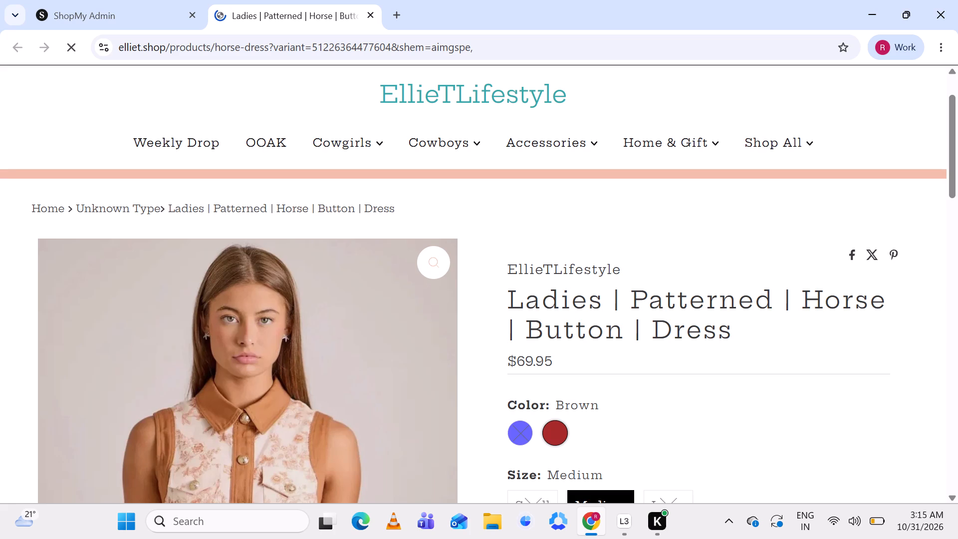
drag(510, 269, 628, 254)
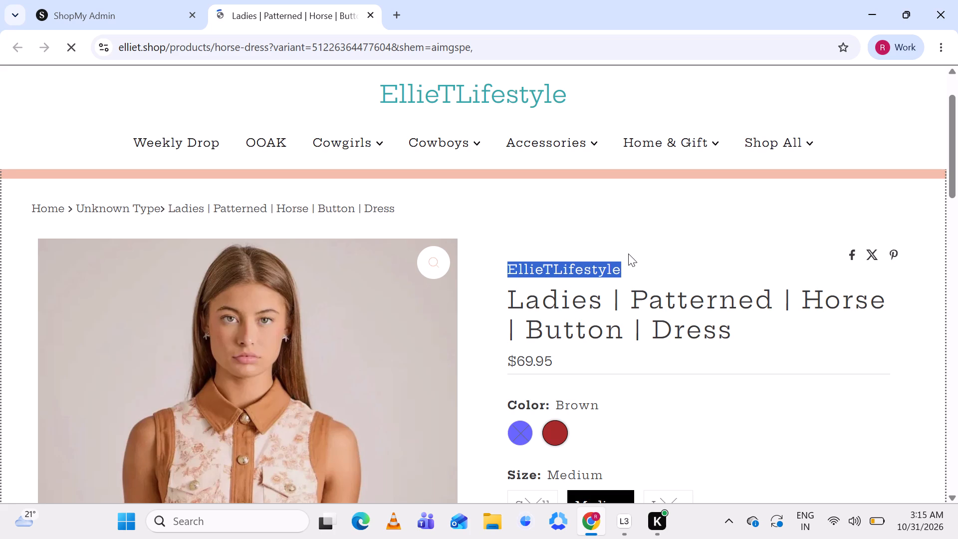
key(ctrl+c)
Examine the dress's elliet.shop page for its description, colour options and photos, including the blue version.
scroll(686, 346, down, 4)
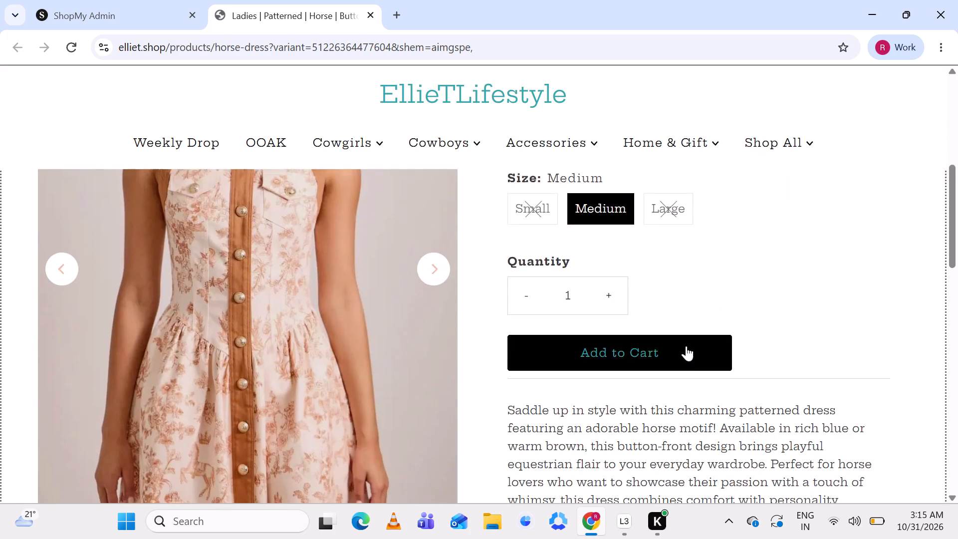
click(138, 2)
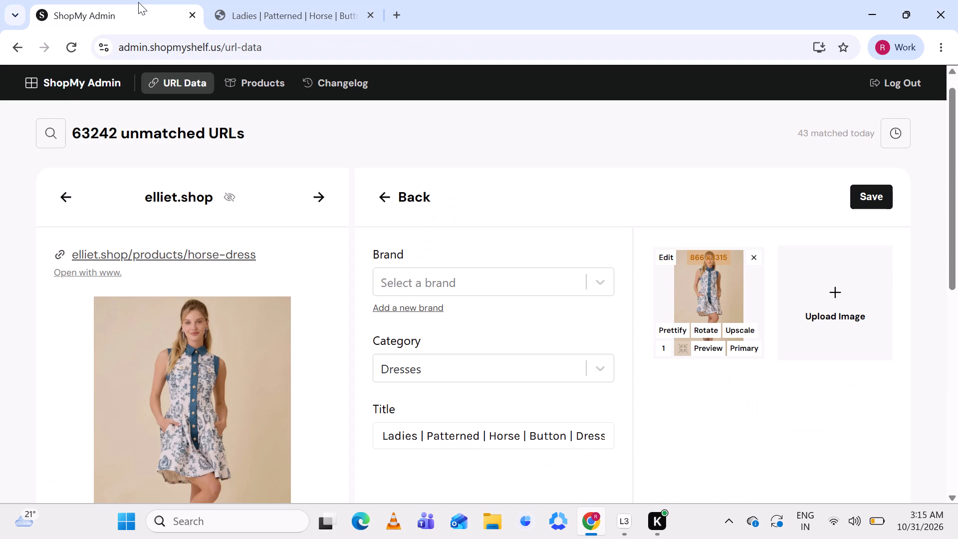
click(291, 2)
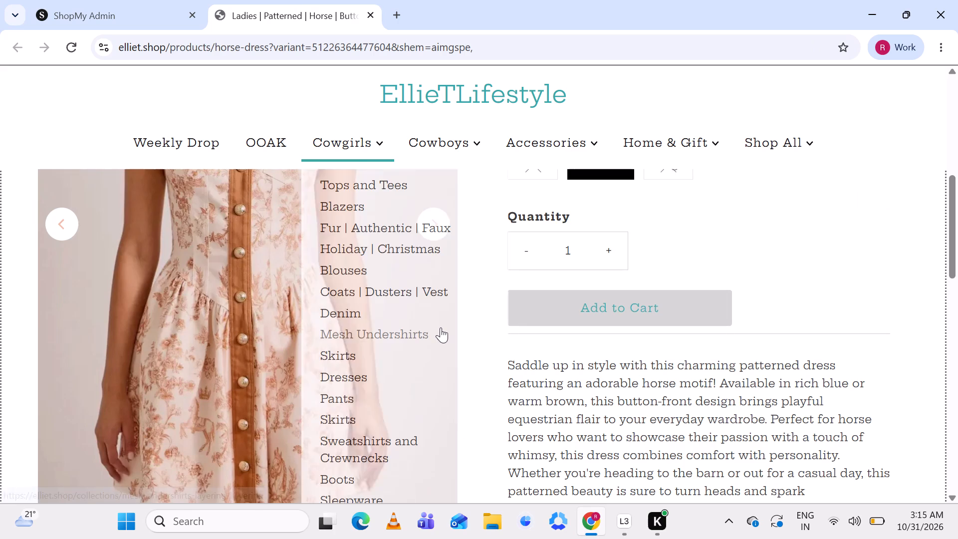
scroll(441, 327, down, 4)
scroll(441, 327, up, 1)
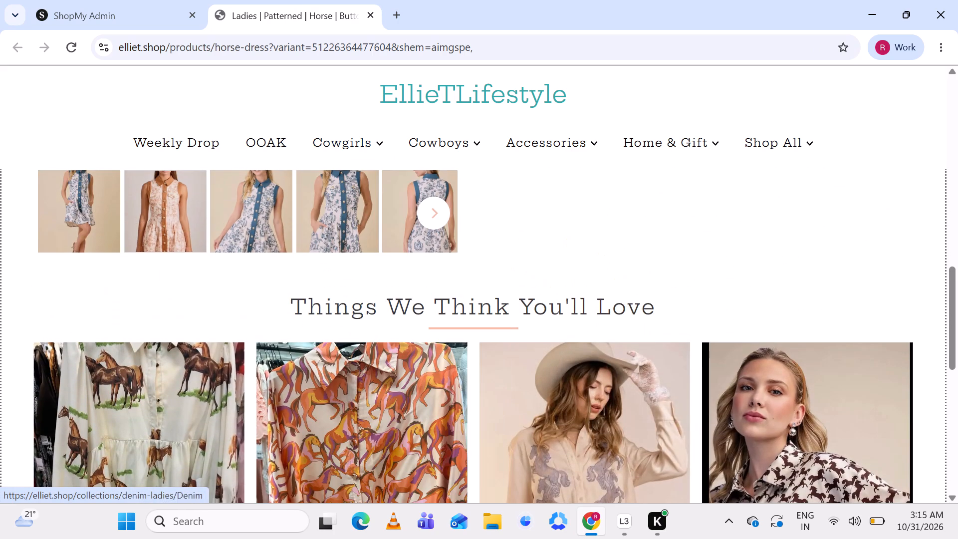
scroll(644, 261, up, 5)
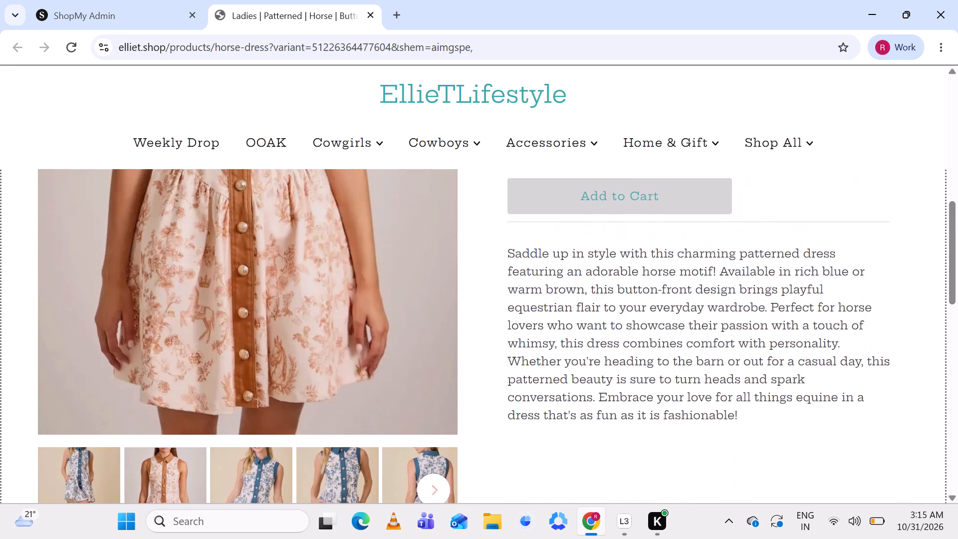
scroll(644, 261, up, 3)
scroll(644, 261, down, 3)
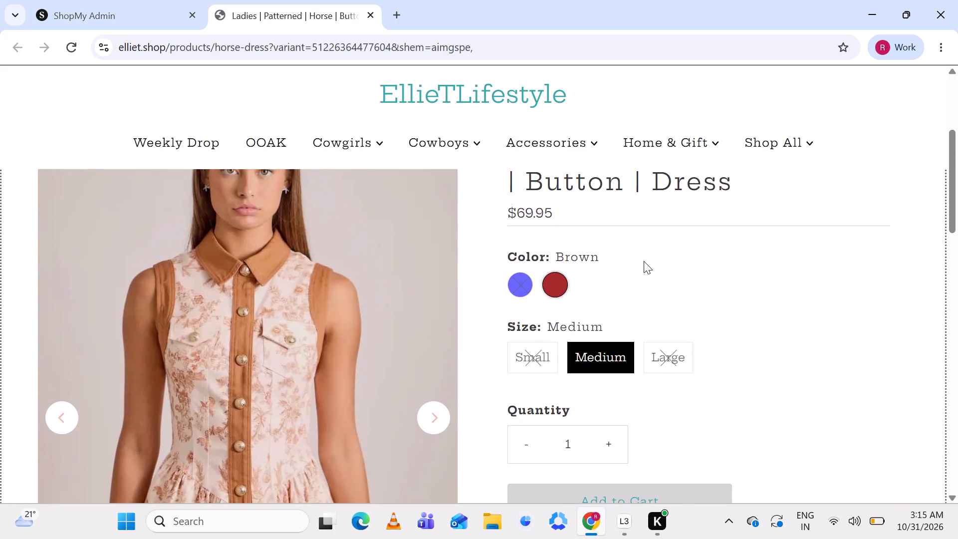
scroll(644, 261, down, 2)
click(276, 319)
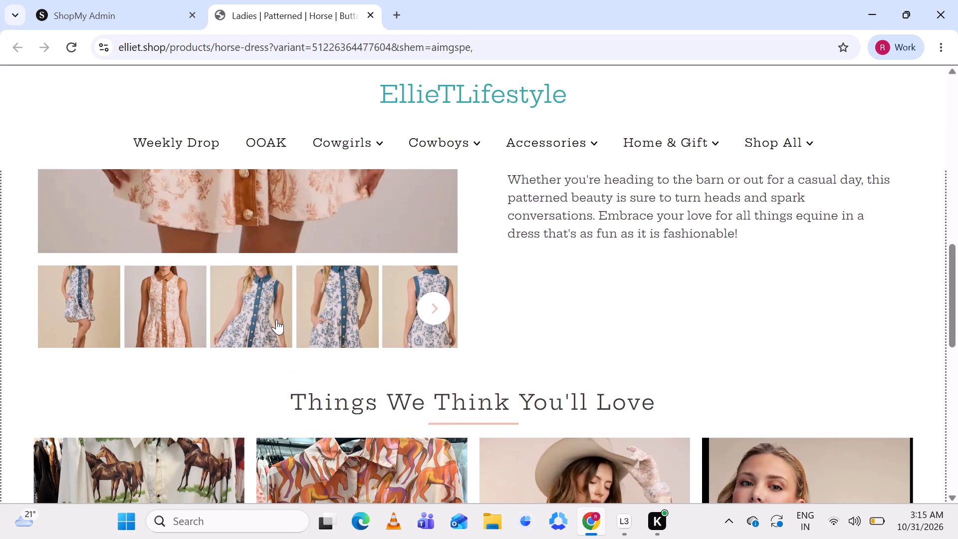
scroll(276, 319, up, 3)
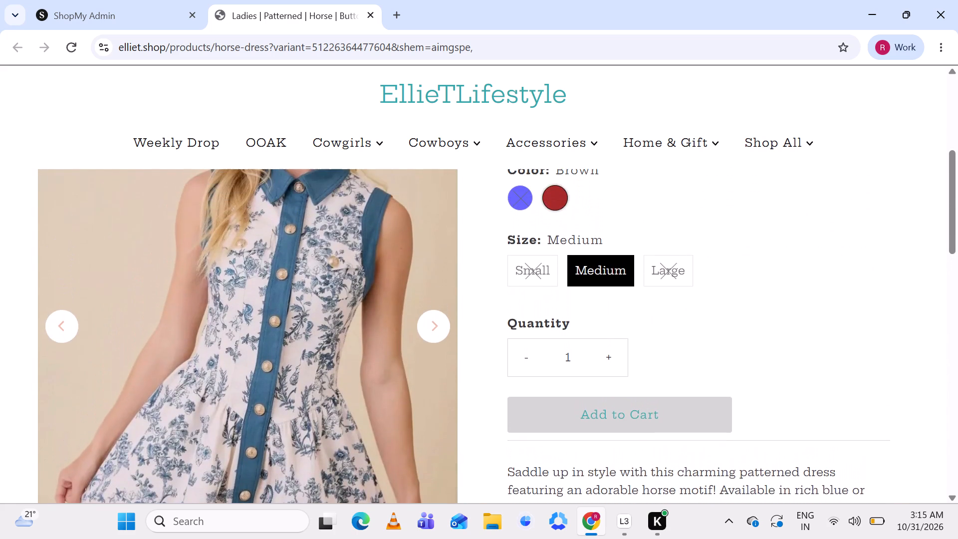
scroll(276, 319, up, 2)
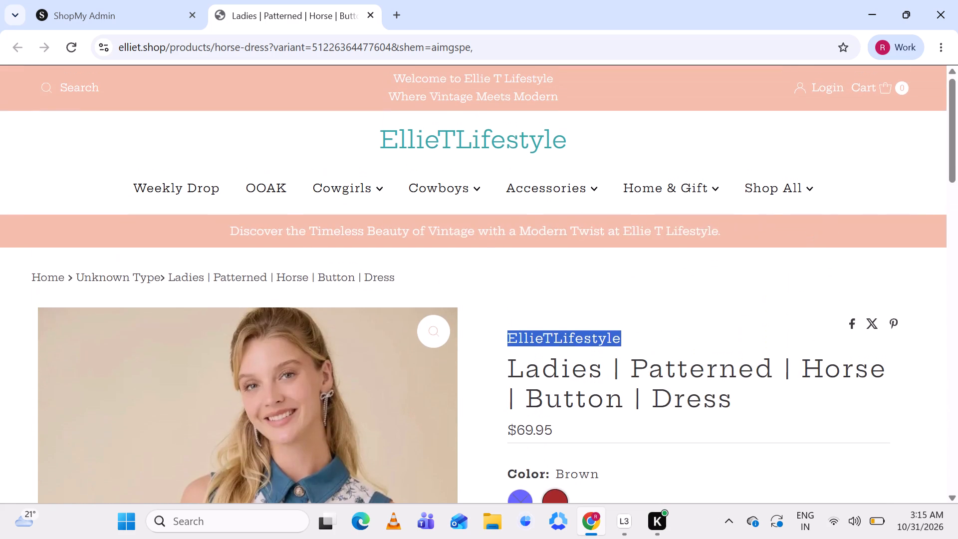
scroll(276, 319, down, 3)
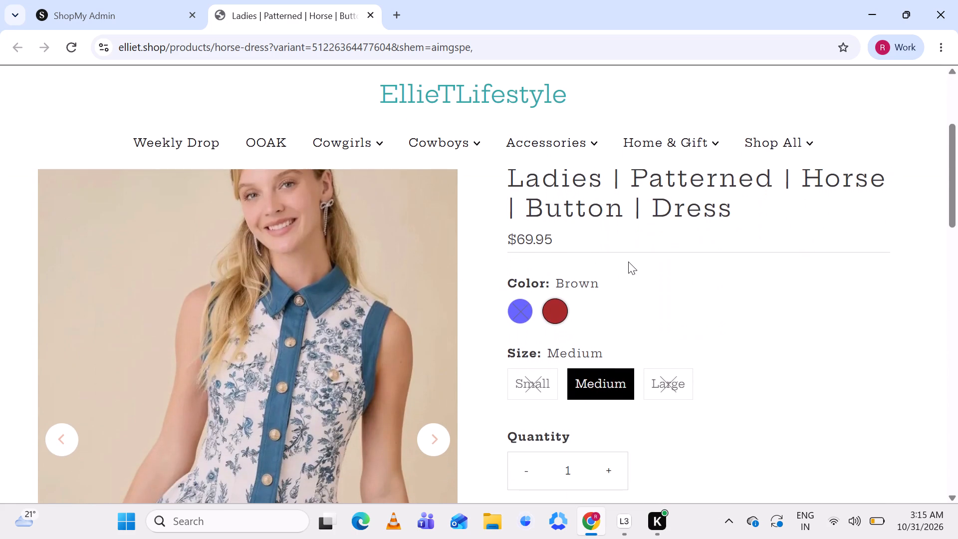
click(631, 262)
Look up EllieTLifestyle among the existing brands, and add it as a new brand for the horse dress product.
click(83, 15)
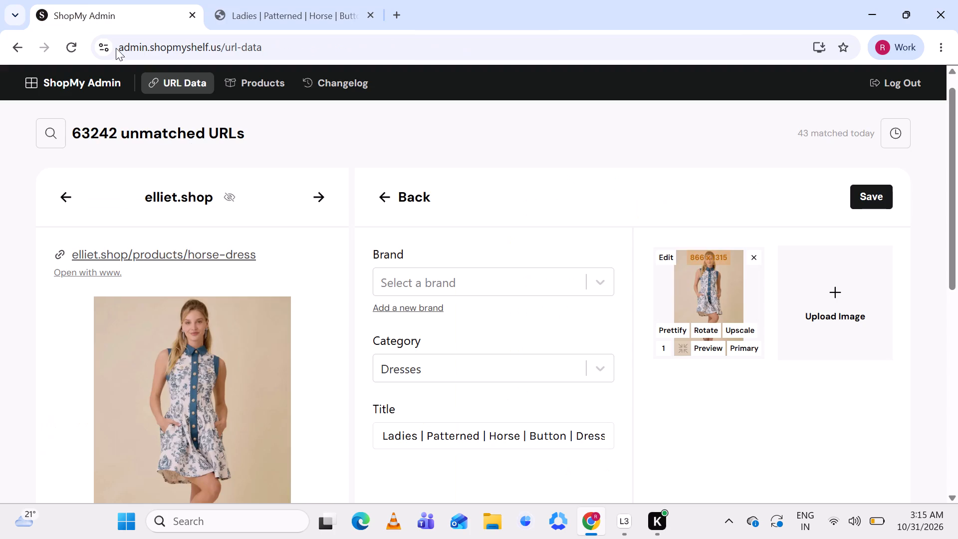
scroll(483, 273, down, 1)
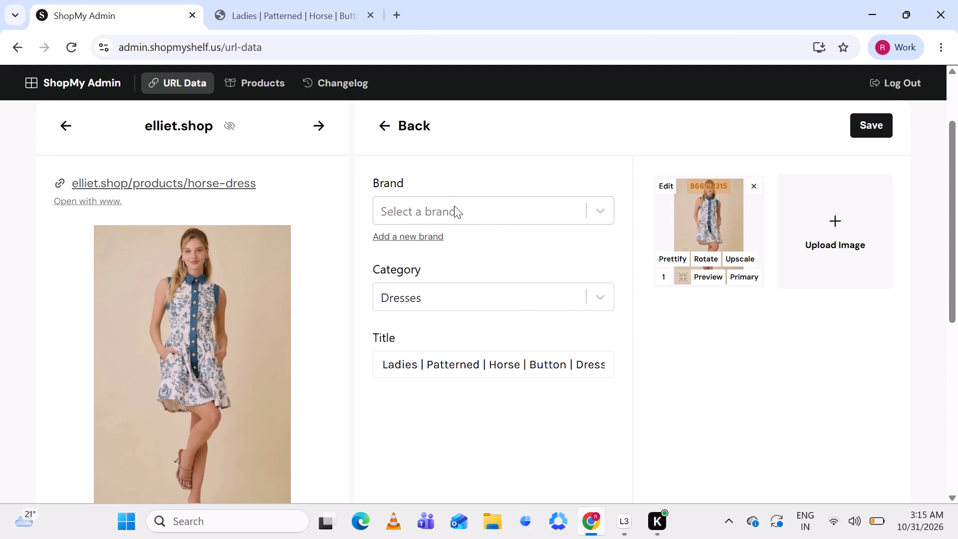
click(454, 204)
key(ctrl+v)
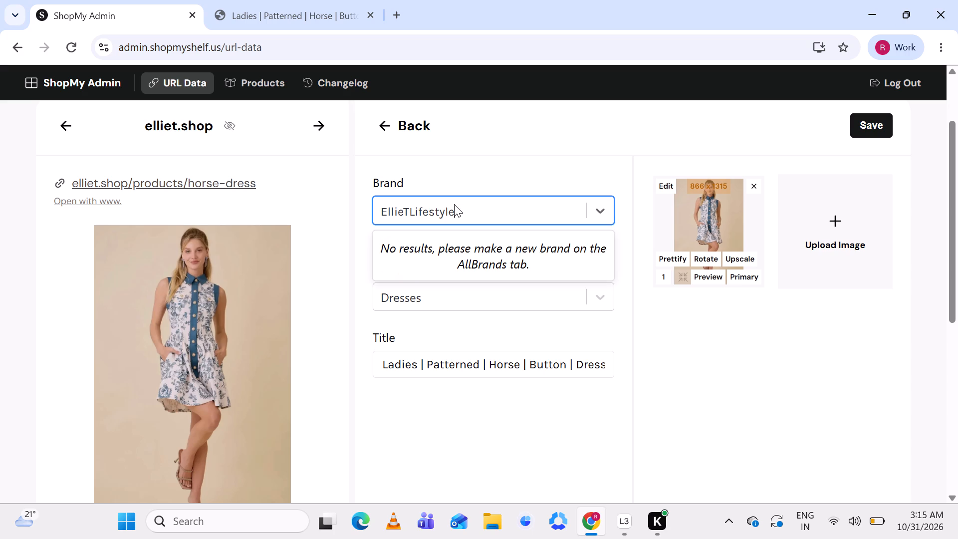
click(483, 193)
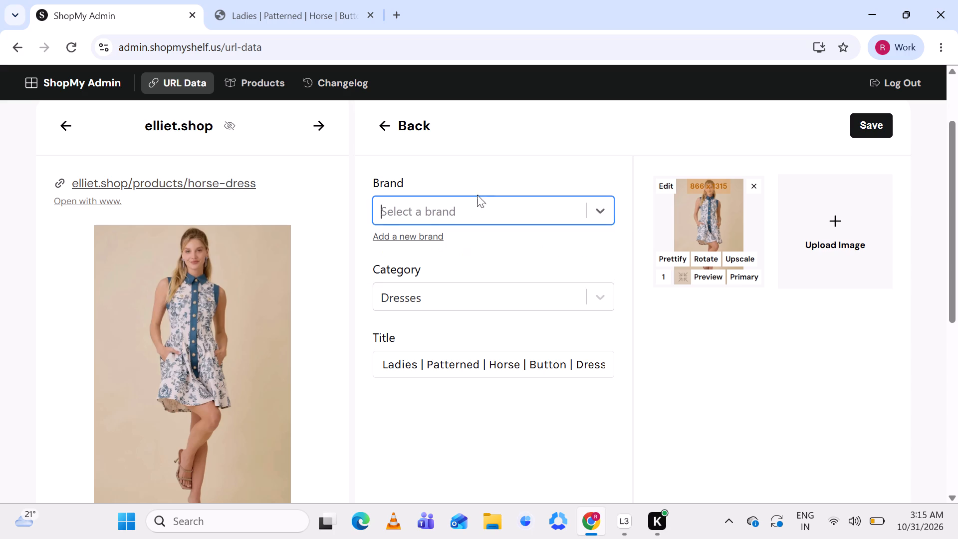
click(416, 237)
click(420, 182)
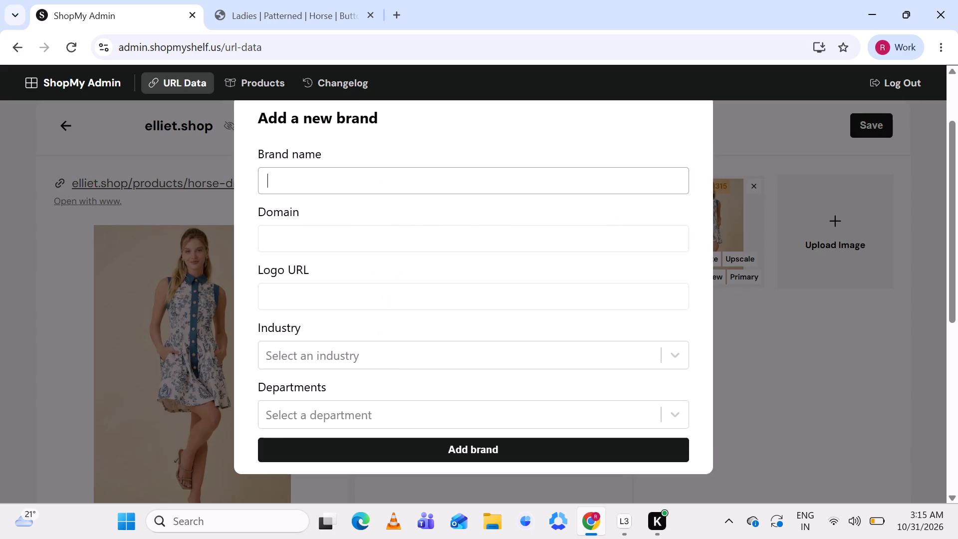
key(ctrl+v)
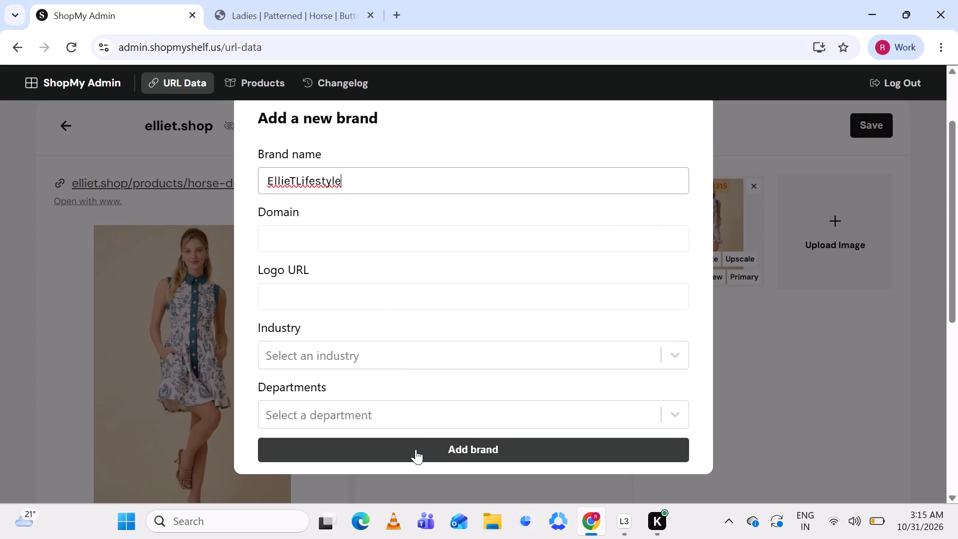
click(415, 451)
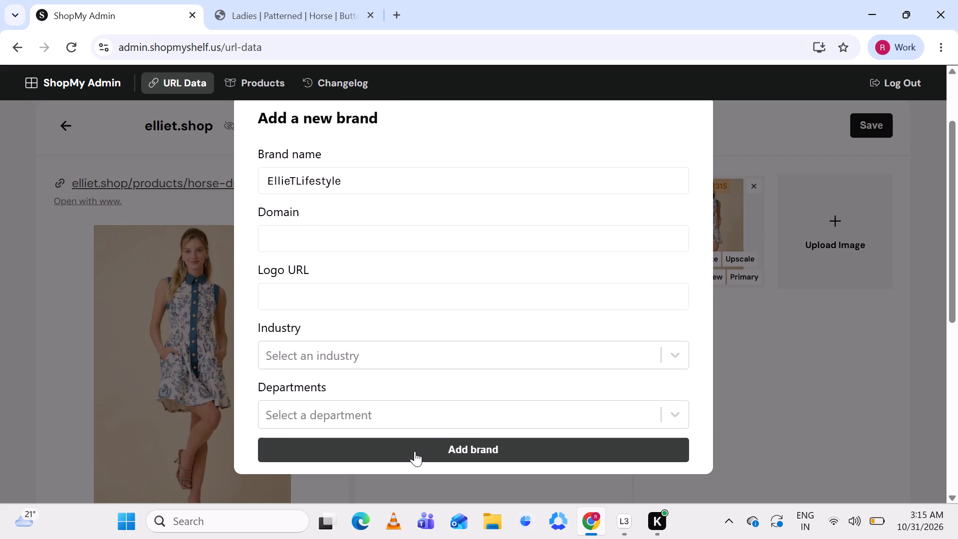
Check the completed horse dress entry and save it as a new product.
scroll(493, 417, down, 1)
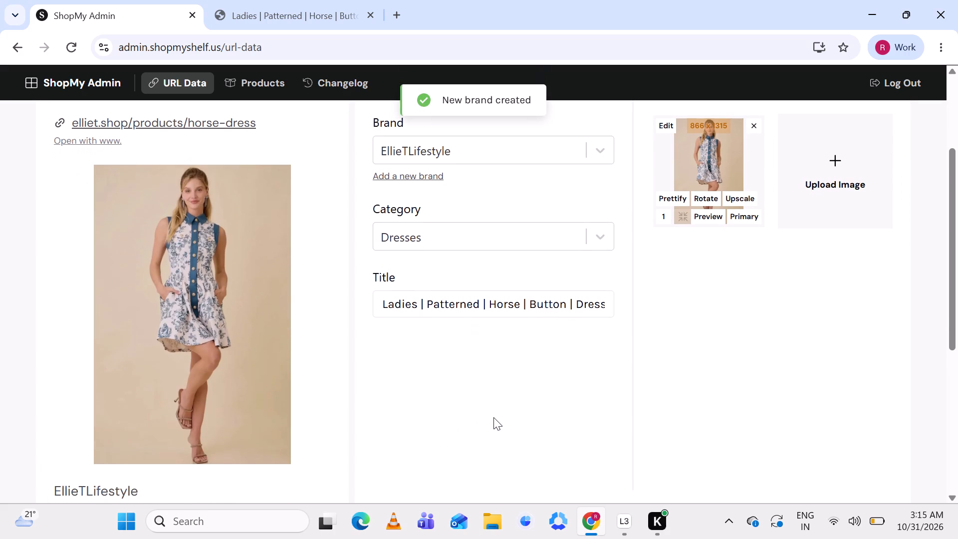
scroll(493, 417, down, 3)
scroll(493, 417, up, 3)
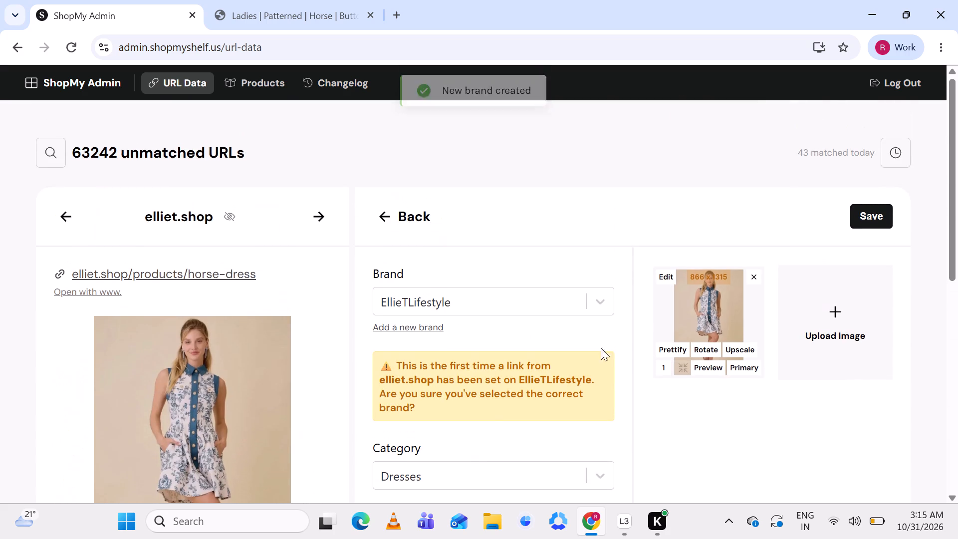
click(873, 220)
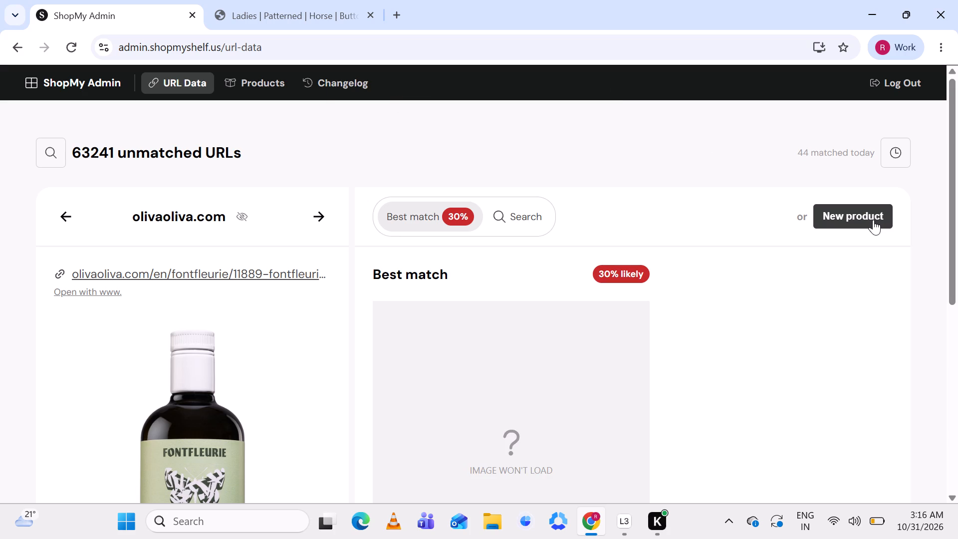
Open the suggested Maison Balzac Olive Oil Bottle's product page to compare it with the Fontfleurie oil, closing the elliet.shop page.
scroll(705, 308, down, 3)
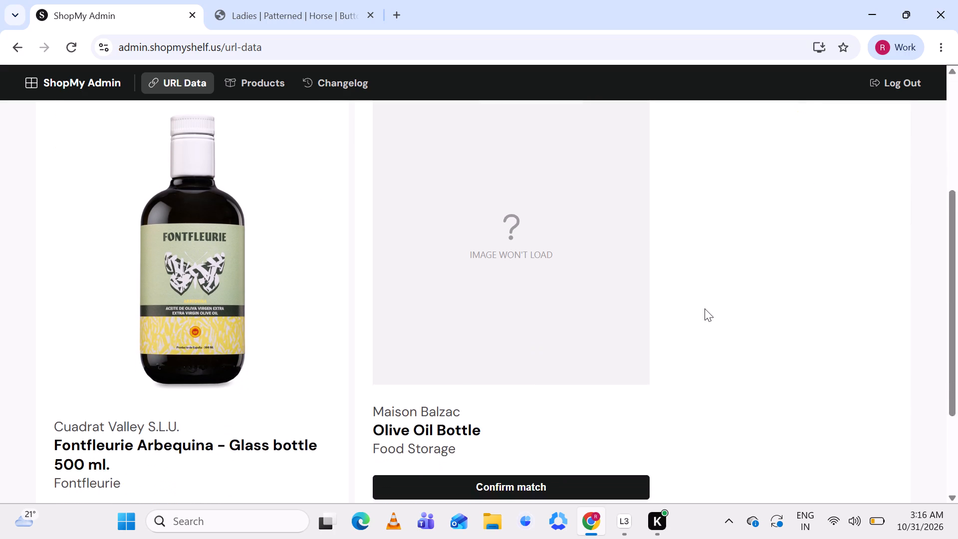
click(455, 405)
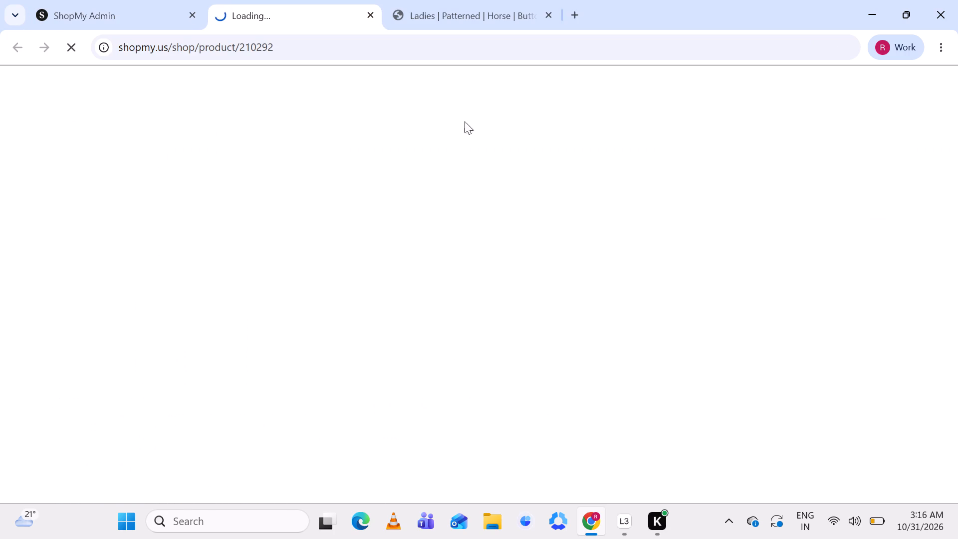
click(548, 12)
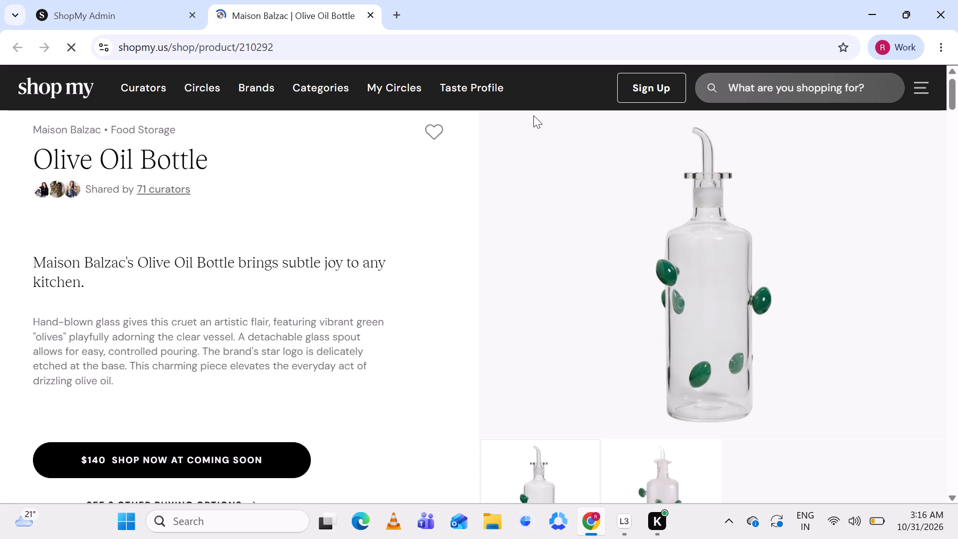
scroll(716, 221, down, 1)
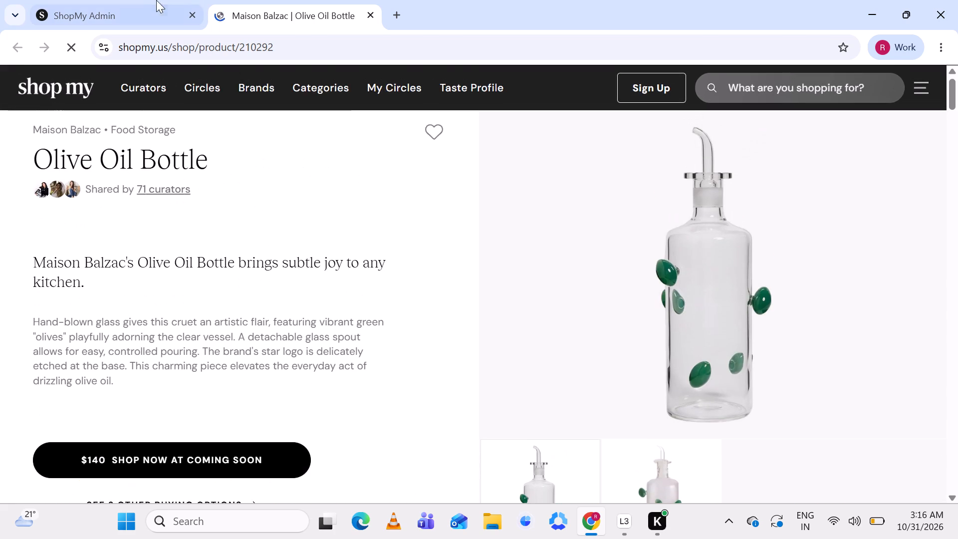
click(137, 5)
Search the existing products for the Fontfleurie oil, shortening the prefilled query to Cuadrat Valley S.L.U.
scroll(389, 271, up, 2)
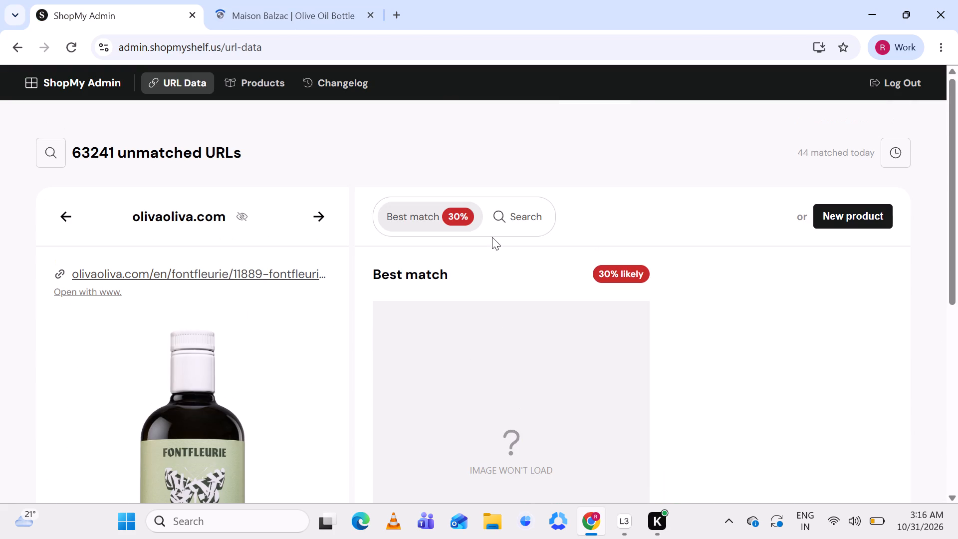
click(518, 213)
scroll(547, 336, down, 1)
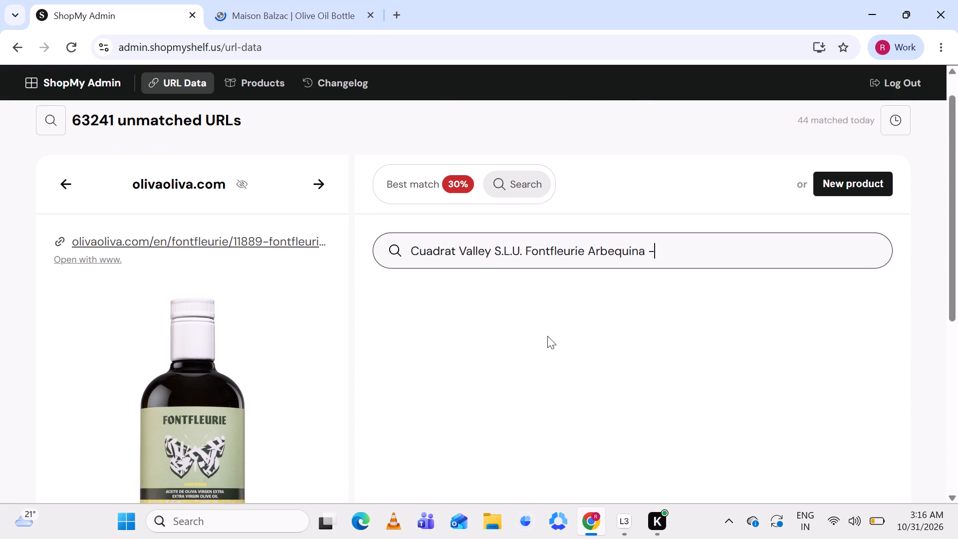
scroll(547, 336, down, 1)
key(BackSpace)
key(BackSpace)
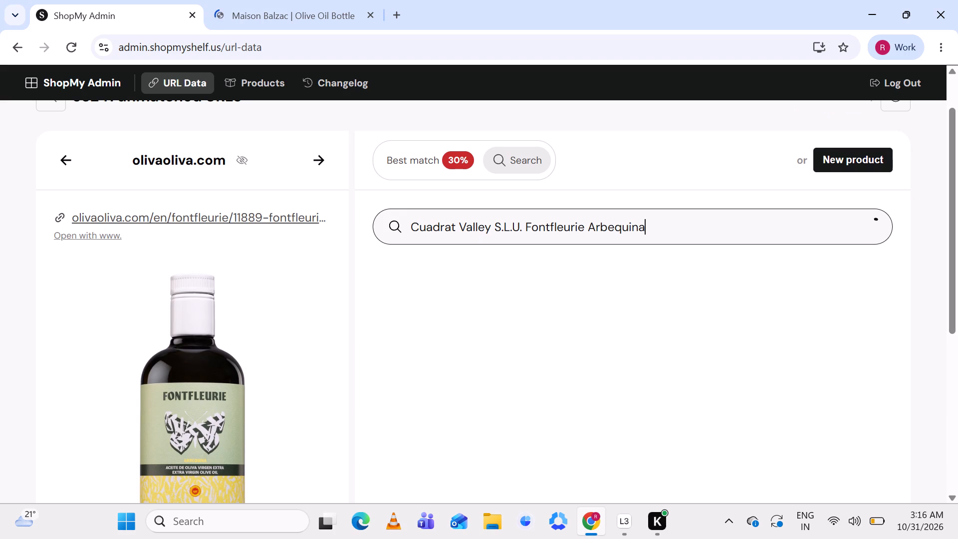
key(BackSpace)
key(BackSpace)
key(BackSpace)
key(BackSpace)
key(BackSpace)
key(BackSpace)
key(BackSpace)
key(BackSpace)
key(BackSpace)
key(BackSpace)
key(BackSpace)
key(BackSpace)
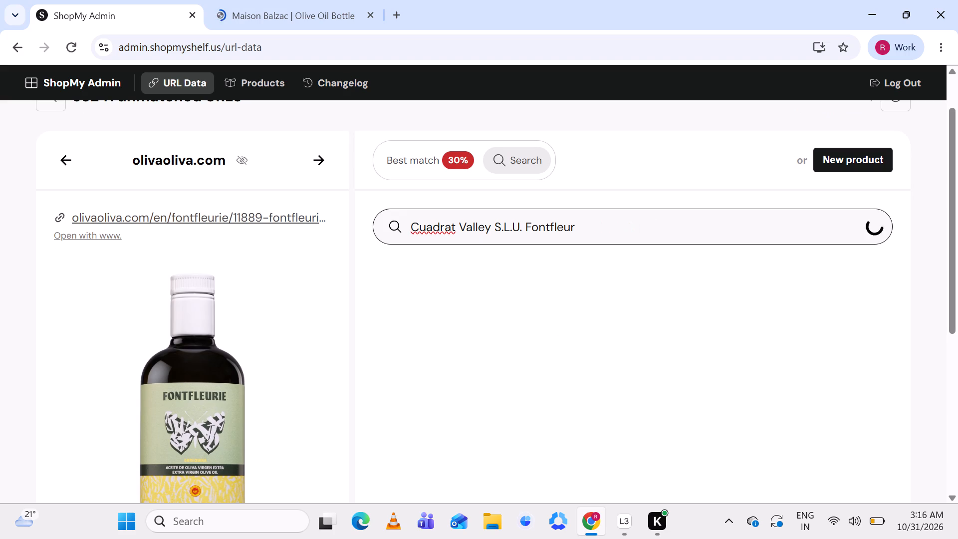
key(BackSpace)
key(BackSpace)
key(BackSpace)
key(BackSpace)
key(BackSpace)
key(BackSpace)
key(BackSpace)
key(BackSpace)
key(BackSpace)
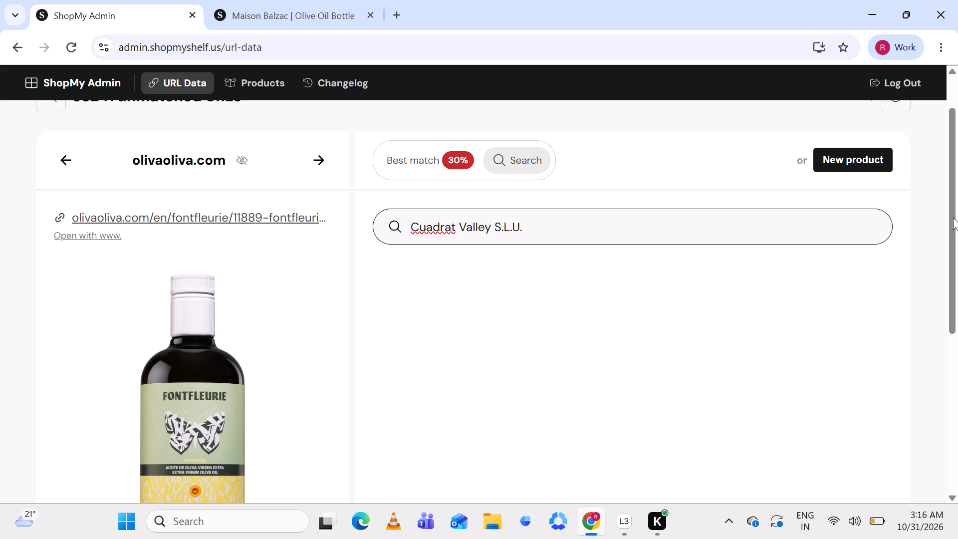
Start a new product for the olivaoliva.com Fontfleurie oil and remove the two OlivaOliva logo images.
click(865, 146)
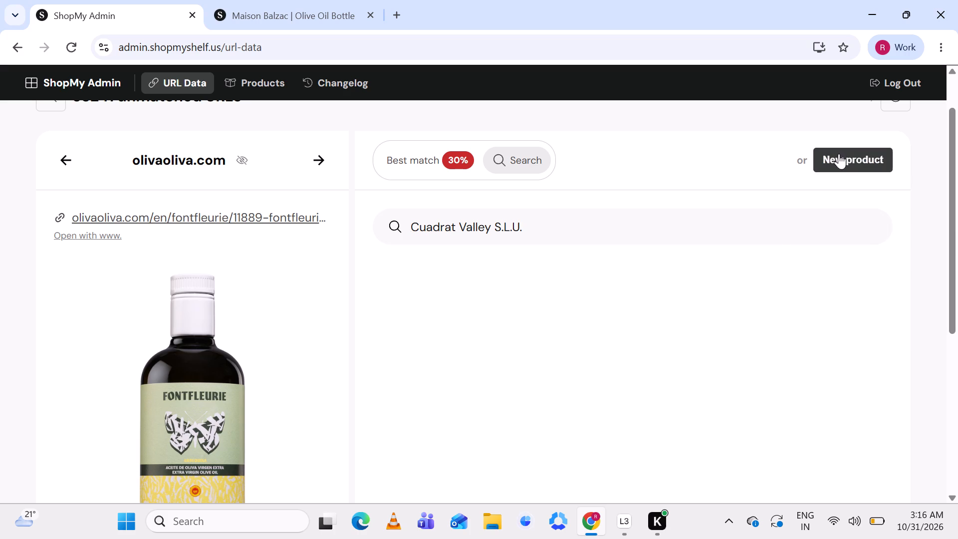
click(839, 154)
scroll(539, 256, down, 3)
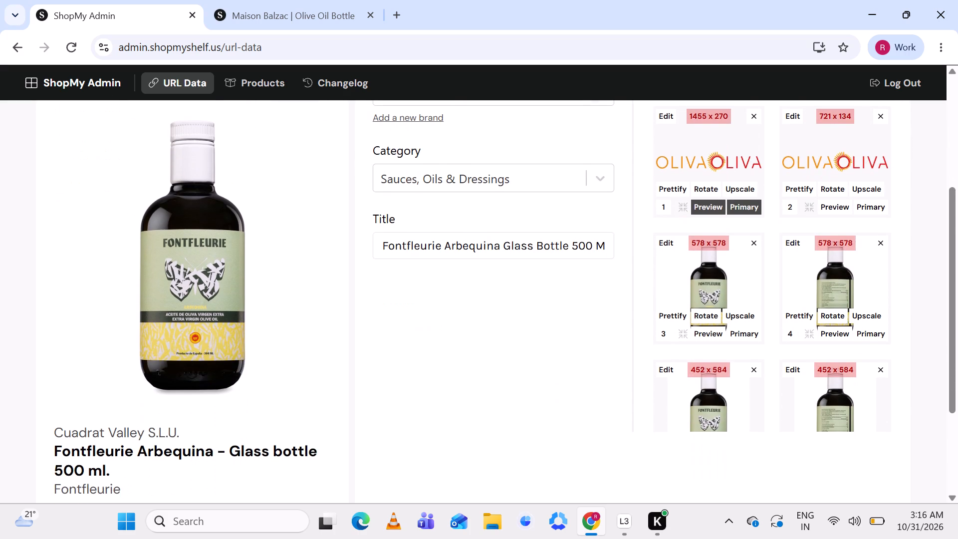
scroll(539, 256, down, 1)
scroll(539, 256, up, 3)
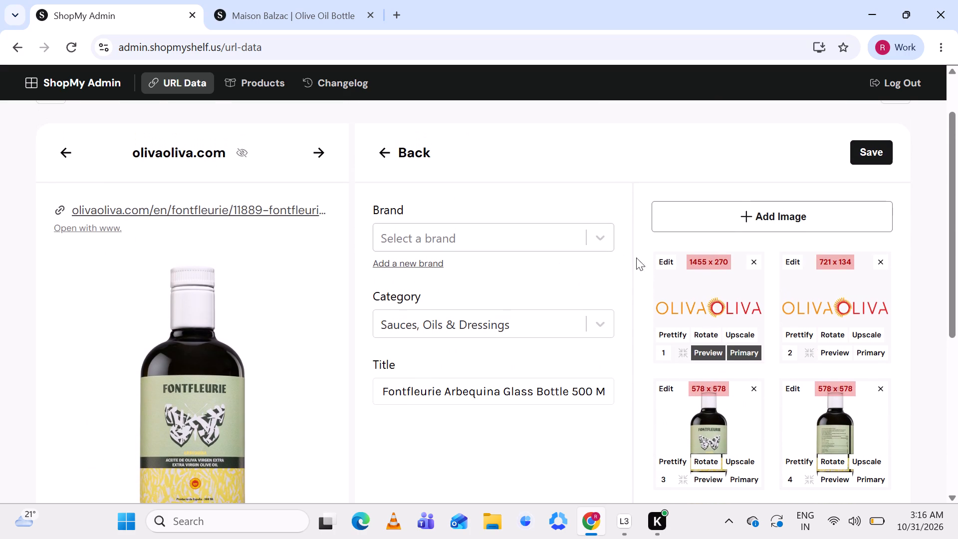
click(753, 260)
click(753, 260)
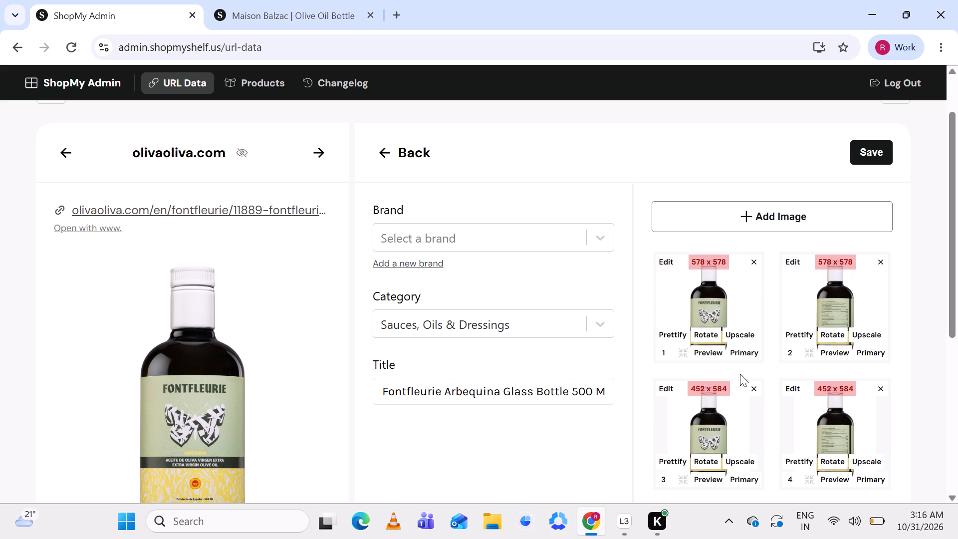
Remove the smaller duplicate and unrelated images from the Fontfleurie product, keeping the two 578 x 578 bottle photos.
scroll(747, 381, down, 1)
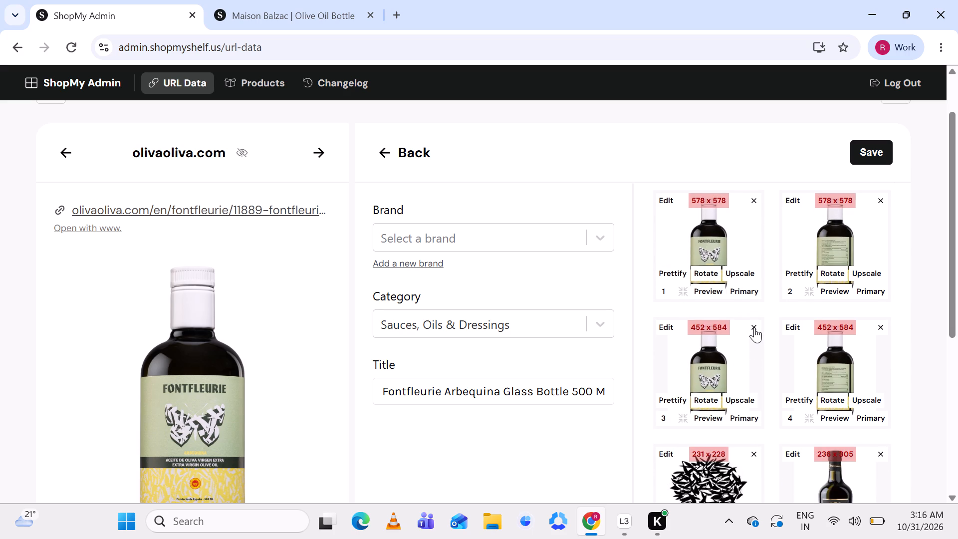
click(754, 327)
click(754, 327)
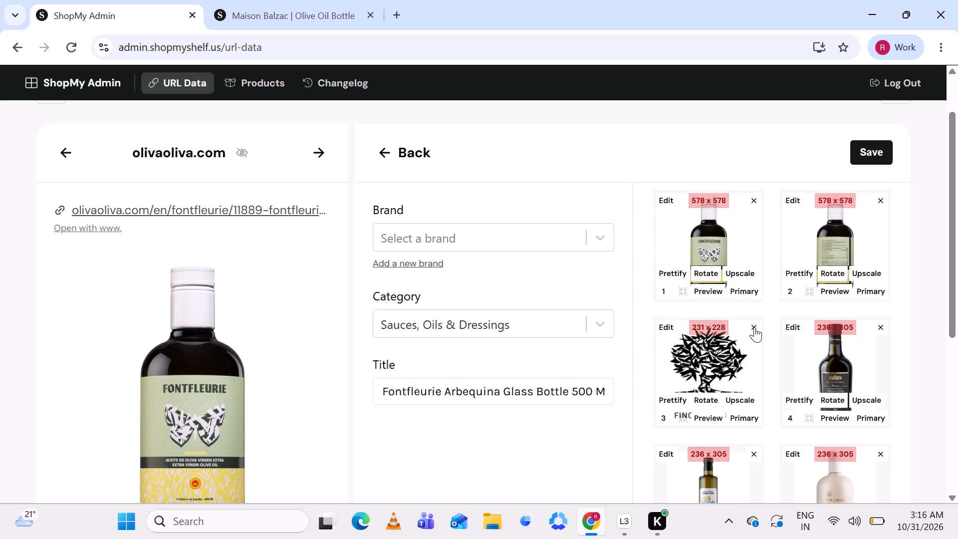
click(754, 327)
click(754, 327)
click(754, 327)
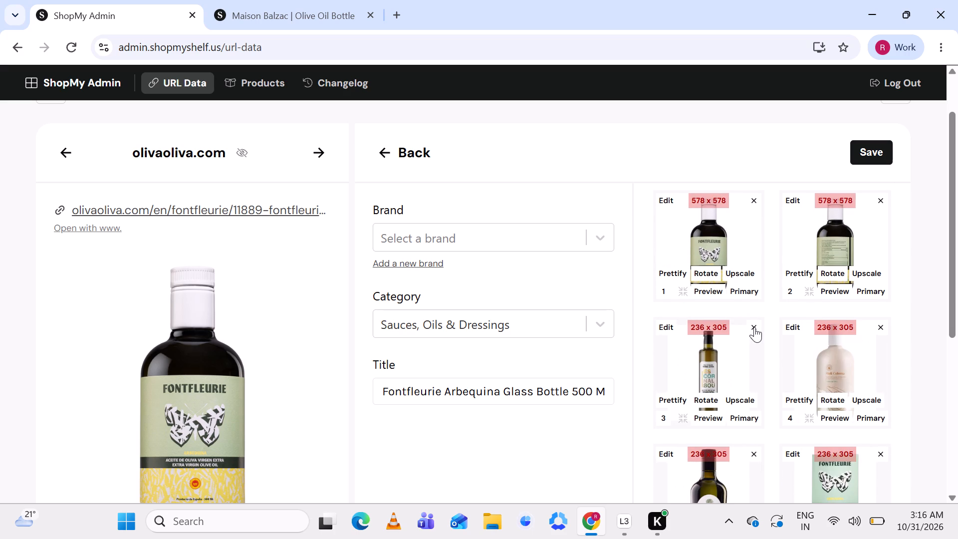
click(754, 327)
click(754, 327)
click(754, 327)
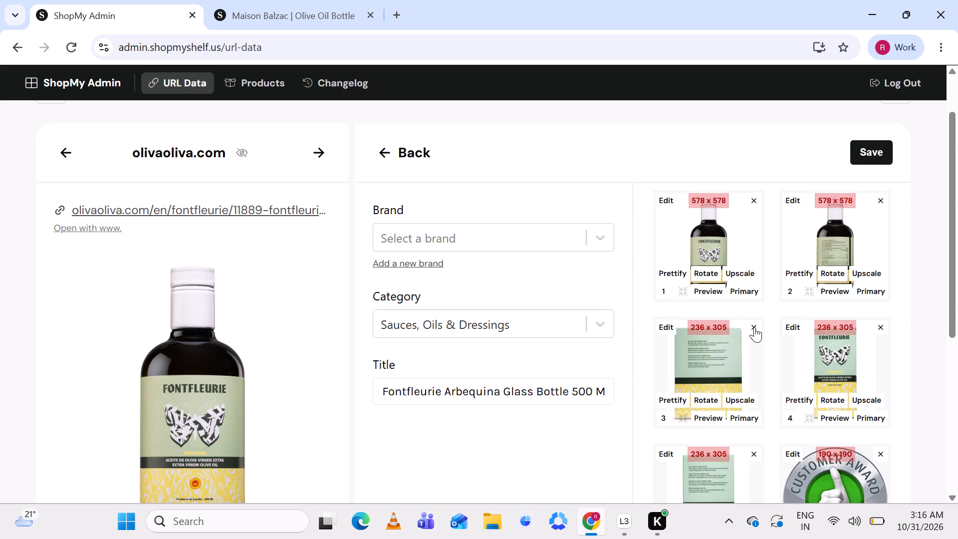
click(754, 327)
double_click(754, 327)
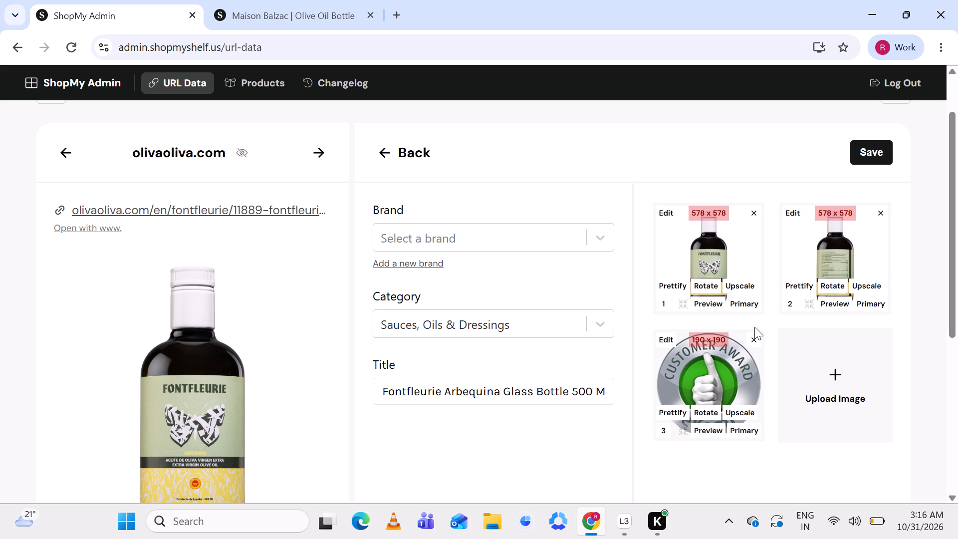
click(748, 336)
Open the Fontfleurie oil's olivaoliva.com page and close the Maison Balzac product page.
scroll(276, 319, up, 1)
click(246, 271)
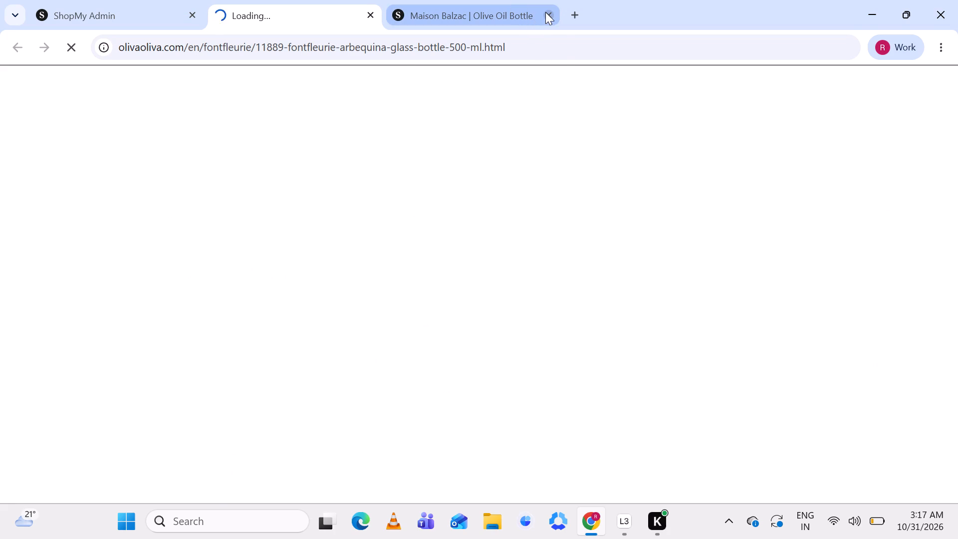
click(545, 12)
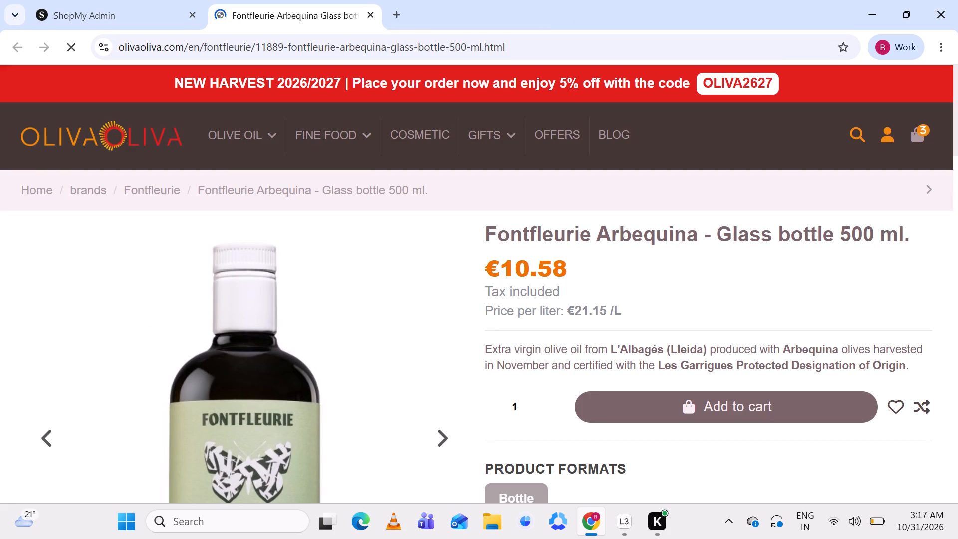
Reject the cookie request on the olivaoliva.com Fontfleurie product page.
click(486, 228)
drag(486, 228, 647, 224)
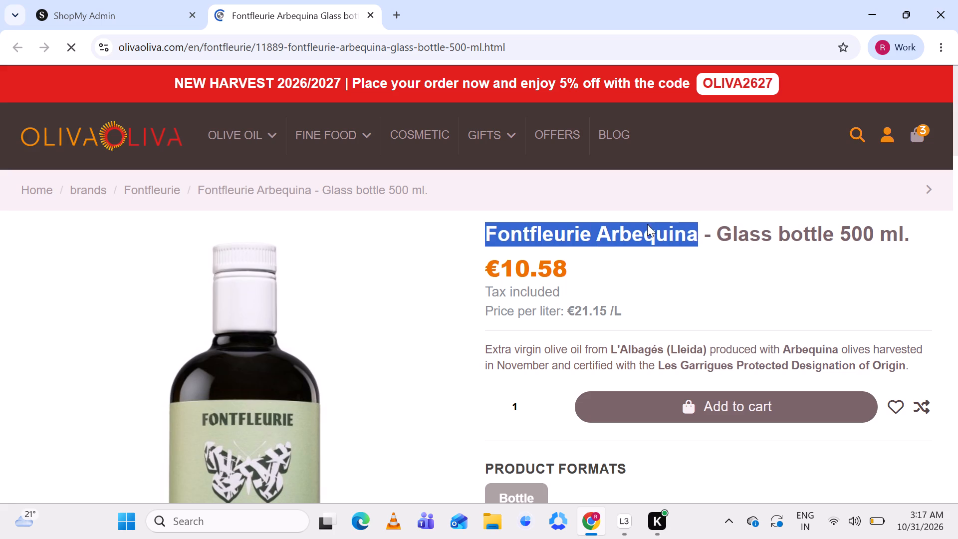
drag(647, 224, 898, 226)
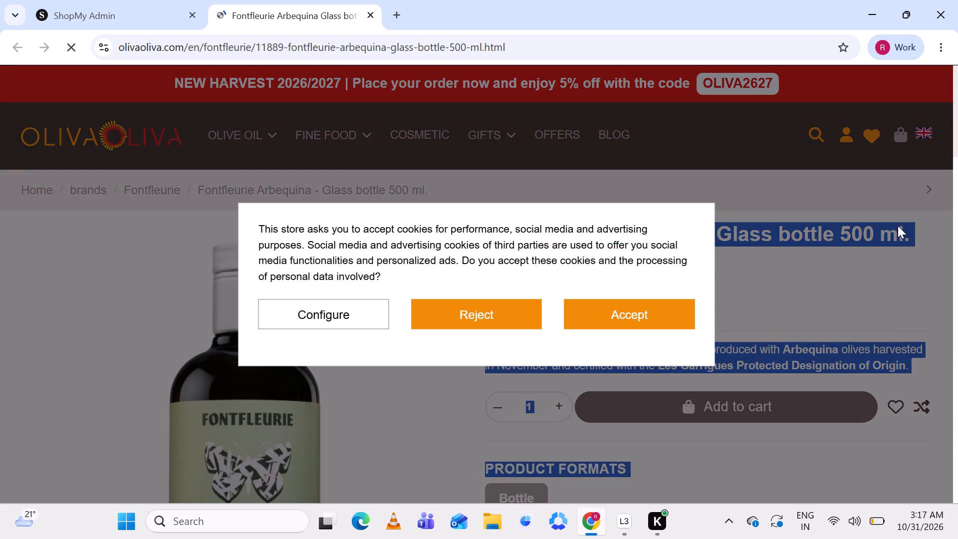
drag(898, 226, 891, 224)
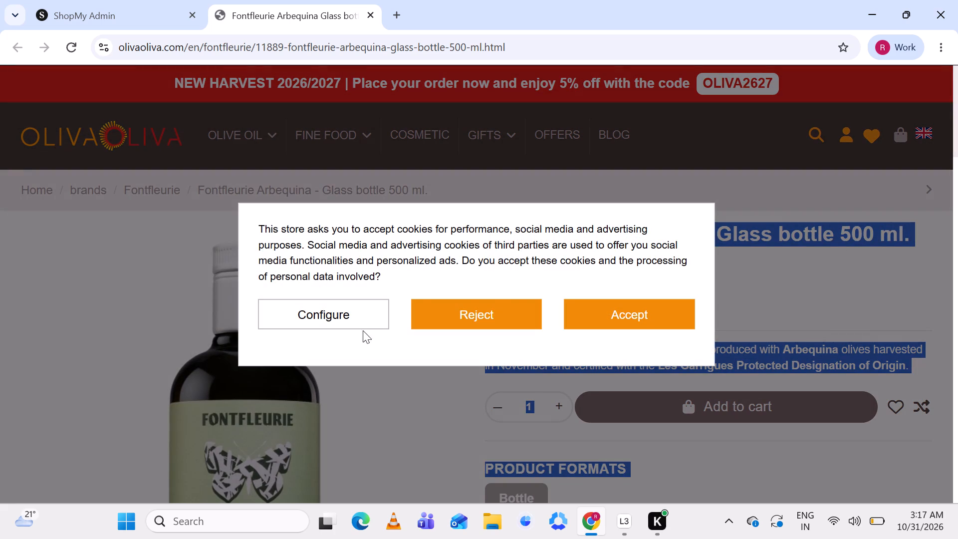
click(511, 309)
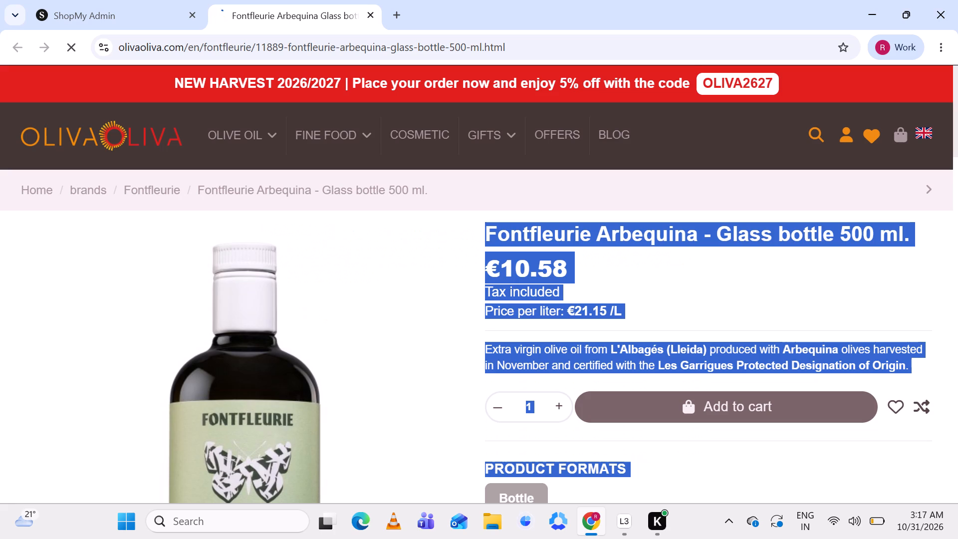
click(636, 289)
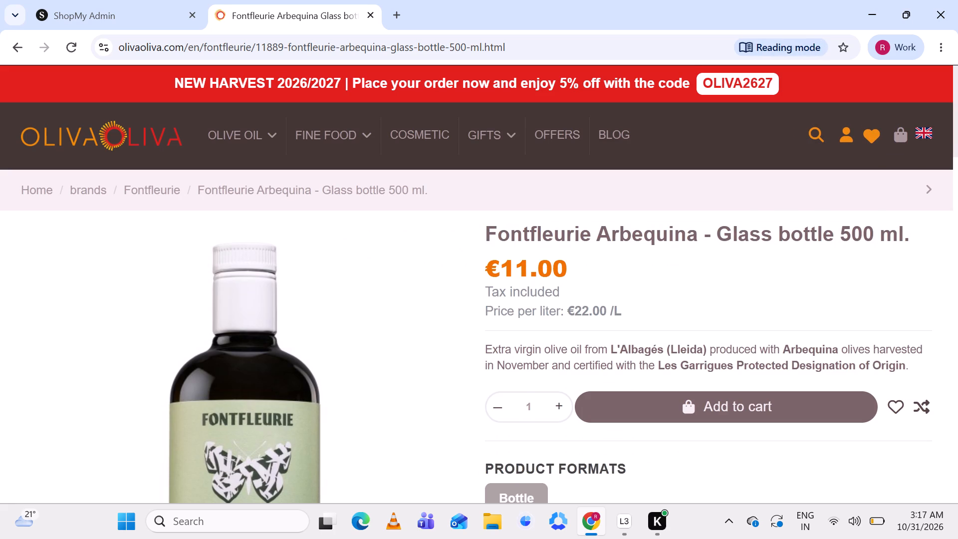
Replace the new product's title with "Fontfleurie Arbequina - Glass bottle 500 ml", copied from the olivaoliva.com page without the final period.
drag(489, 228, 824, 222)
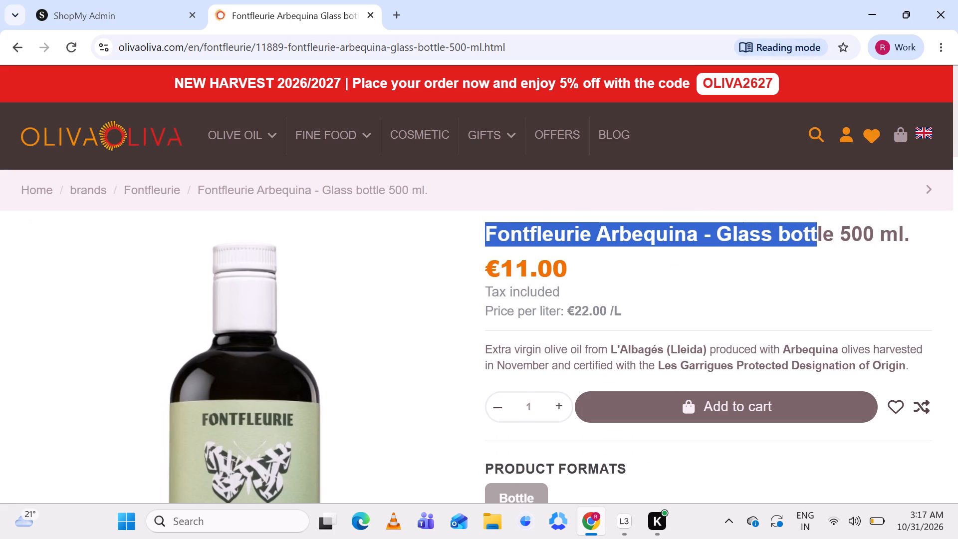
drag(824, 222, 913, 227)
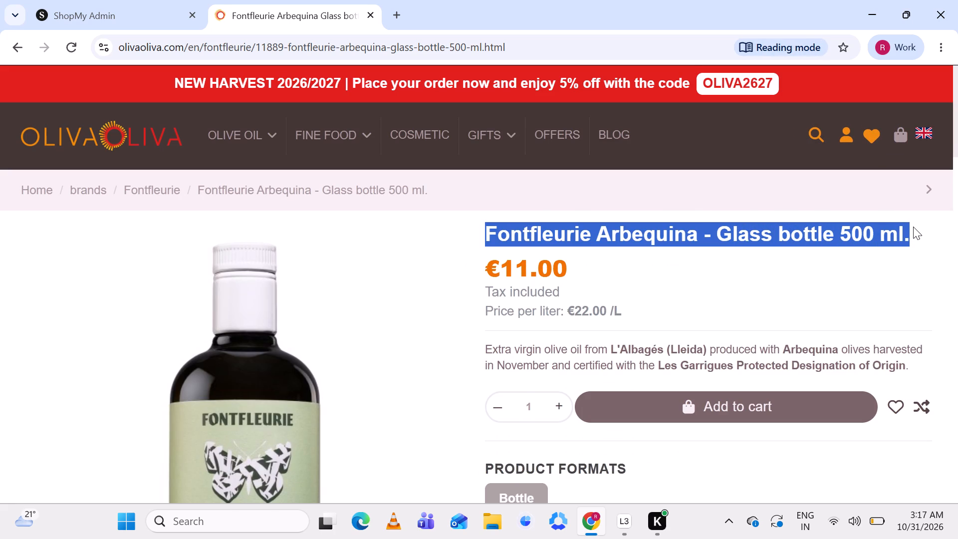
drag(913, 227, 904, 227)
key(ctrl+c)
click(838, 274)
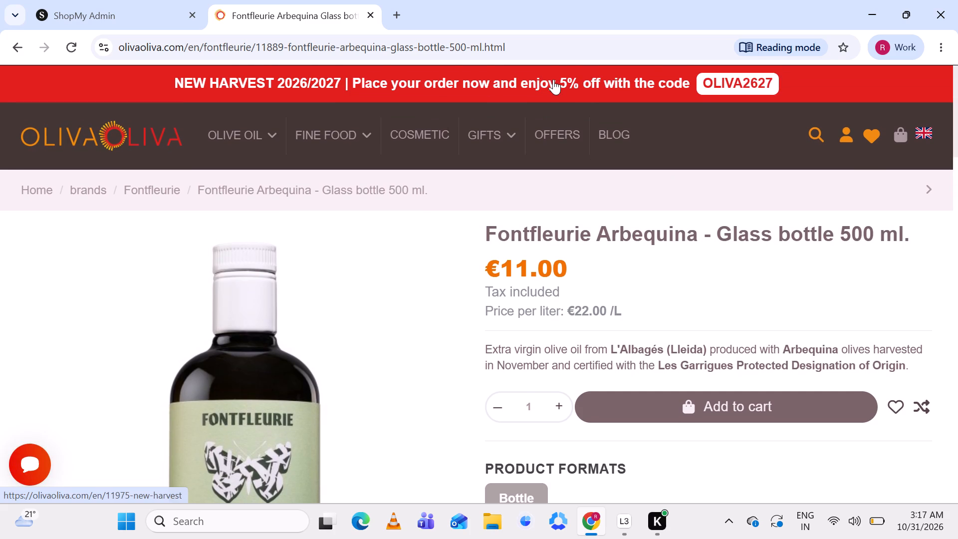
click(107, 13)
scroll(344, 309, down, 2)
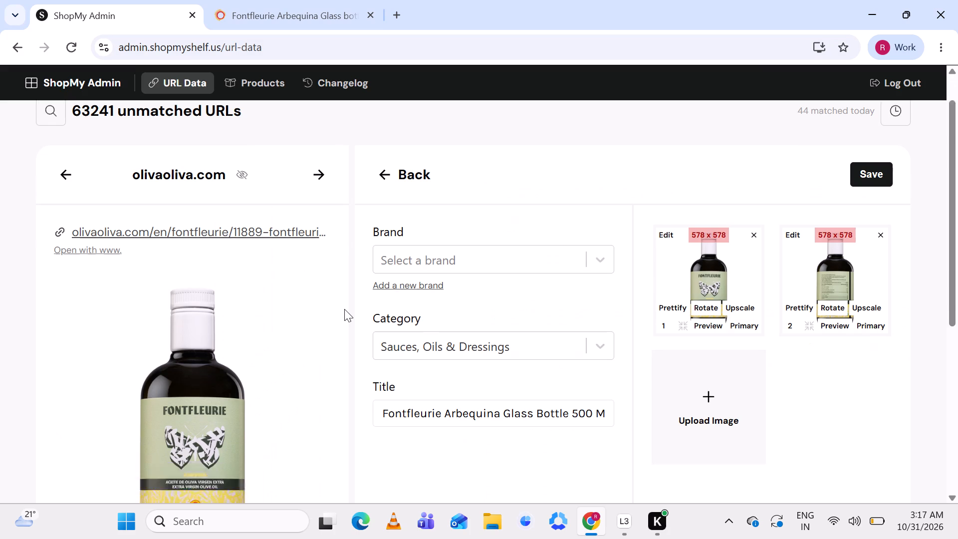
scroll(344, 309, down, 1)
scroll(450, 270, up, 1)
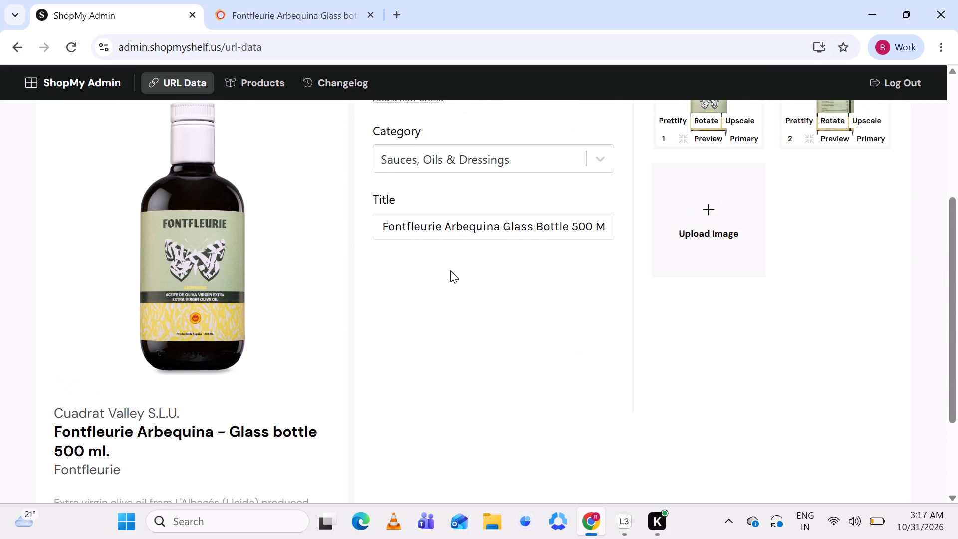
click(498, 231)
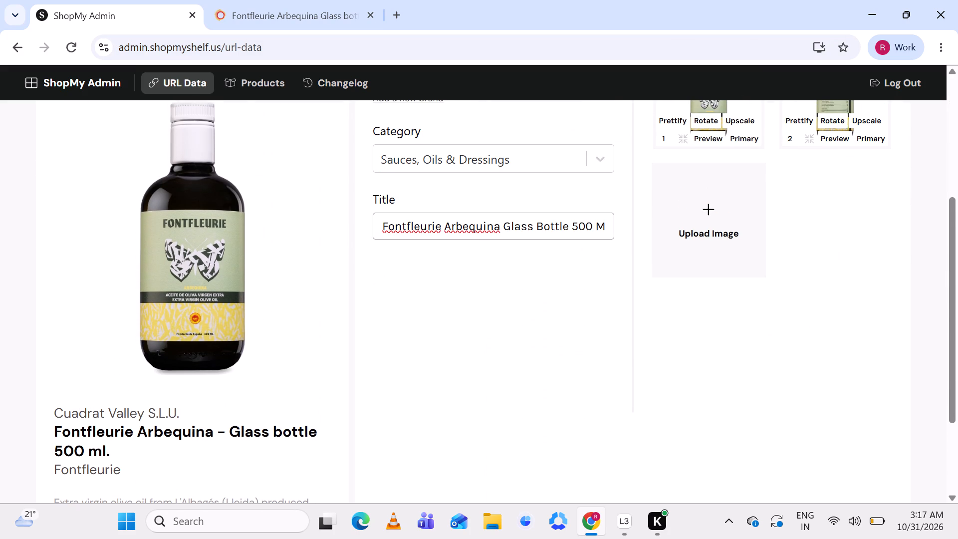
key(ctrl+a)
key(BackSpace)
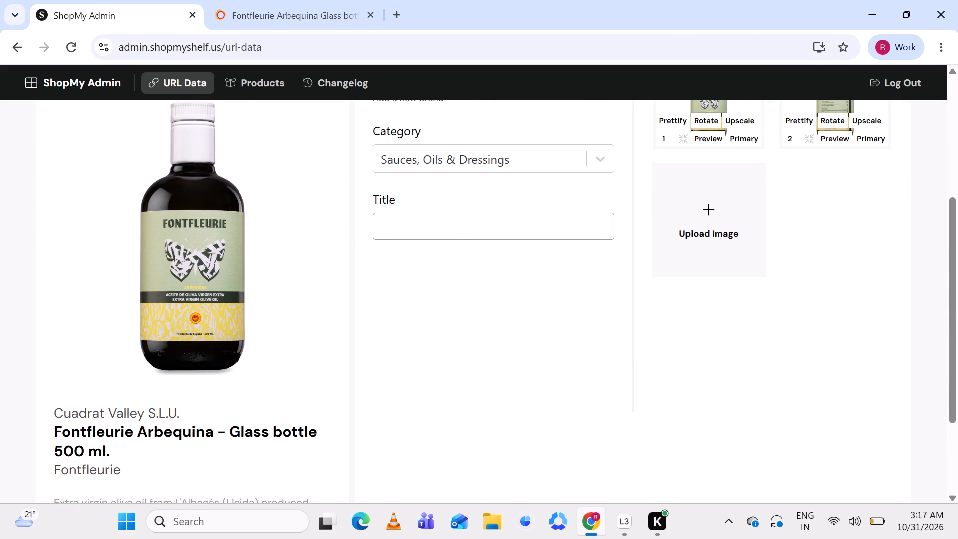
key(ctrl+v)
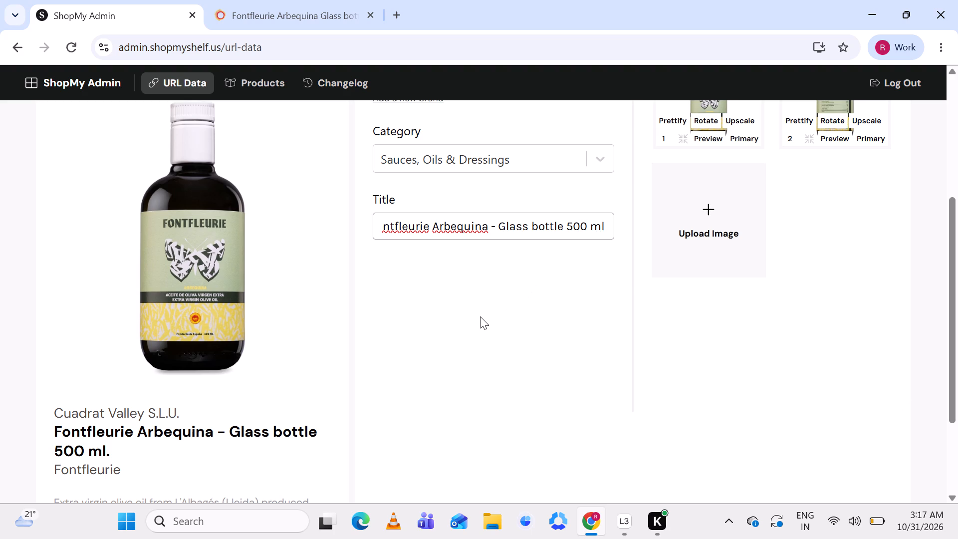
scroll(433, 222, right, 1)
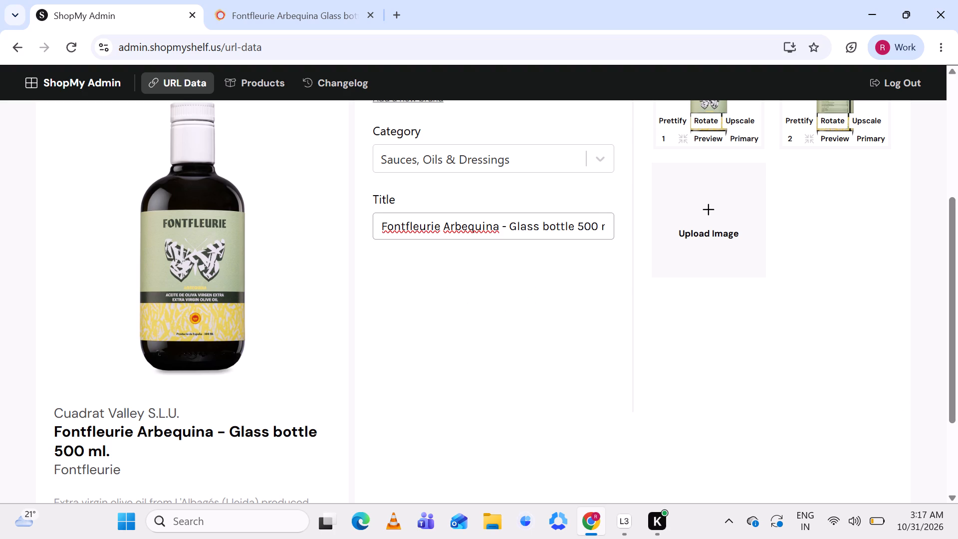
scroll(433, 222, right, 1)
Prettify both Fontfleurie bottle photos, the front view and the back view.
scroll(433, 222, up, 1)
scroll(433, 222, down, 2)
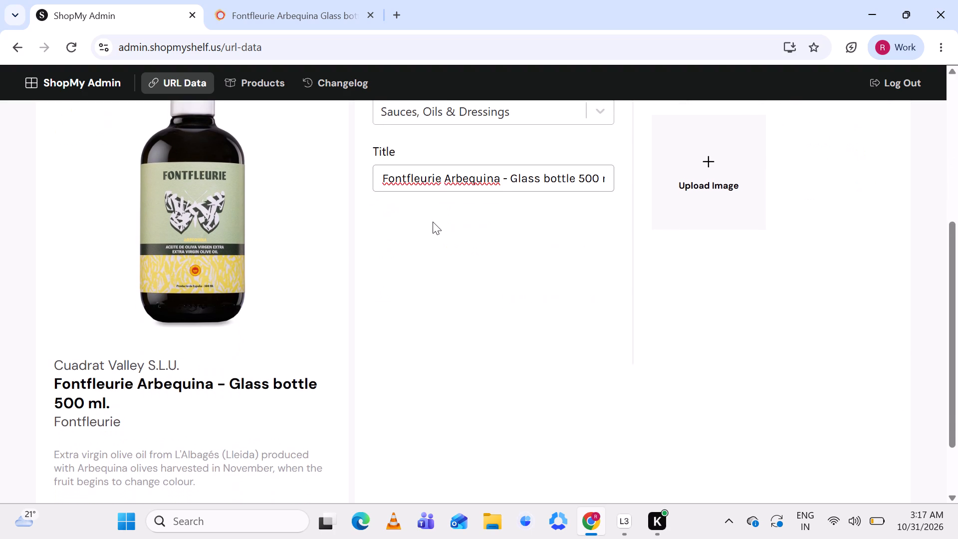
scroll(449, 228, up, 2)
scroll(449, 228, down, 1)
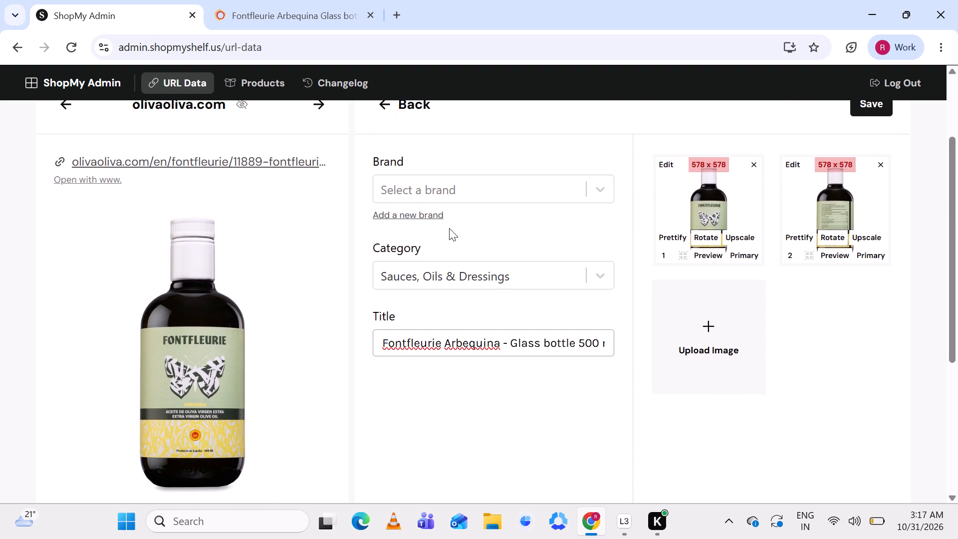
scroll(449, 228, down, 1)
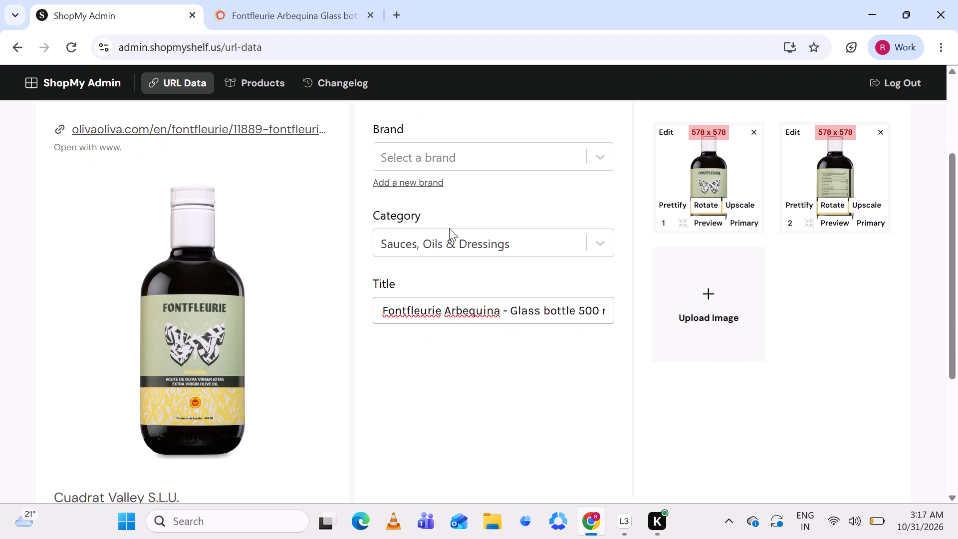
click(670, 205)
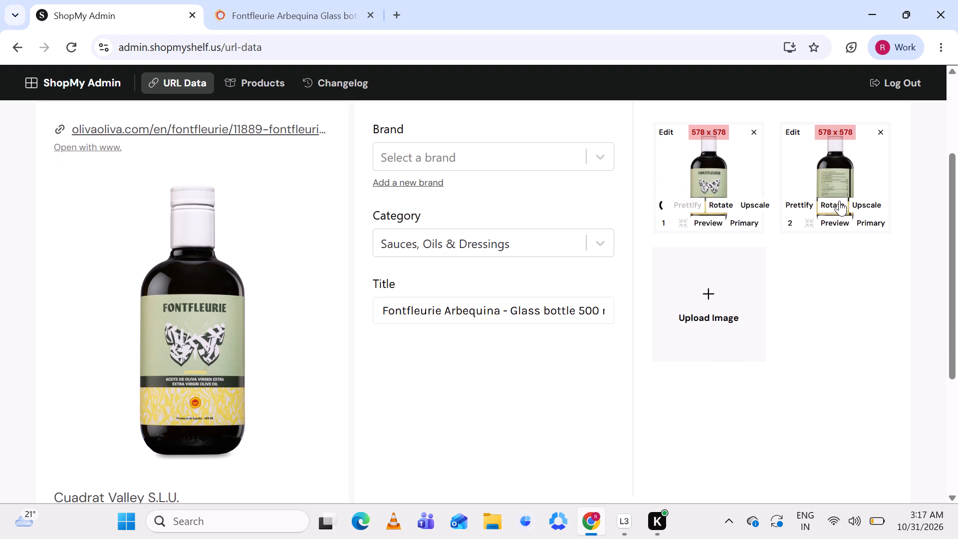
click(795, 202)
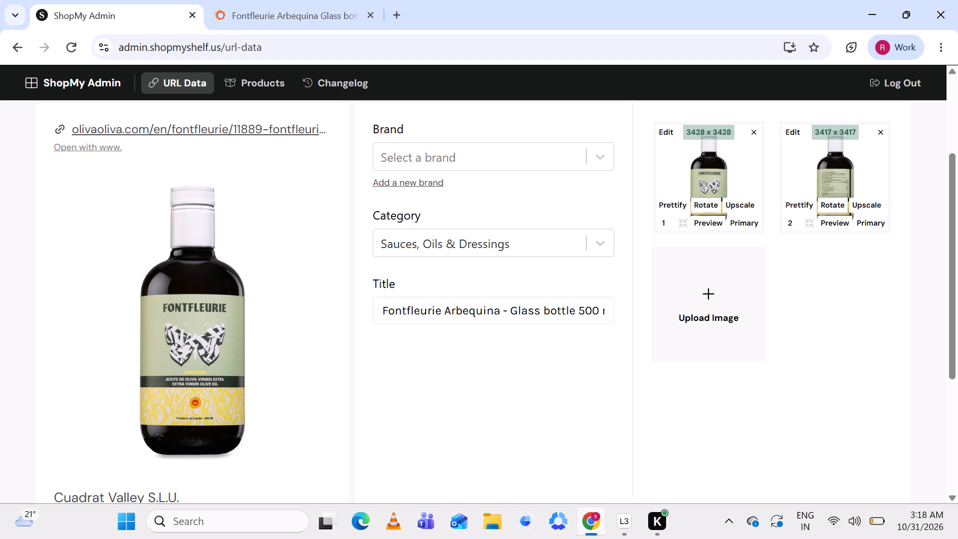
Upscale both bottle photos to 1200 x 1200, applying Prettify and Upscale once more to the front photo.
click(716, 172)
click(745, 205)
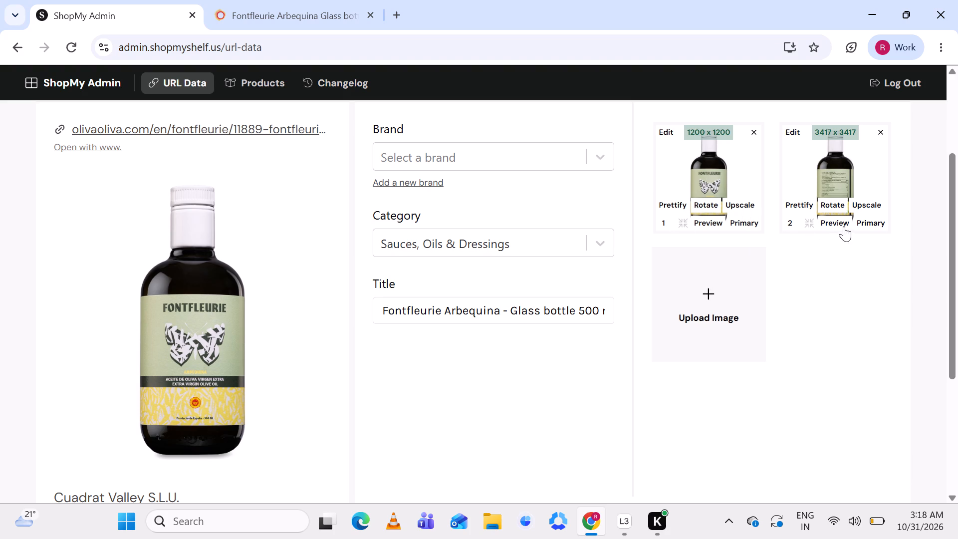
click(859, 204)
click(743, 205)
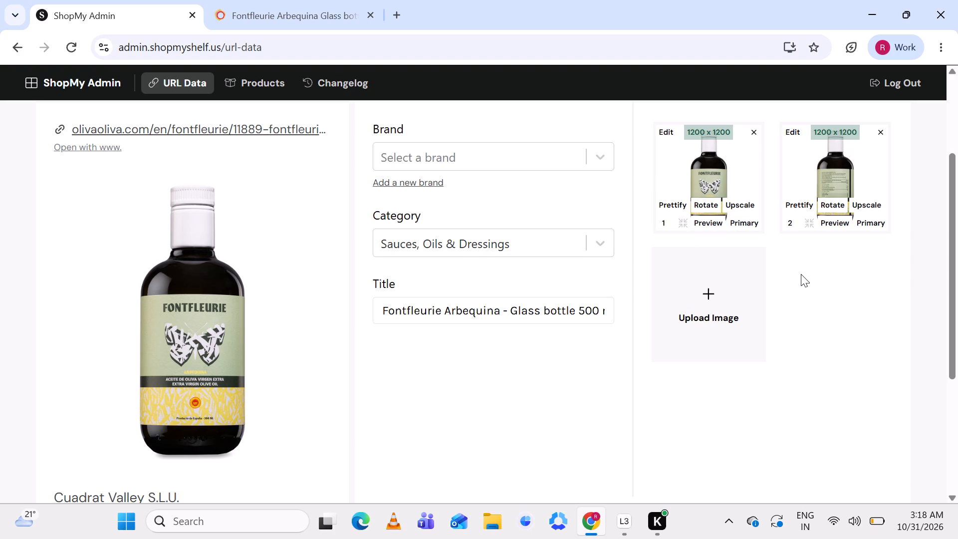
click(672, 206)
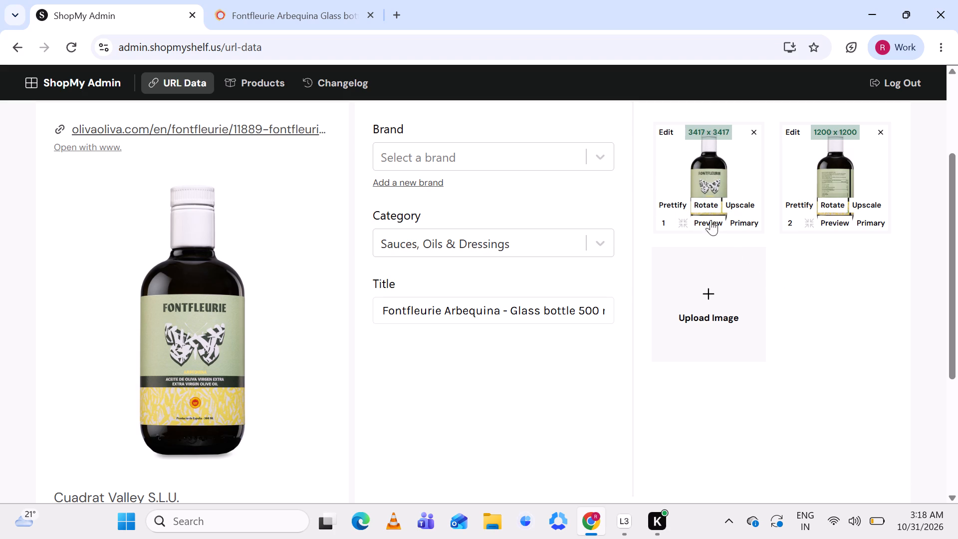
click(742, 206)
Copy the brand name "Cuadrat Valley S.L.U." from the product details and search the existing brands for it.
scroll(538, 428, down, 3)
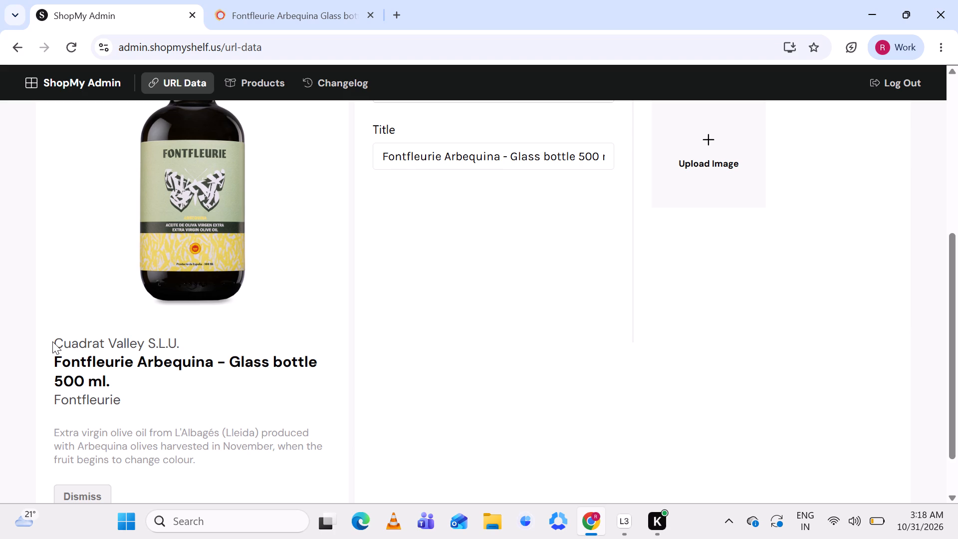
drag(55, 340, 146, 332)
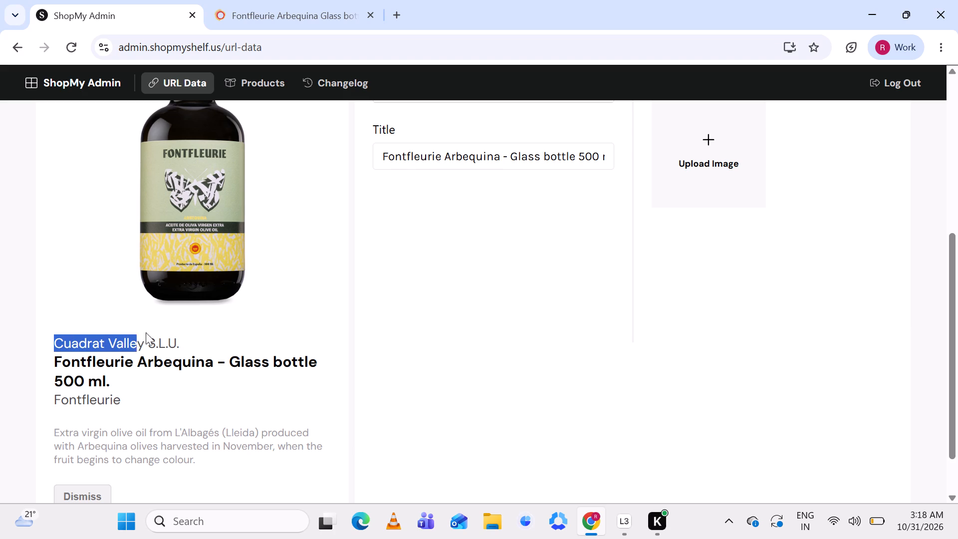
drag(146, 332, 190, 331)
key(ctrl+c)
click(191, 443)
scroll(191, 443, up, 1)
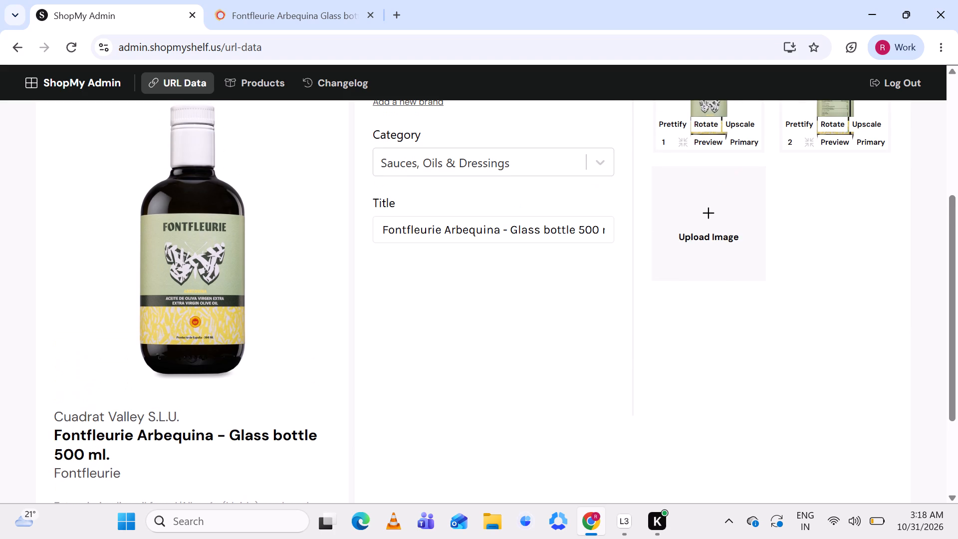
scroll(191, 443, up, 1)
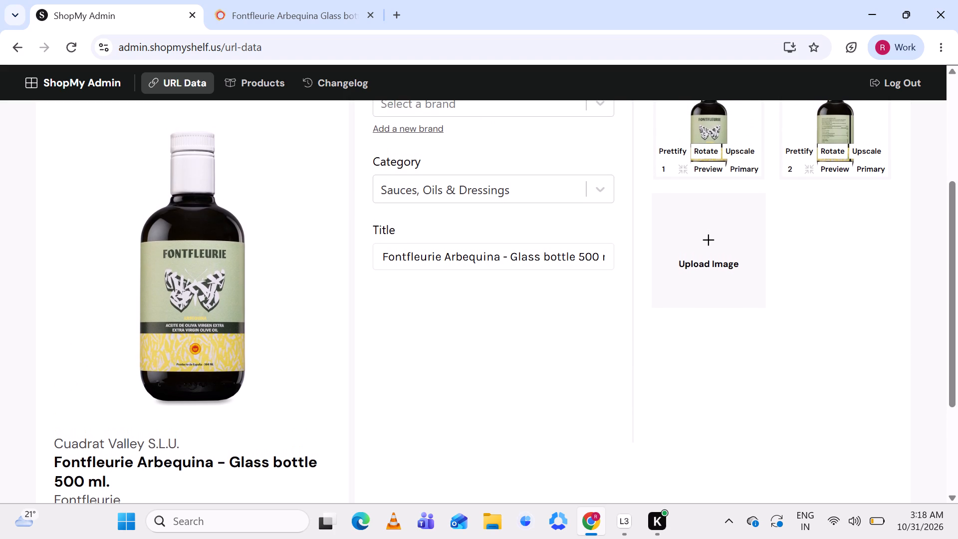
scroll(191, 443, up, 1)
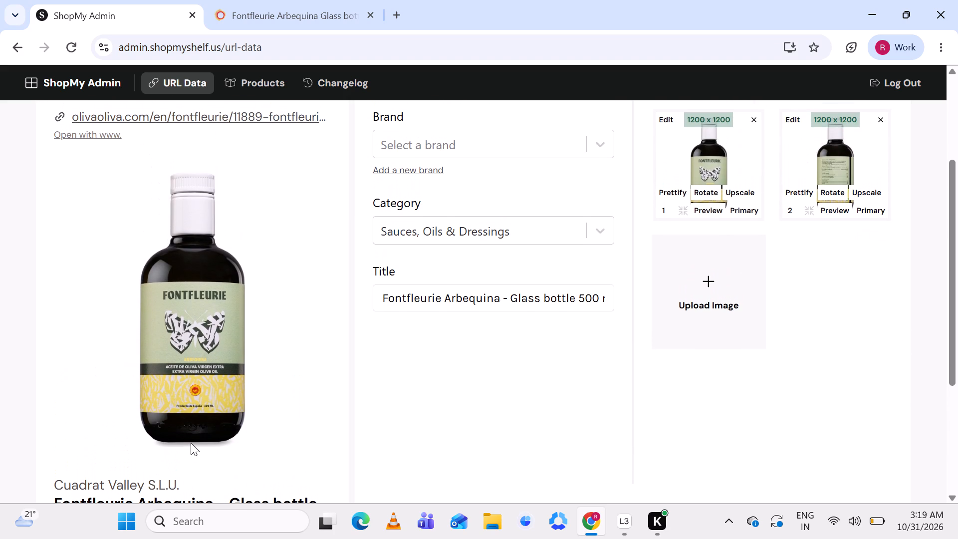
scroll(450, 269, up, 1)
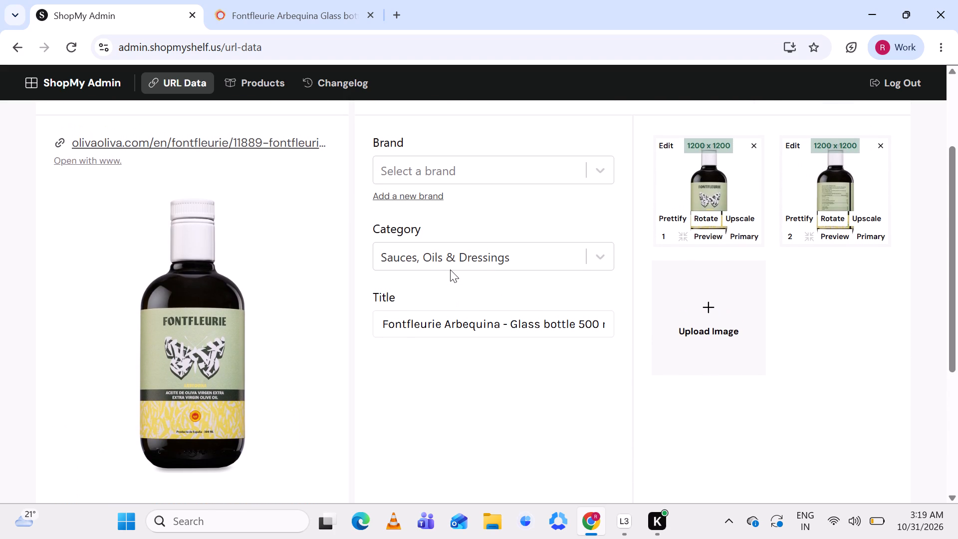
scroll(450, 269, up, 1)
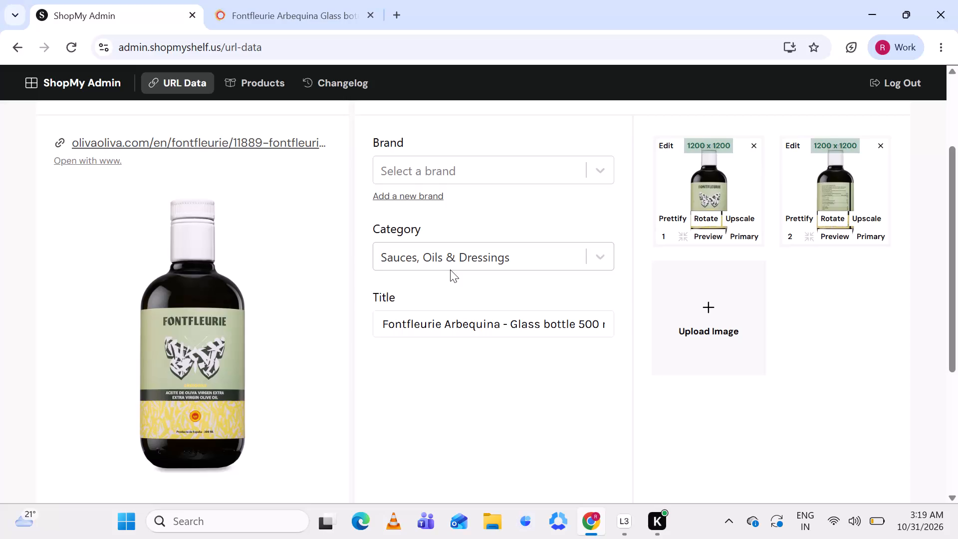
click(495, 167)
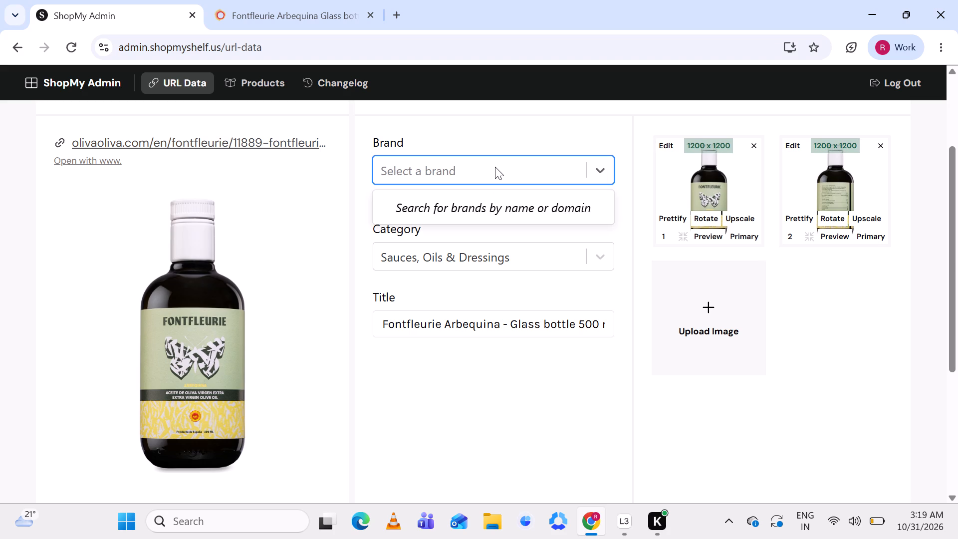
key(ctrl+v)
scroll(495, 167, down, 3)
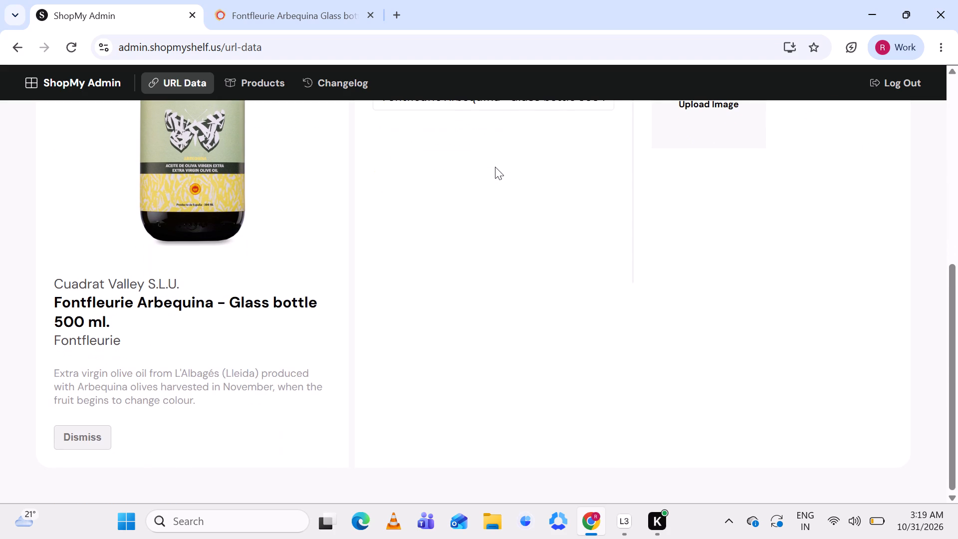
scroll(495, 167, up, 2)
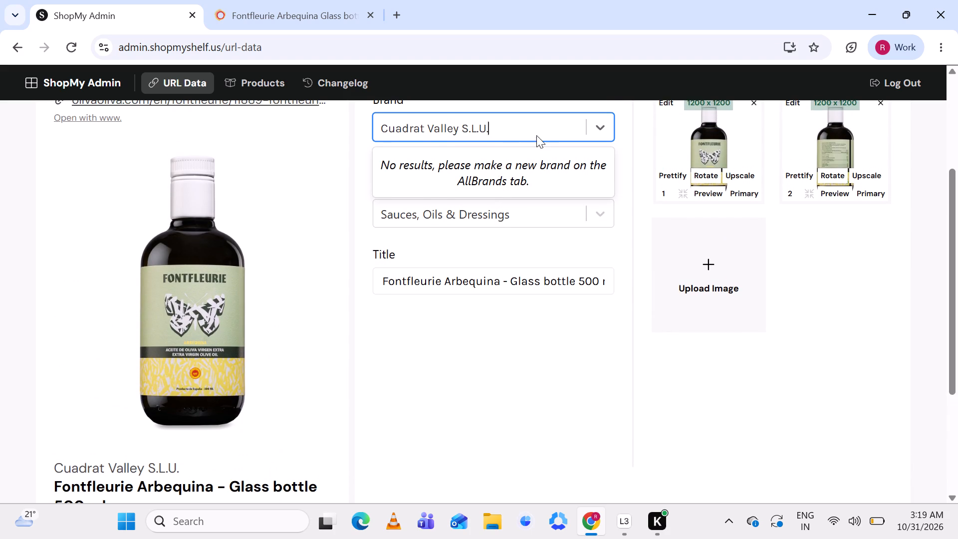
key(BackSpace)
click(458, 346)
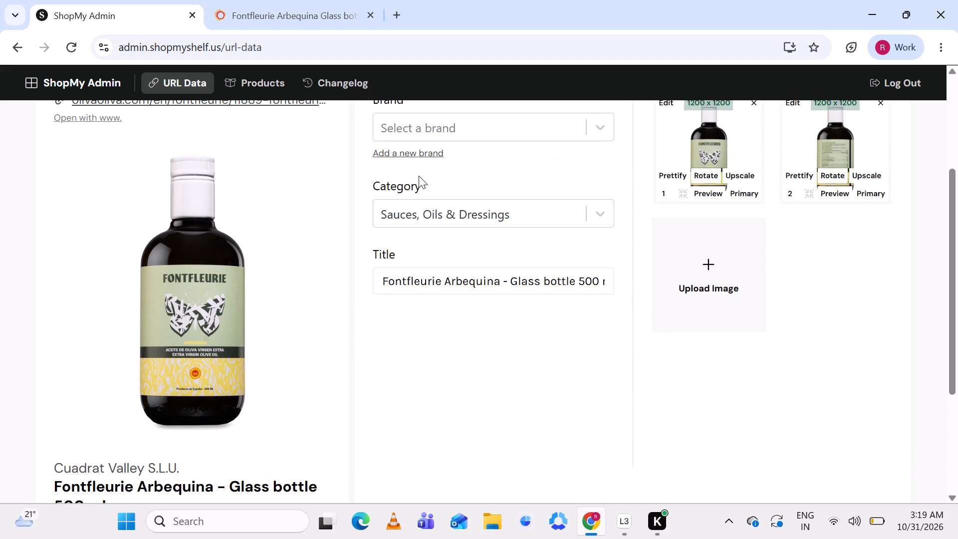
Add a new brand named "Cuadrat Valley S.L.U.", leaving domain, logo URL, industry and departments empty.
click(421, 153)
click(393, 182)
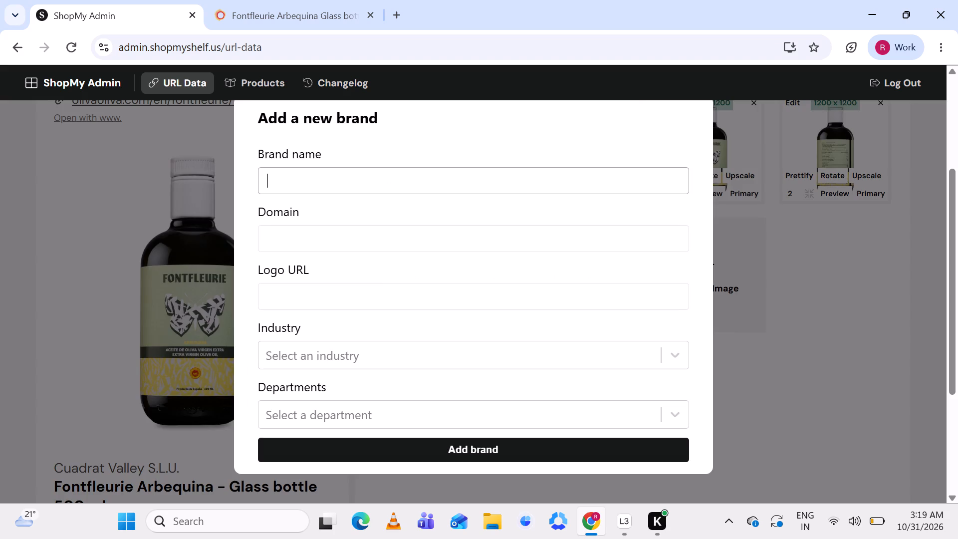
key(ctrl+v)
scroll(424, 296, down, 1)
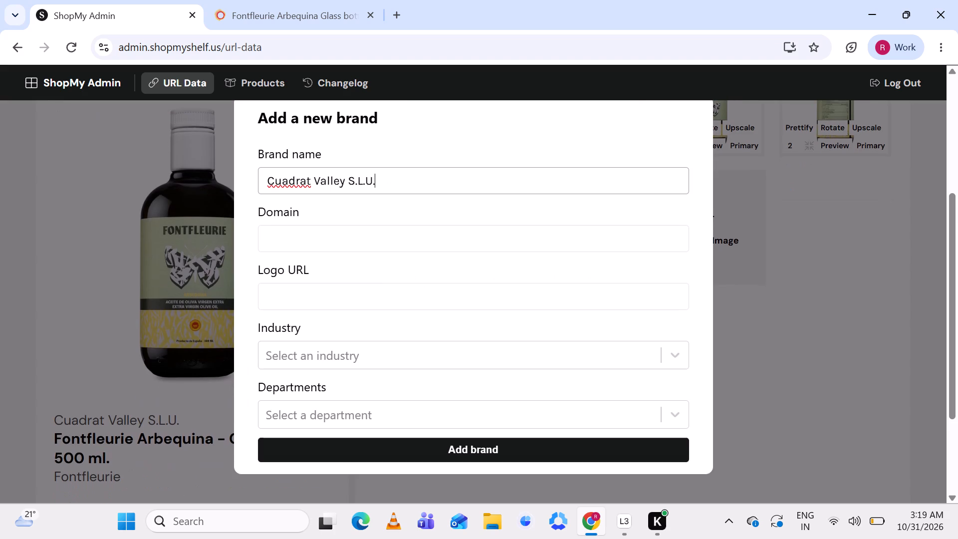
scroll(424, 296, down, 1)
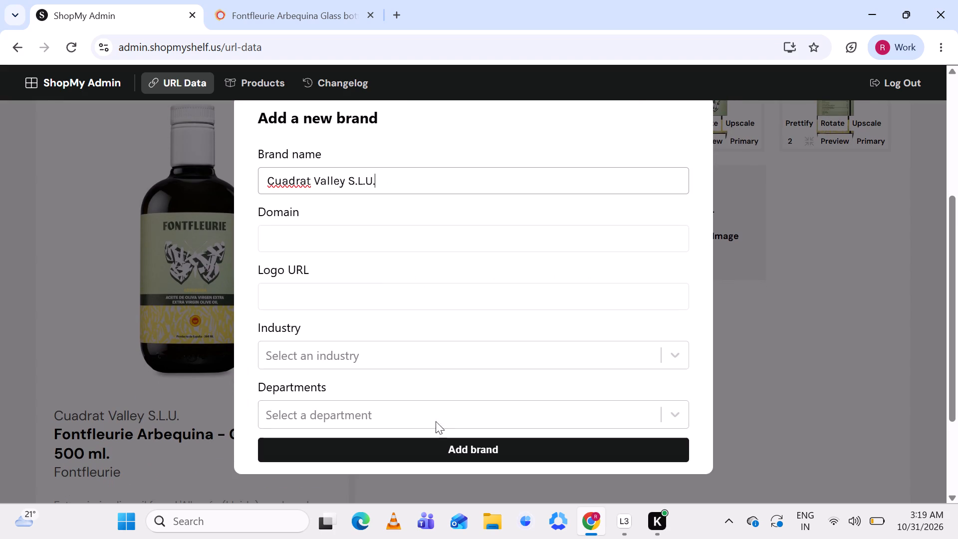
click(438, 444)
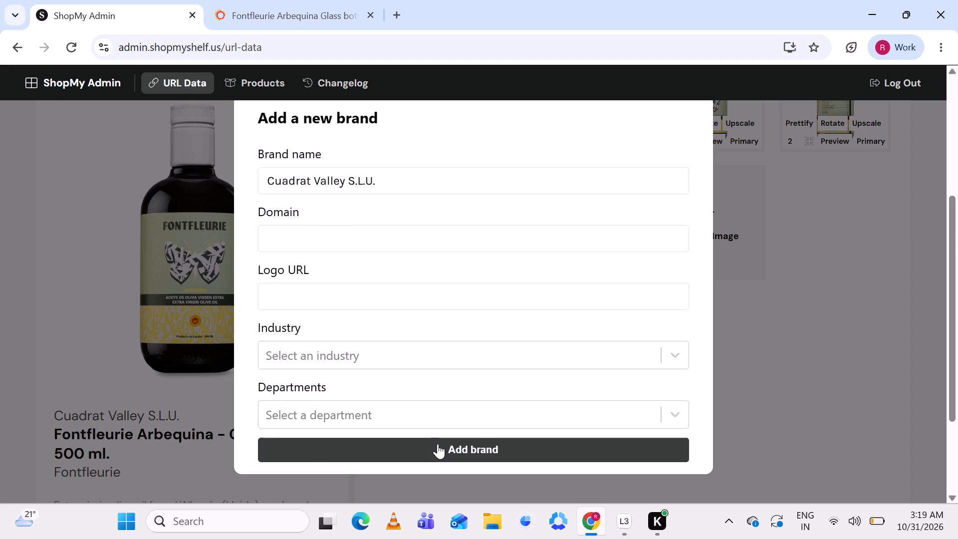
Save the new Fontfleurie Arbequina product for the olivaoliva.com URL.
scroll(533, 302, up, 2)
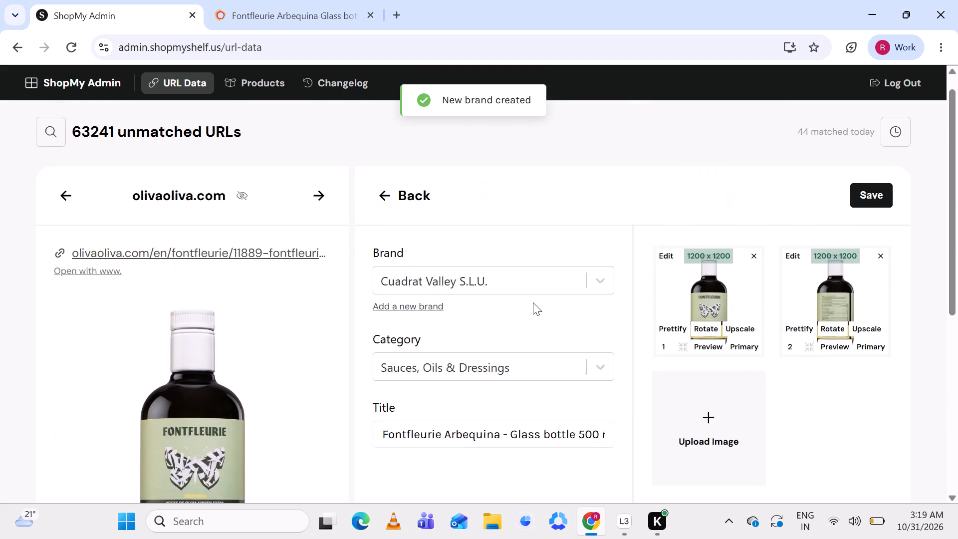
click(876, 212)
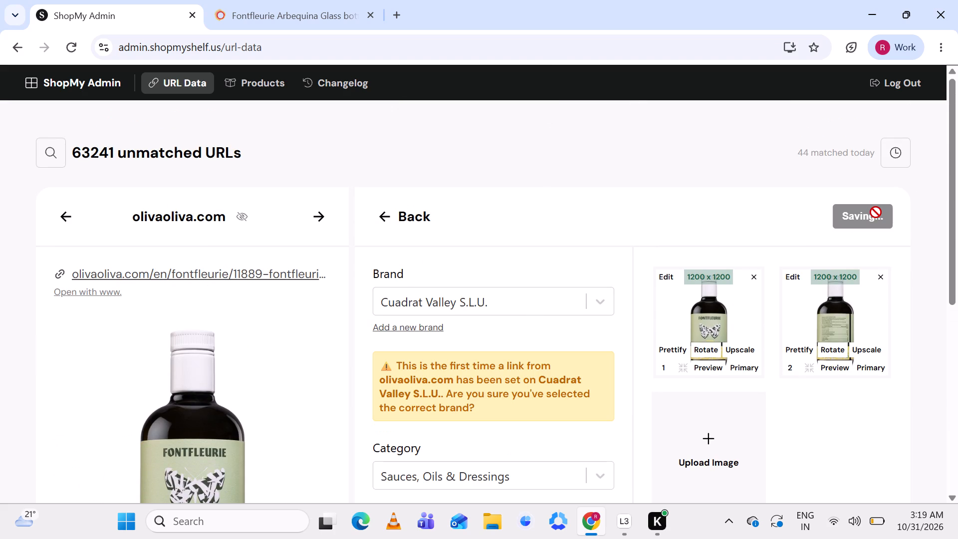
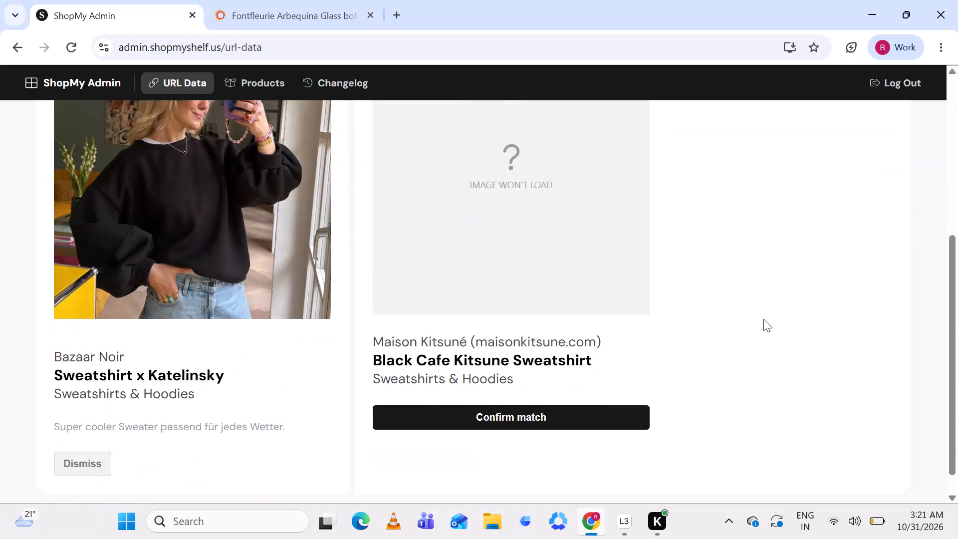
Review the bazaar-noir.com sweatshirt against its suggested match and skip this URL without matching it.
scroll(763, 319, up, 3)
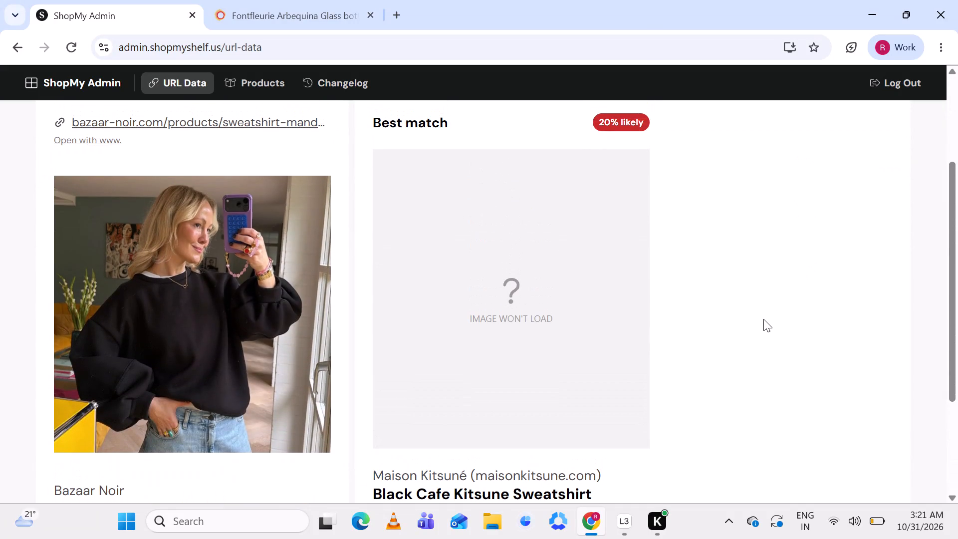
scroll(207, 344, left, 1)
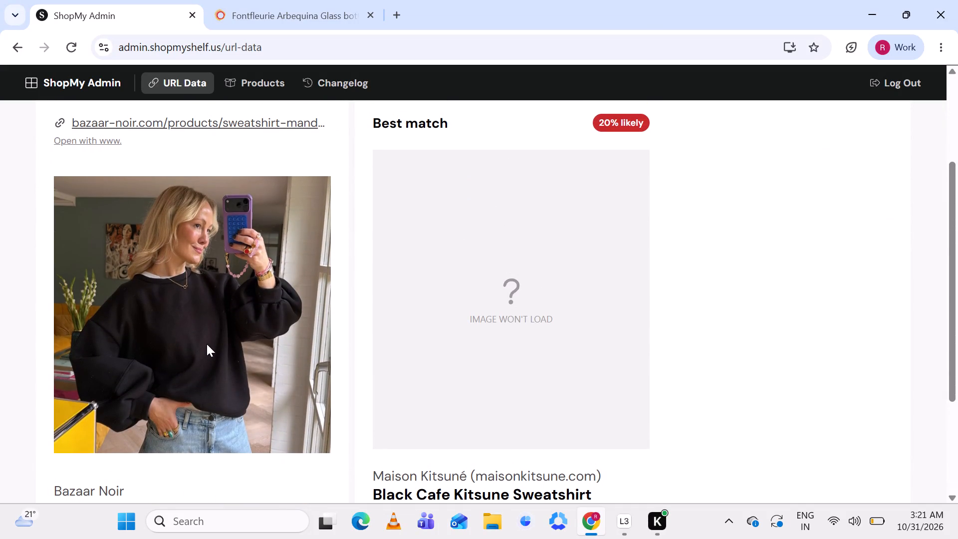
scroll(207, 344, left, 1)
scroll(207, 344, up, 1)
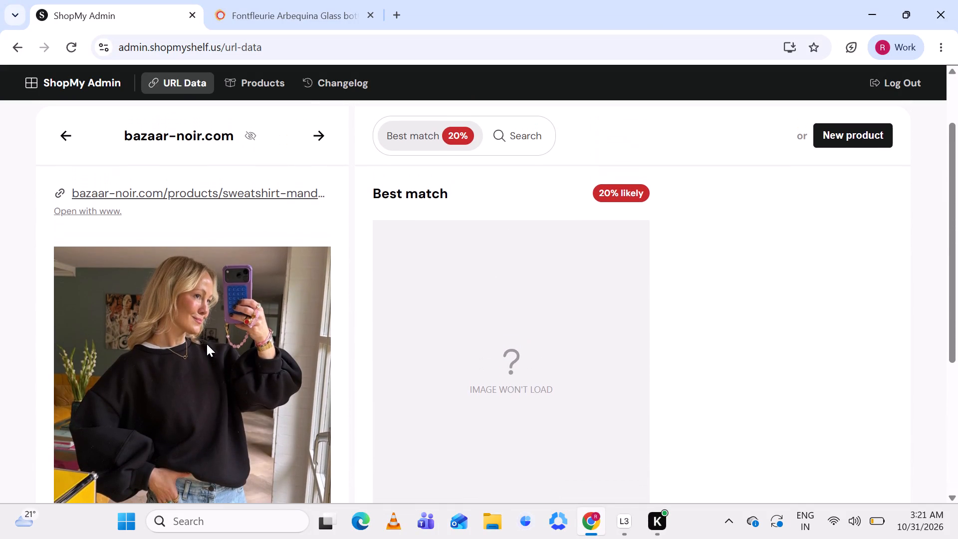
scroll(802, 227, up, 2)
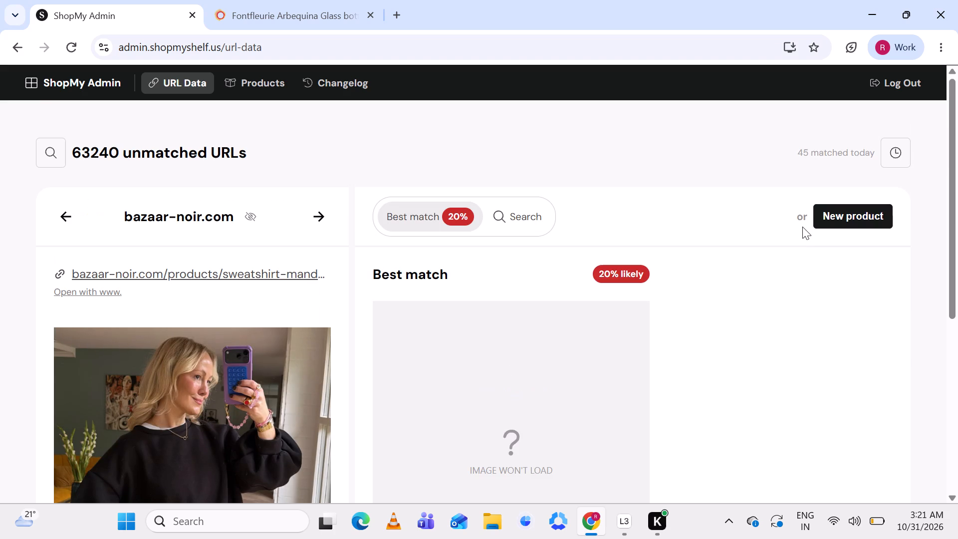
click(322, 214)
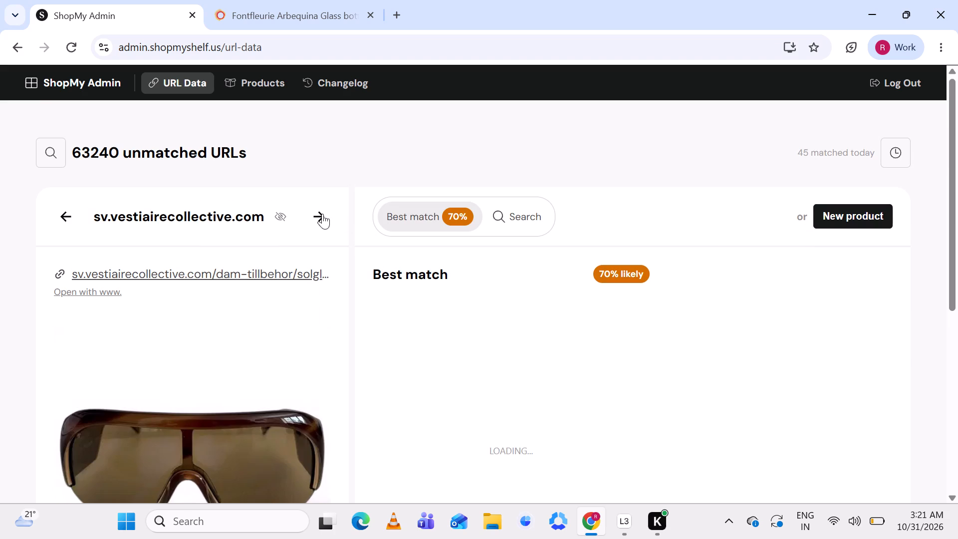
Compare the sv.vestiairecollective.com sunglasses with the suggested Oversized Peak Sunglasses product page, closing the leftover Fontfleurie Arbequina page.
scroll(385, 312, down, 3)
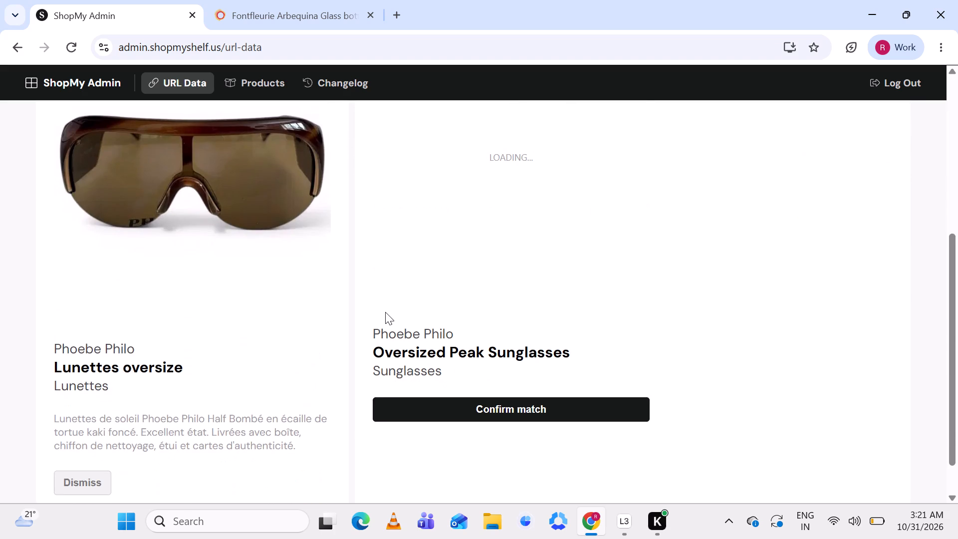
scroll(385, 312, up, 1)
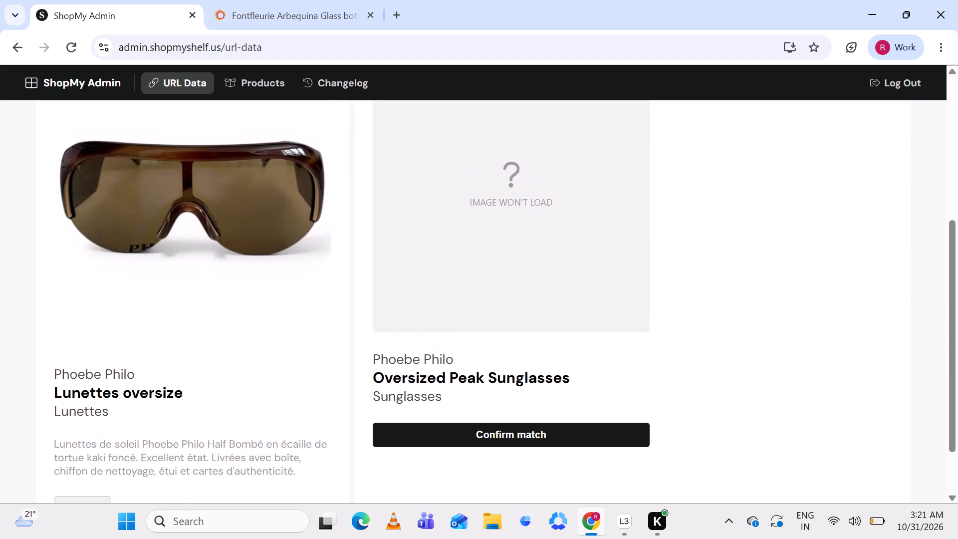
click(444, 377)
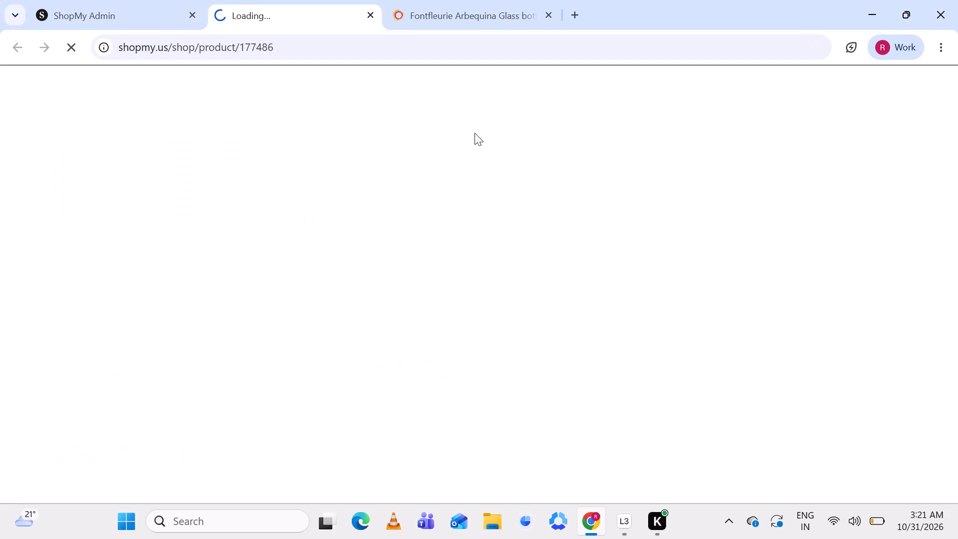
click(546, 16)
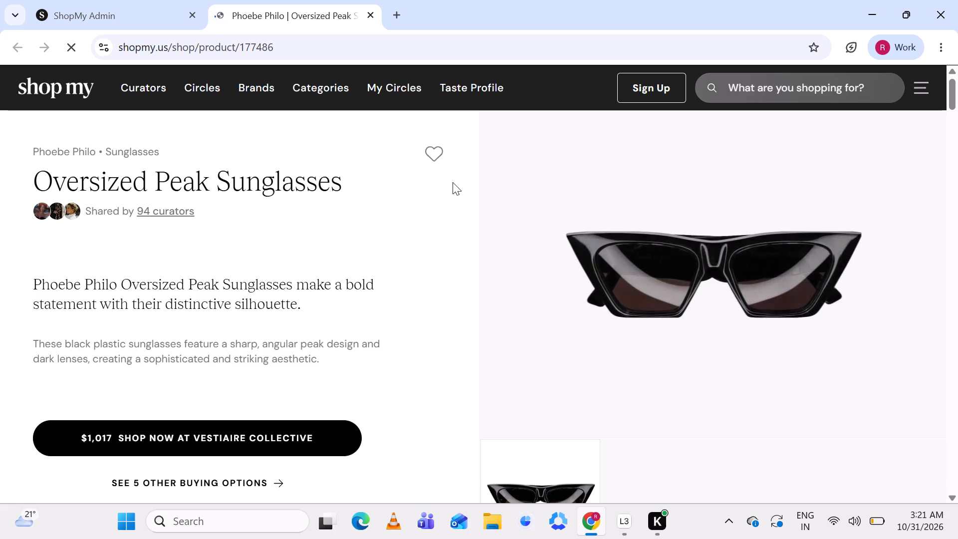
click(121, 20)
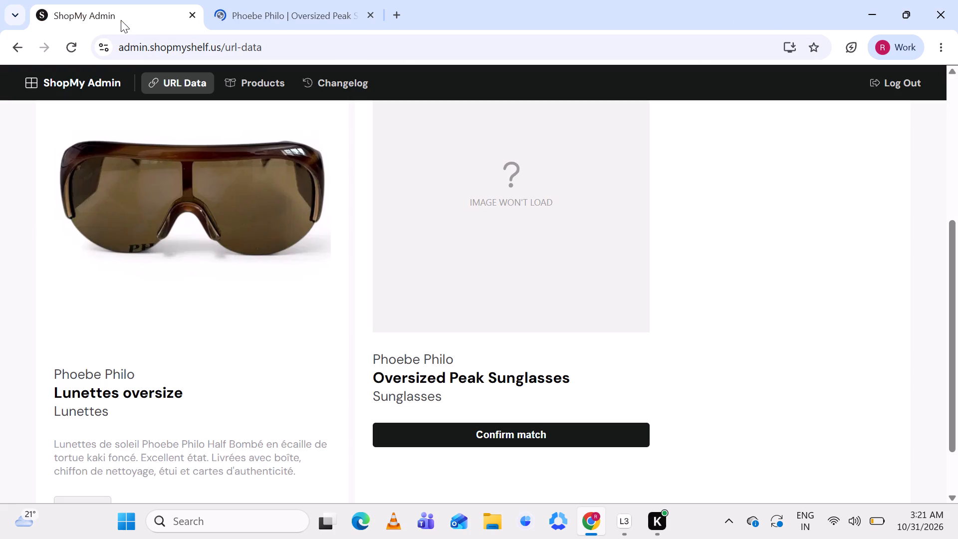
Search existing products for "Phoebe Philo Lunettes oversize" and start a new product for the sv.vestiairecollective.com URL.
scroll(499, 210, up, 2)
click(530, 214)
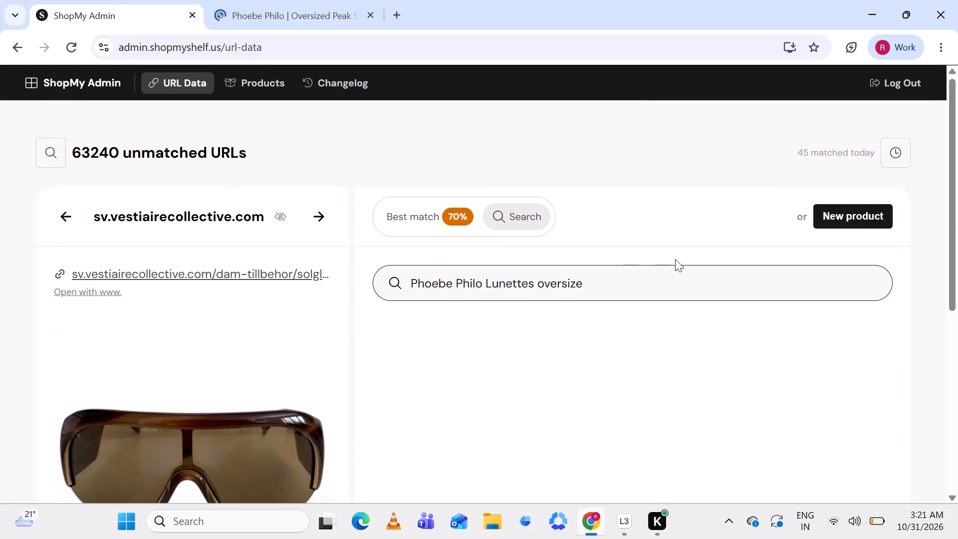
scroll(675, 259, down, 1)
click(848, 160)
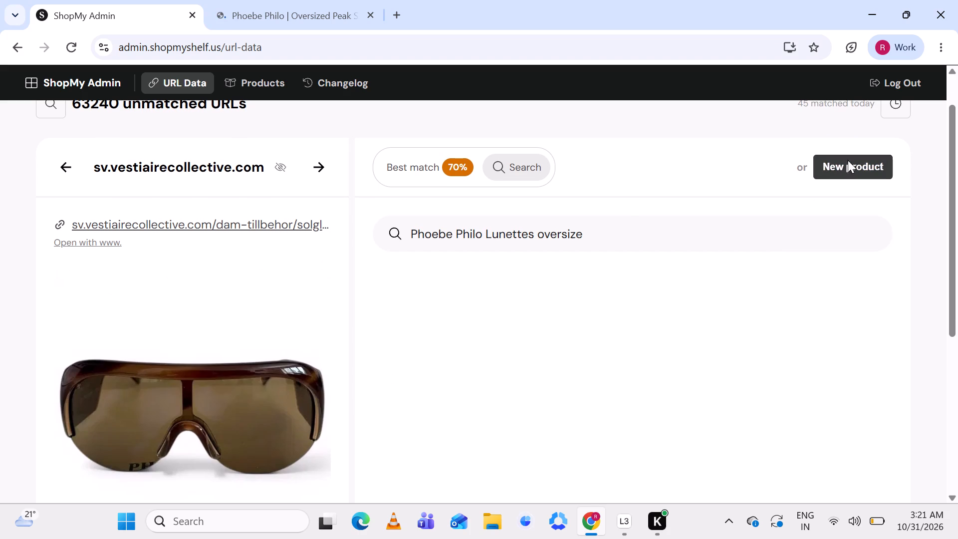
Remove the second photo from the new sunglasses product's images.
scroll(543, 287, down, 2)
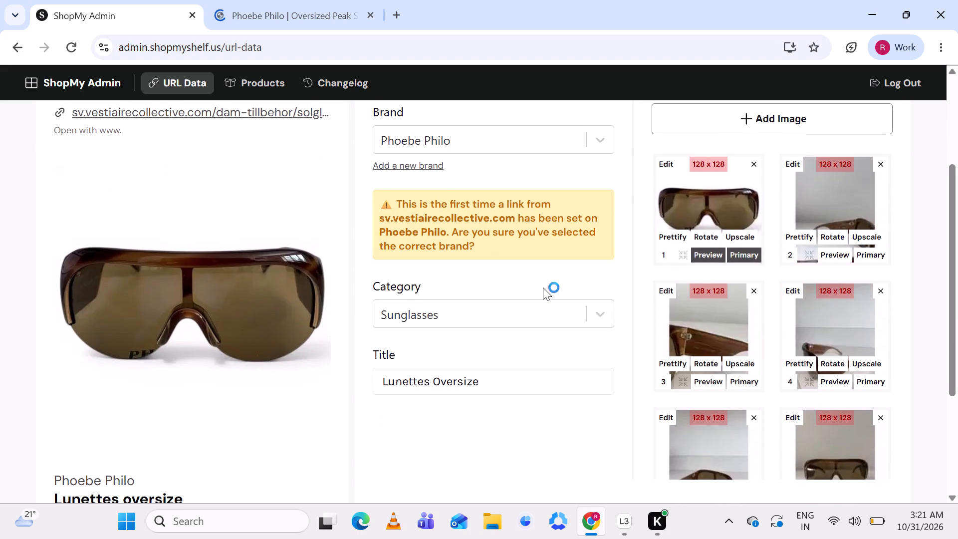
scroll(543, 287, down, 1)
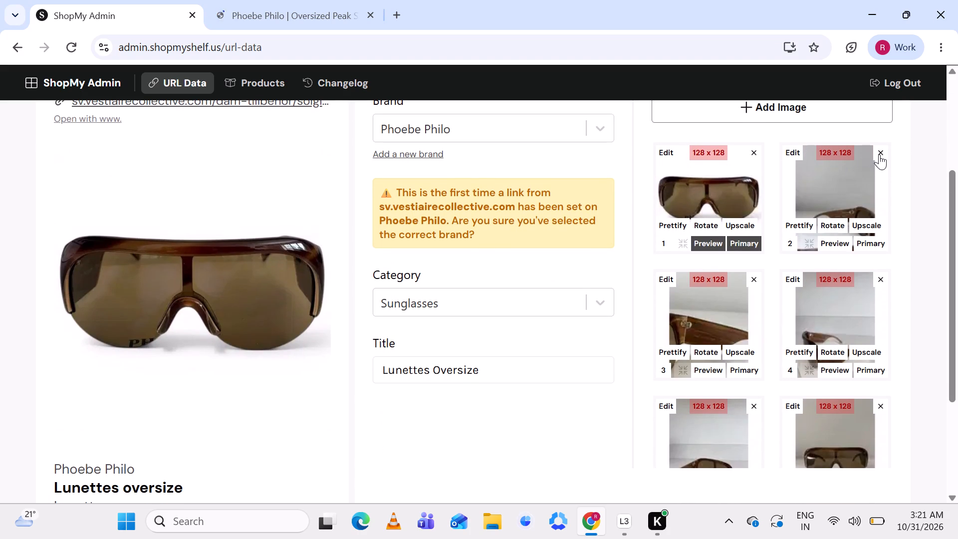
click(881, 152)
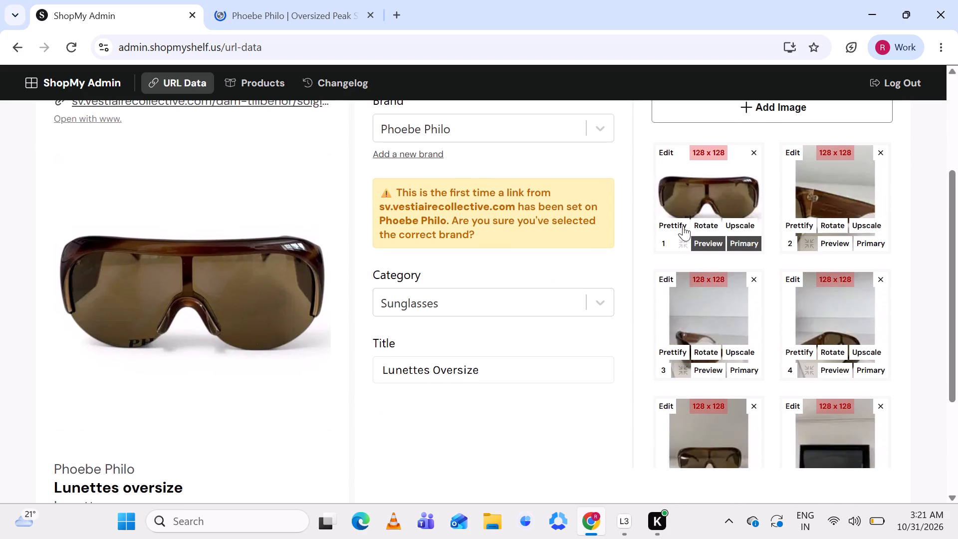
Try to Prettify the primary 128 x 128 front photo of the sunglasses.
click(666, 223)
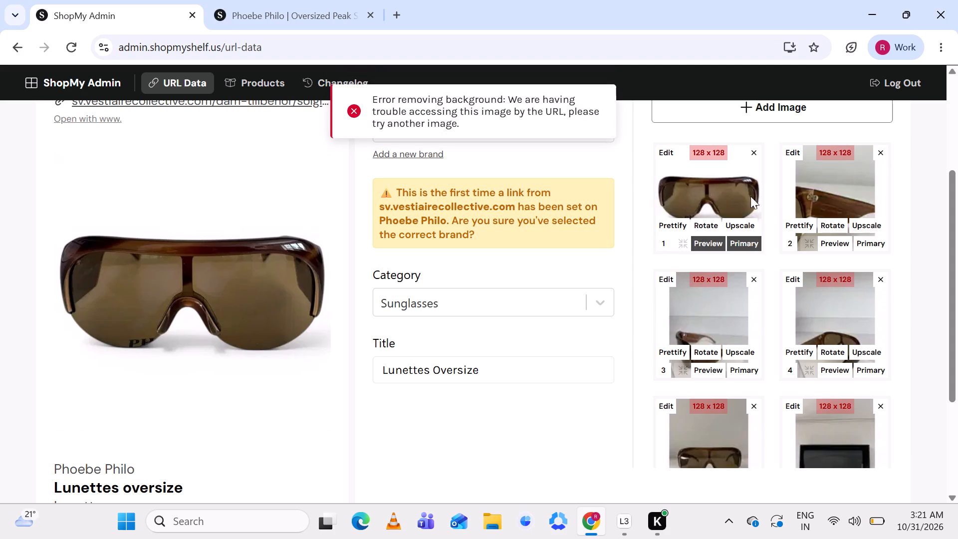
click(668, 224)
Remove all the 128 x 128 photos and the 420 x 420 photo, keeping only the 1920 x 1920 front photo.
scroll(716, 208, down, 1)
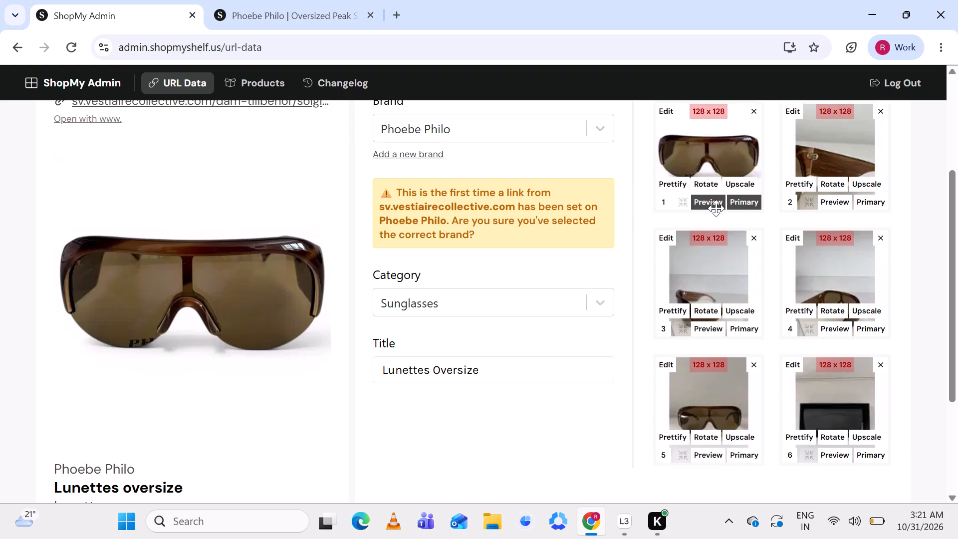
scroll(716, 208, down, 1)
scroll(716, 208, up, 1)
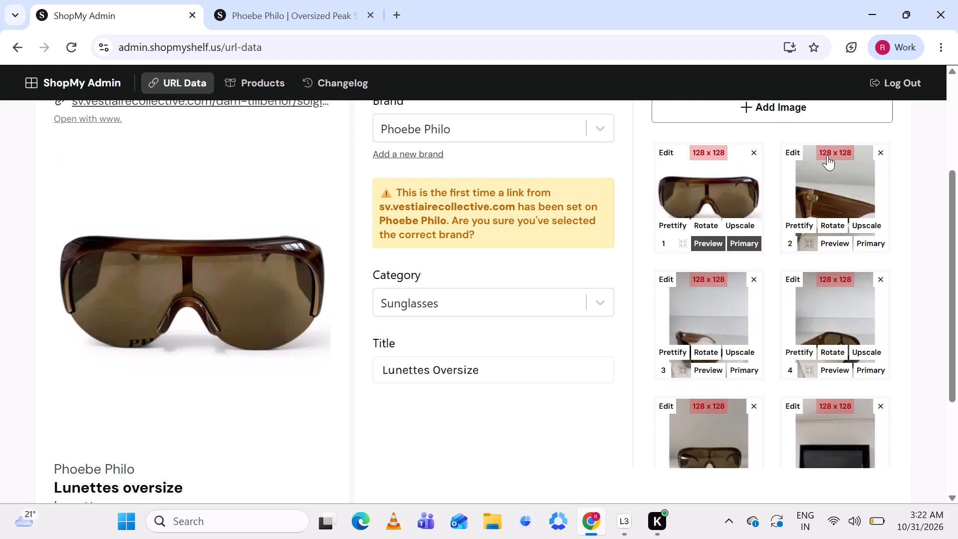
click(881, 150)
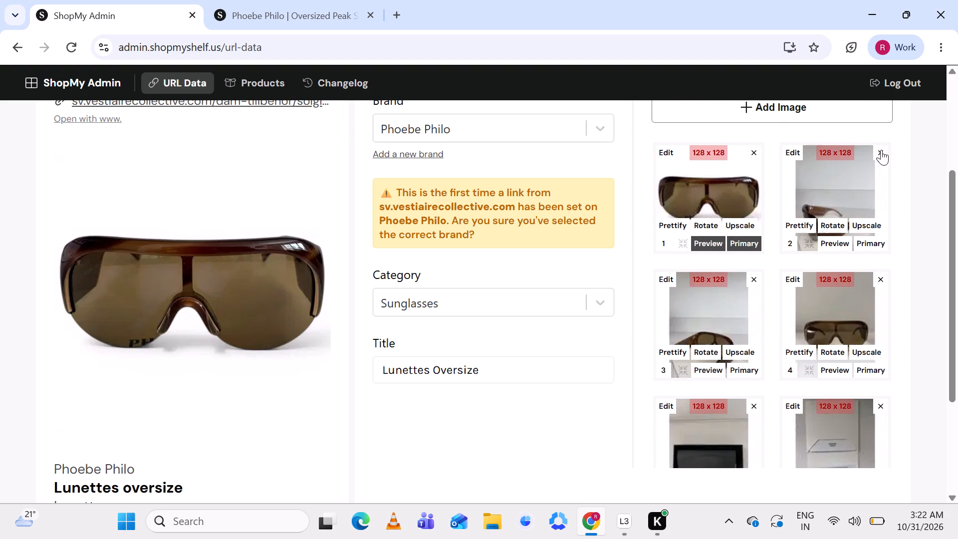
click(881, 150)
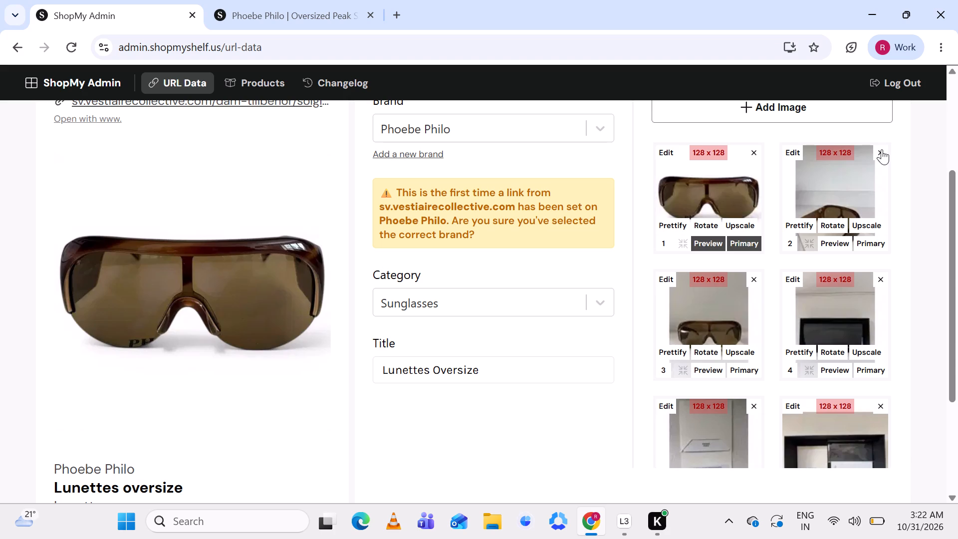
click(882, 149)
click(878, 152)
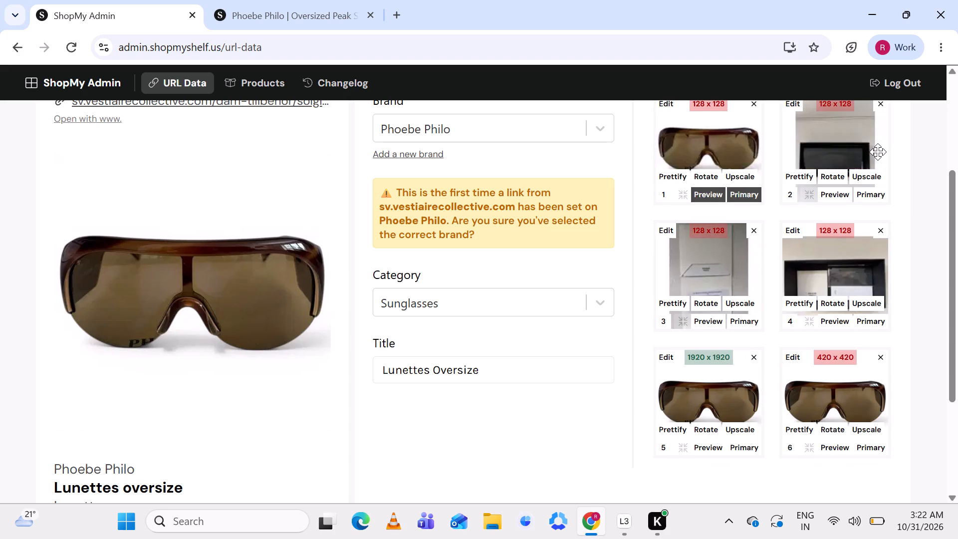
click(754, 230)
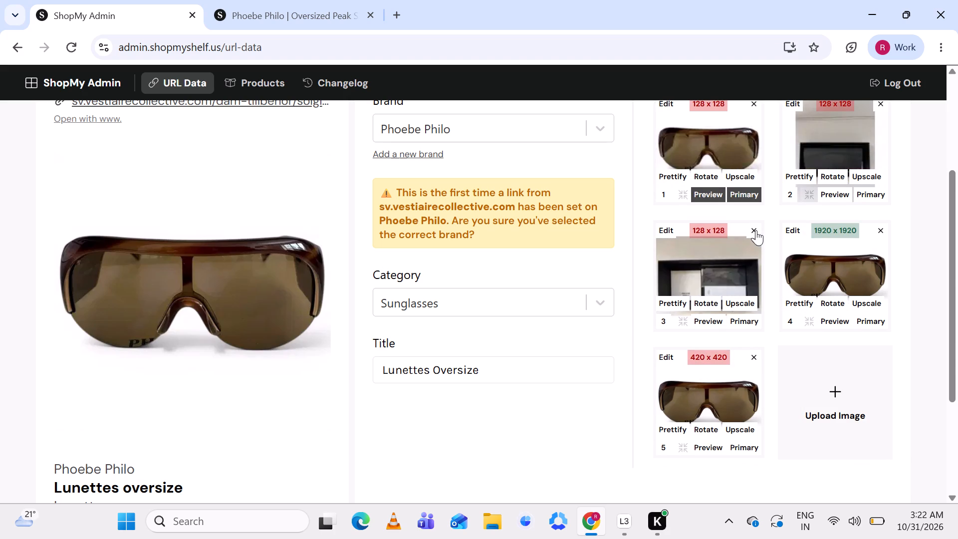
click(751, 227)
scroll(747, 112, up, 1)
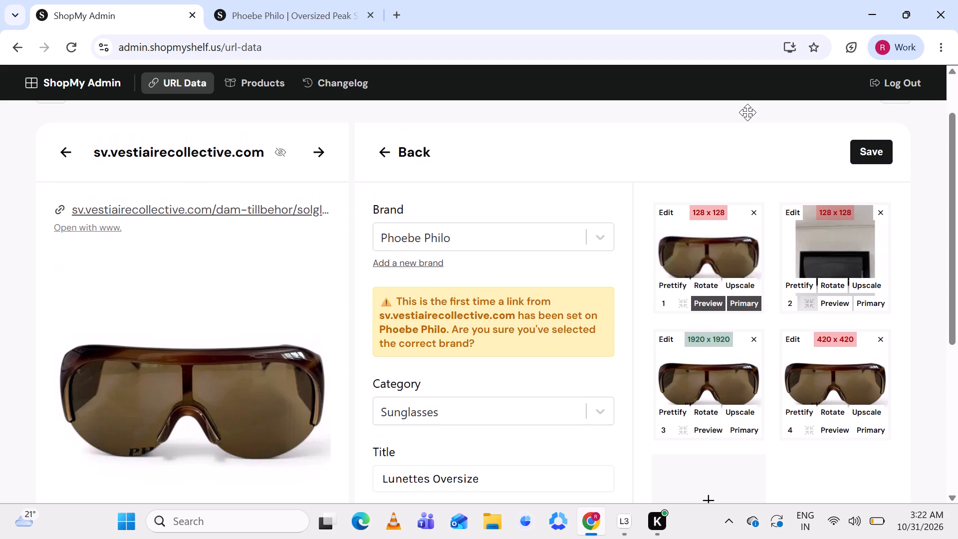
click(751, 216)
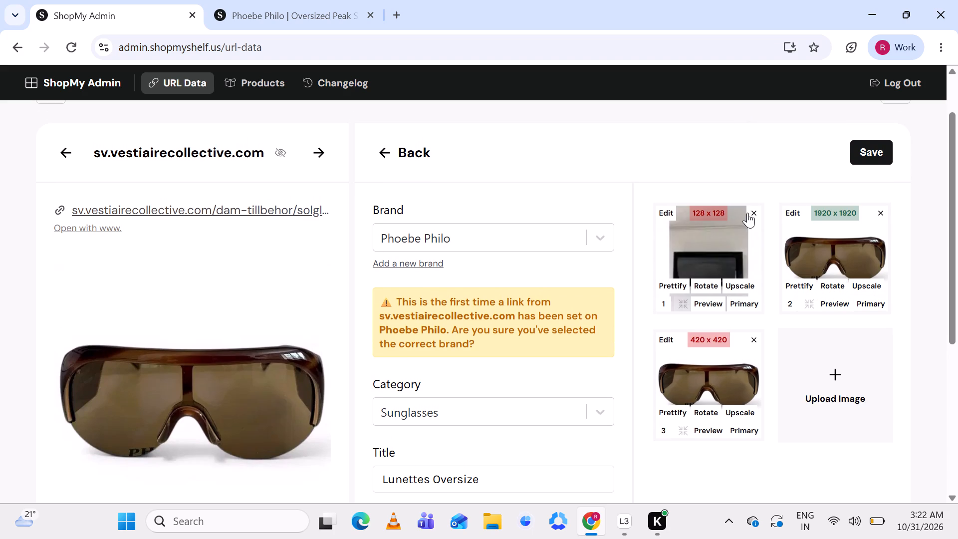
click(748, 213)
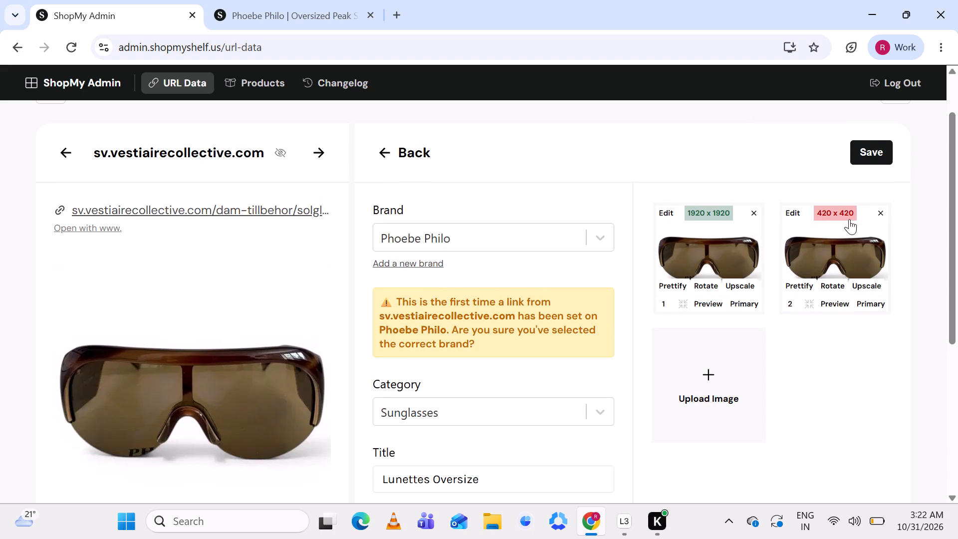
click(881, 212)
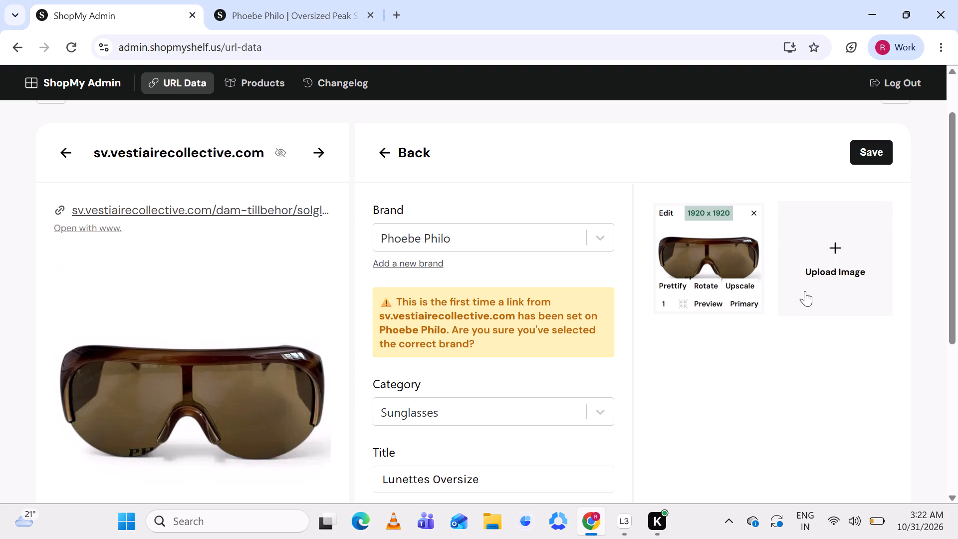
Save the new product "Lunettes Oversize" under brand Phoebe Philo and category Sunglasses.
scroll(798, 269, down, 1)
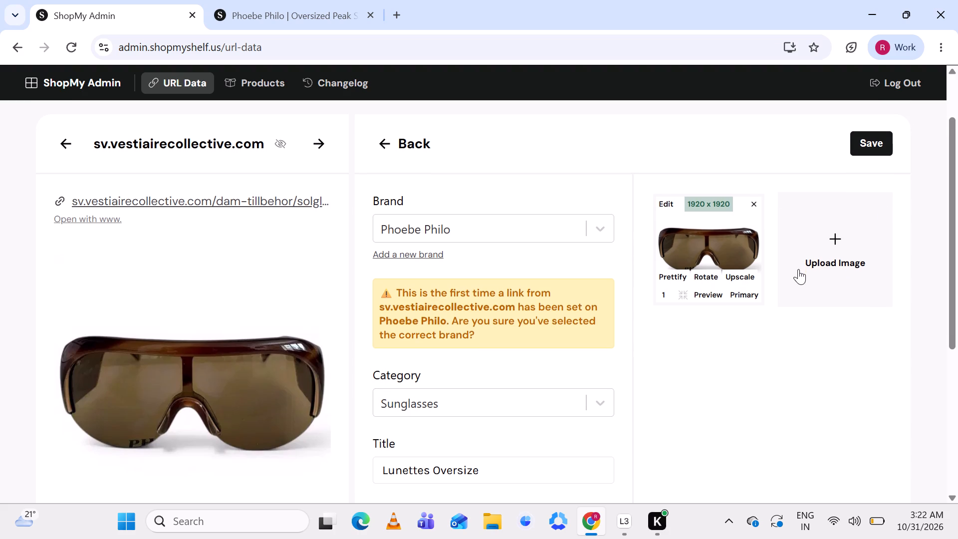
scroll(798, 269, up, 1)
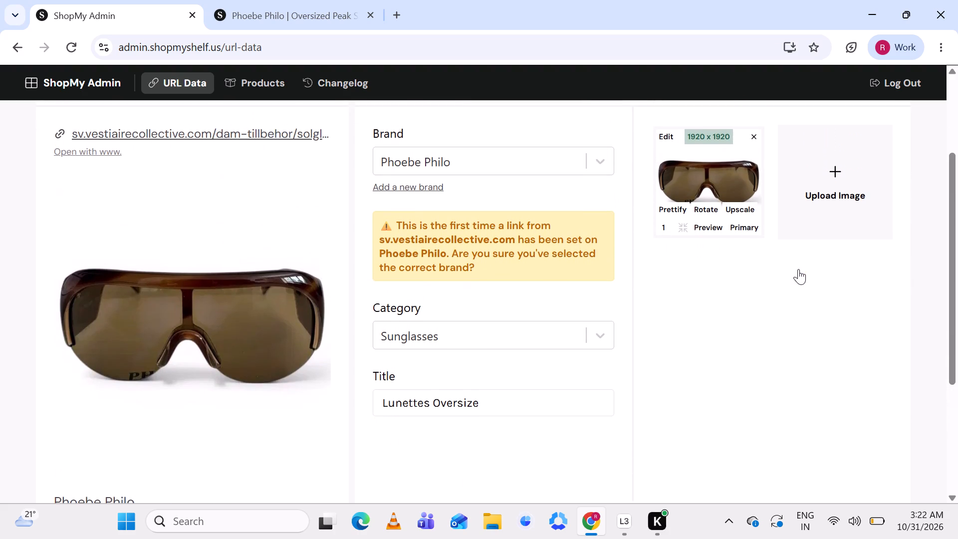
scroll(798, 269, up, 2)
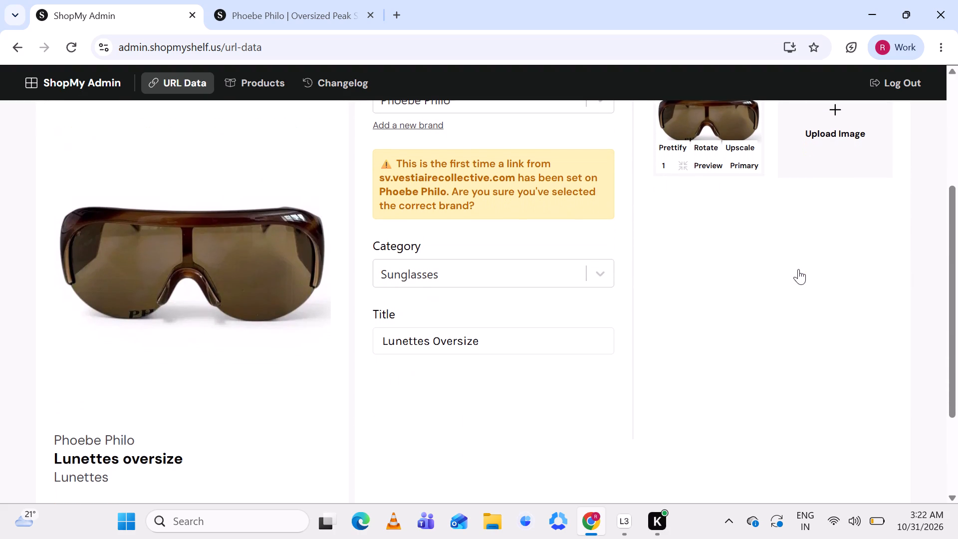
scroll(798, 269, up, 1)
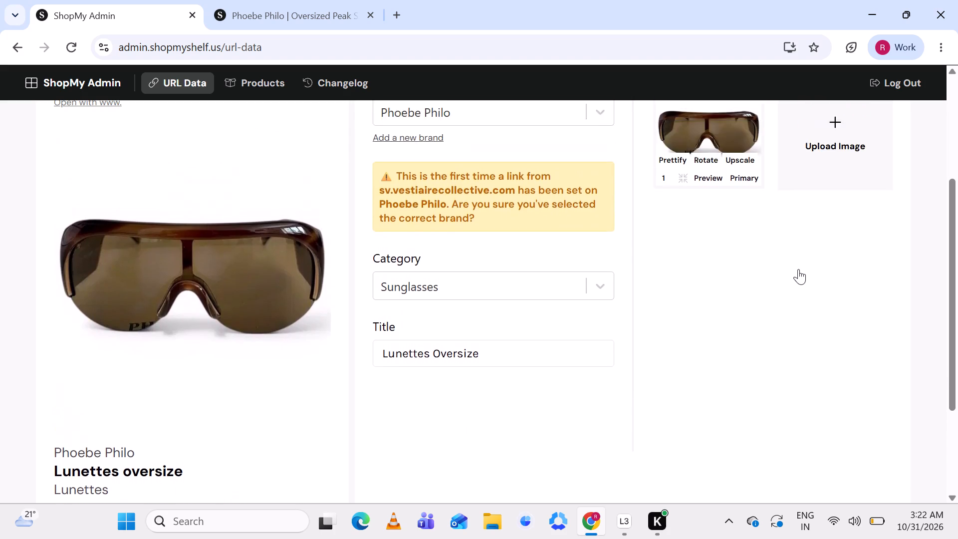
scroll(798, 269, up, 1)
click(878, 145)
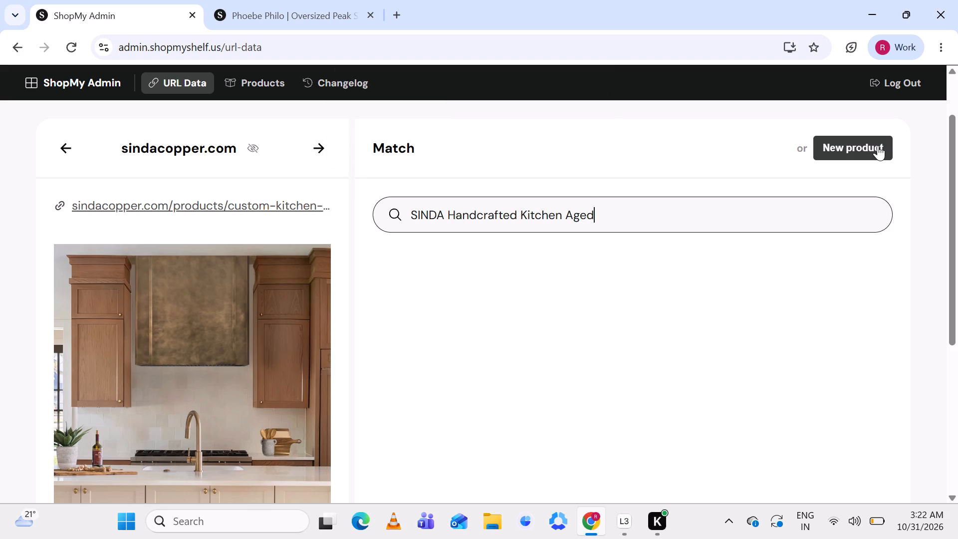
Start a new product entry for the SINDA brass range hood from sindacopper.com.
scroll(713, 238, down, 3)
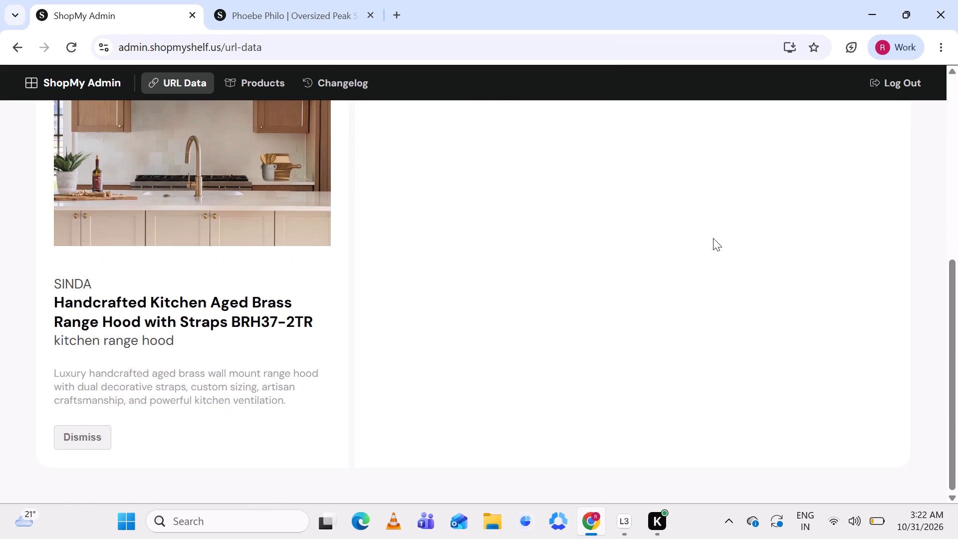
scroll(713, 238, up, 1)
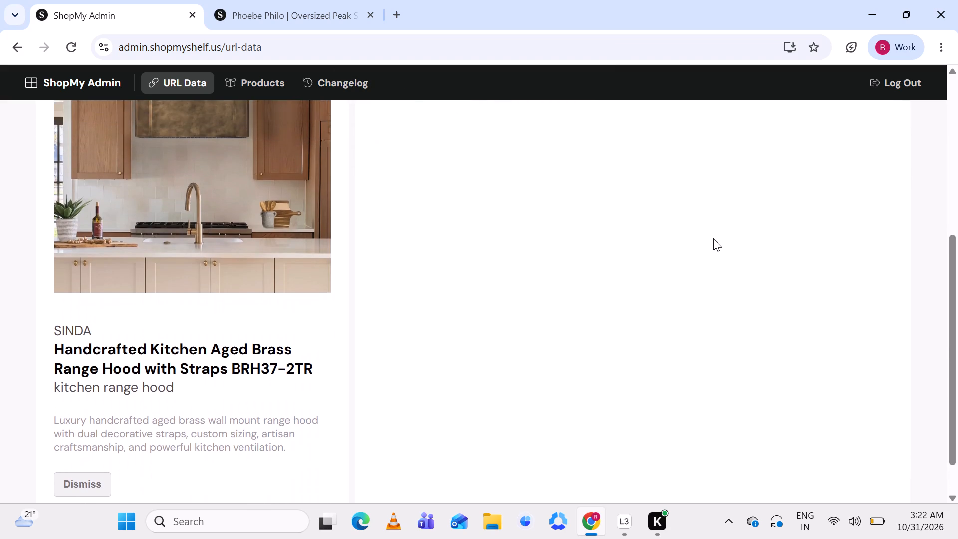
scroll(713, 238, up, 3)
click(834, 218)
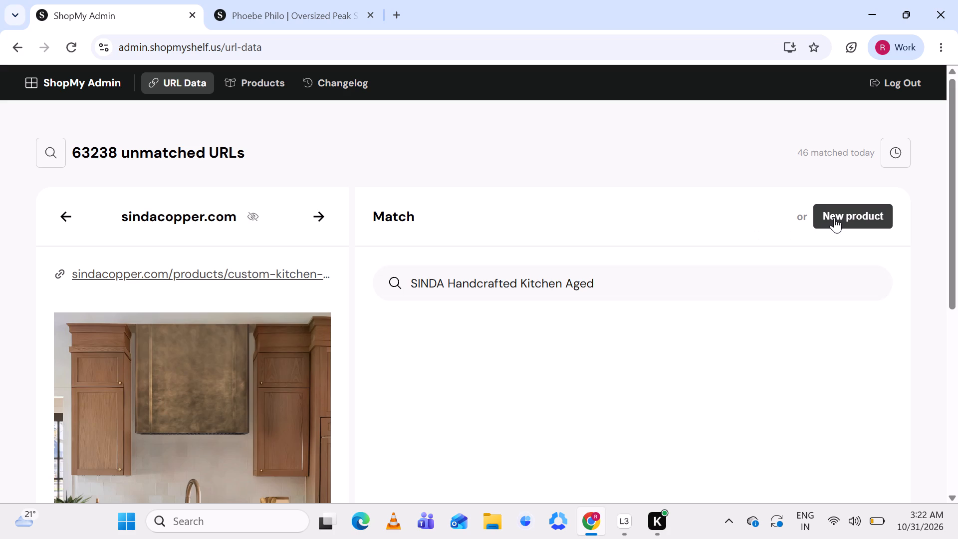
Remove the duplicate second photo from the new range hood product's images.
scroll(606, 320, down, 2)
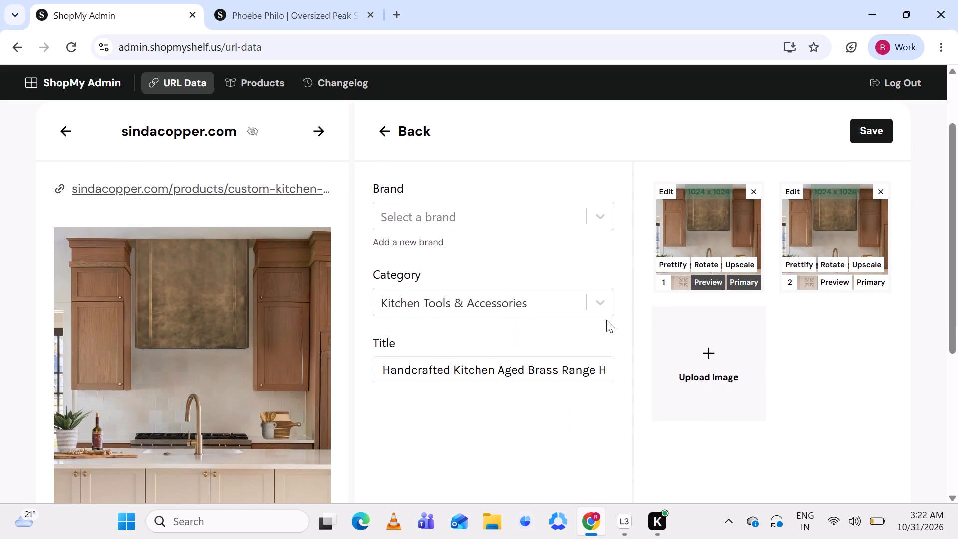
scroll(606, 320, down, 1)
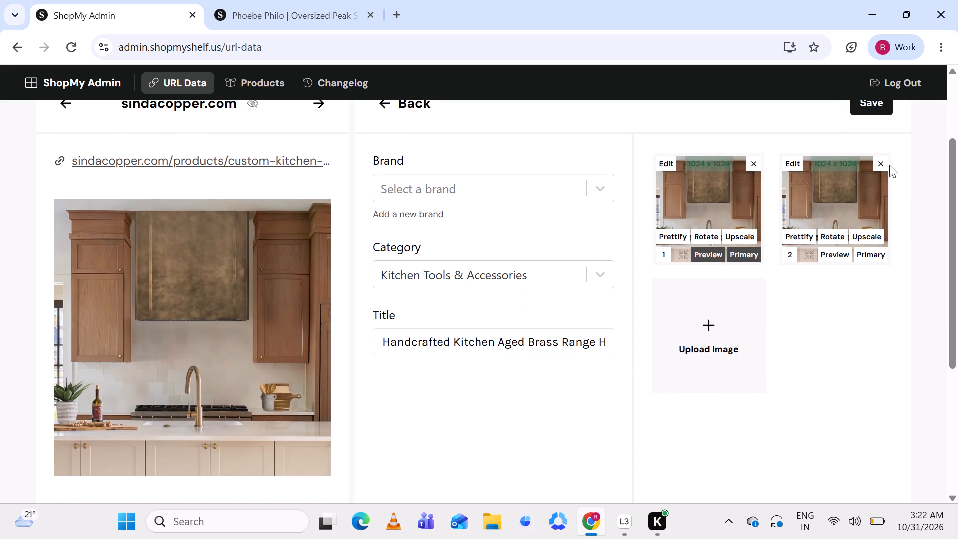
click(880, 164)
Replace the product title with the source listing's "Handcrafted Kitchen Aged Brass Range Hood with Straps BRH37-2TR".
scroll(492, 252, down, 1)
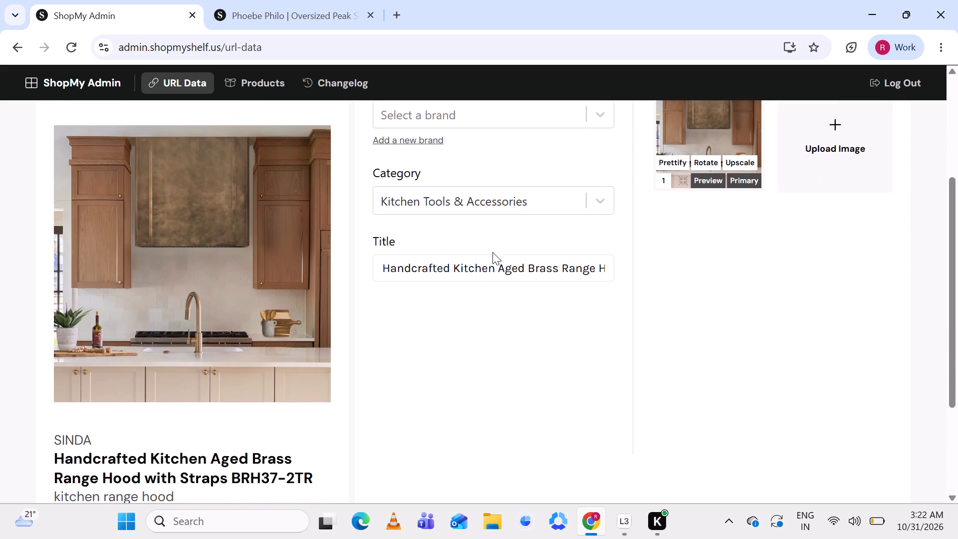
scroll(492, 252, down, 2)
scroll(516, 227, left, 1)
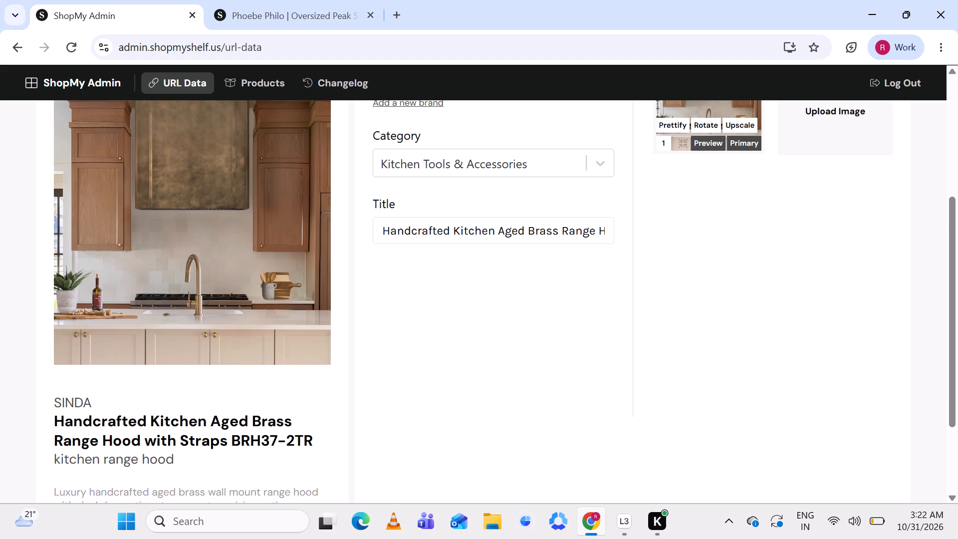
scroll(516, 227, left, 6)
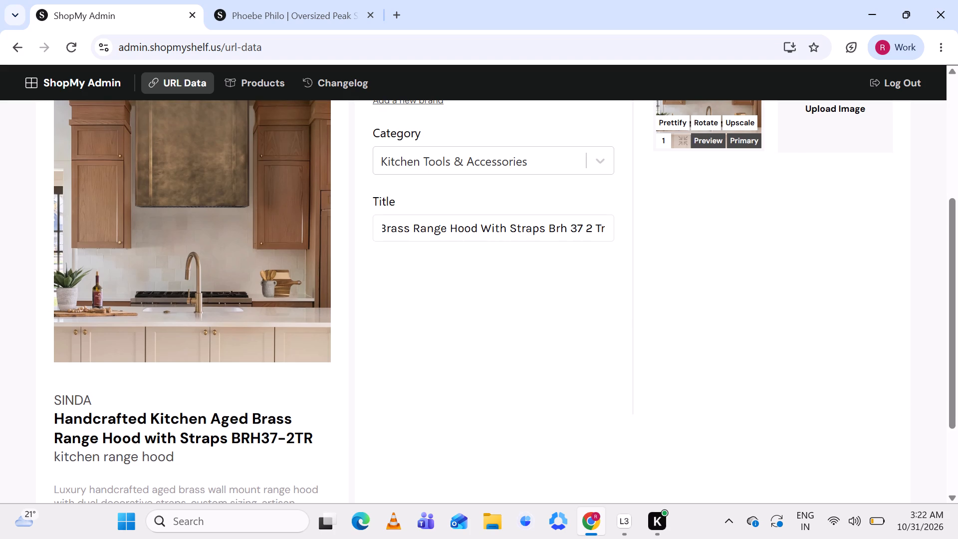
scroll(516, 227, left, 1)
drag(54, 418, 299, 440)
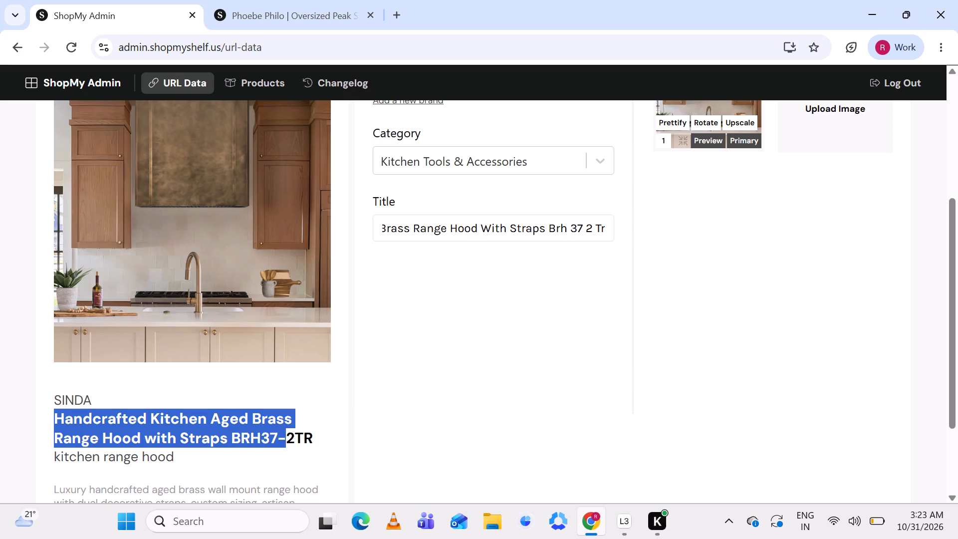
drag(299, 440, 319, 439)
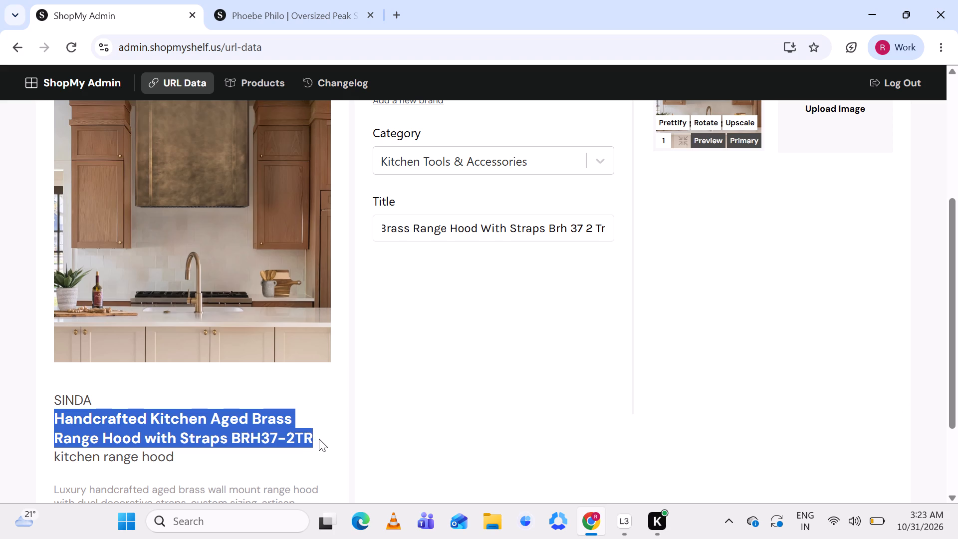
key(ctrl+c)
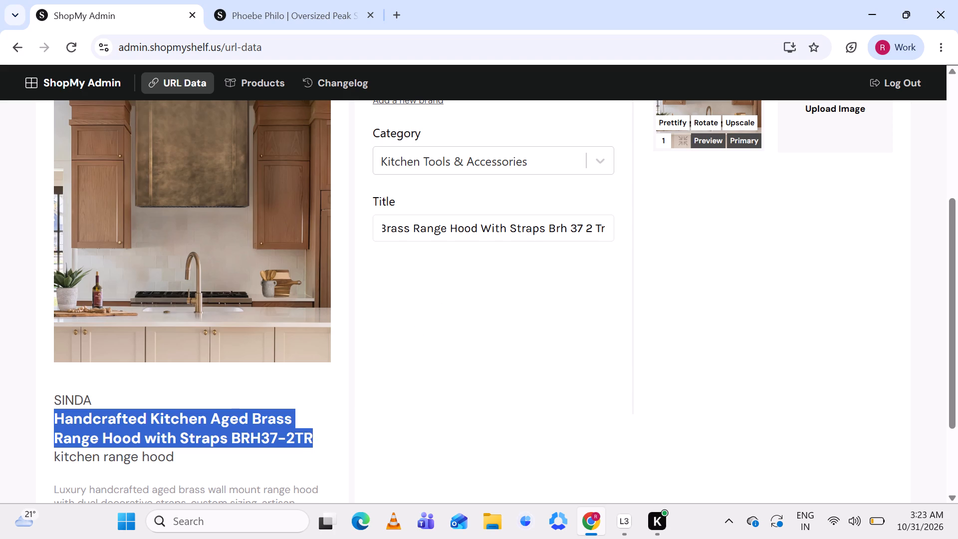
click(530, 234)
key(ctrl+a)
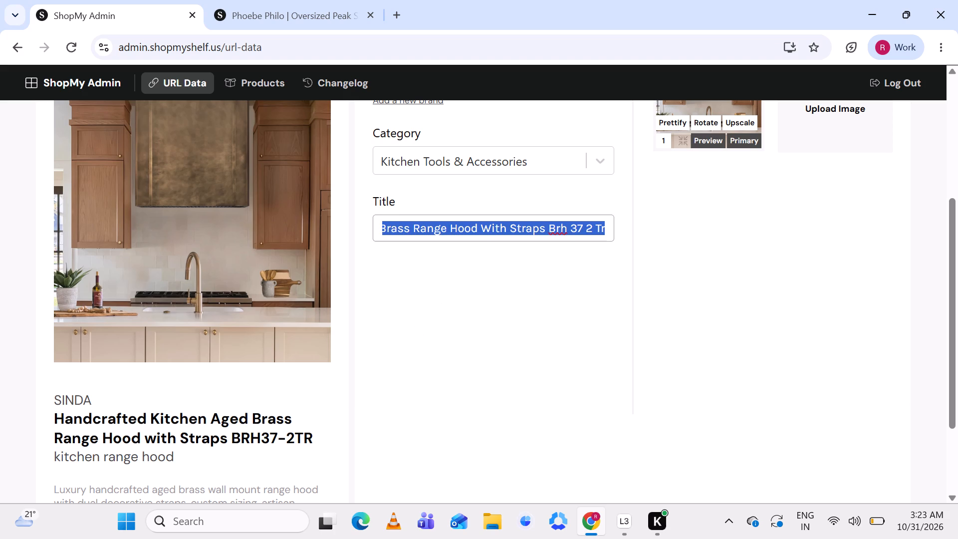
key(BackSpace)
key(ctrl+v)
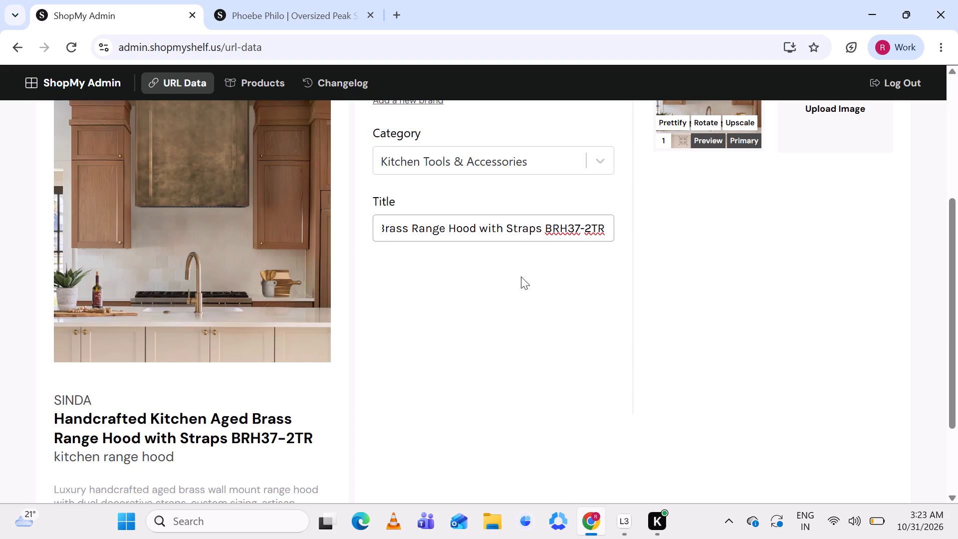
Copy the brand name SINDA from the source listing and search the existing brands for it.
scroll(521, 276, up, 1)
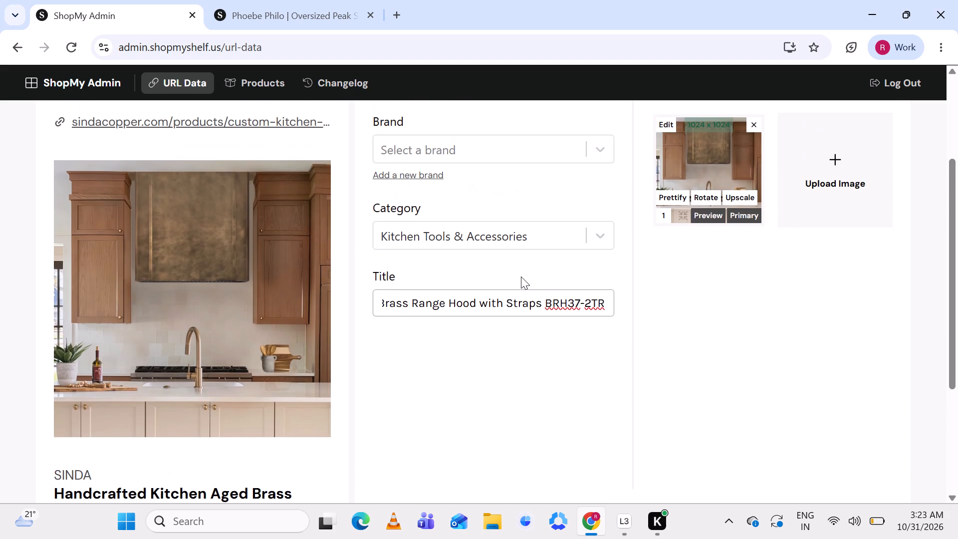
scroll(521, 276, up, 1)
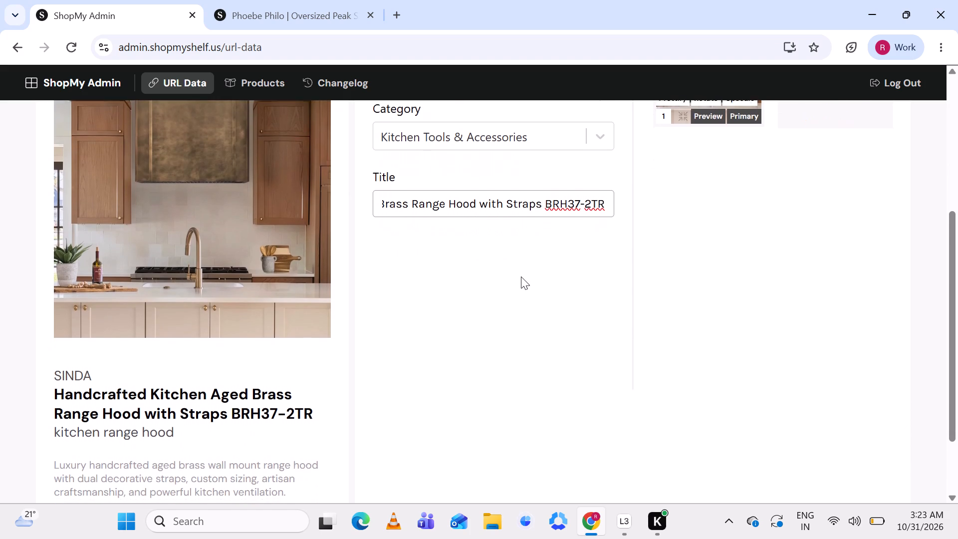
scroll(521, 276, up, 1)
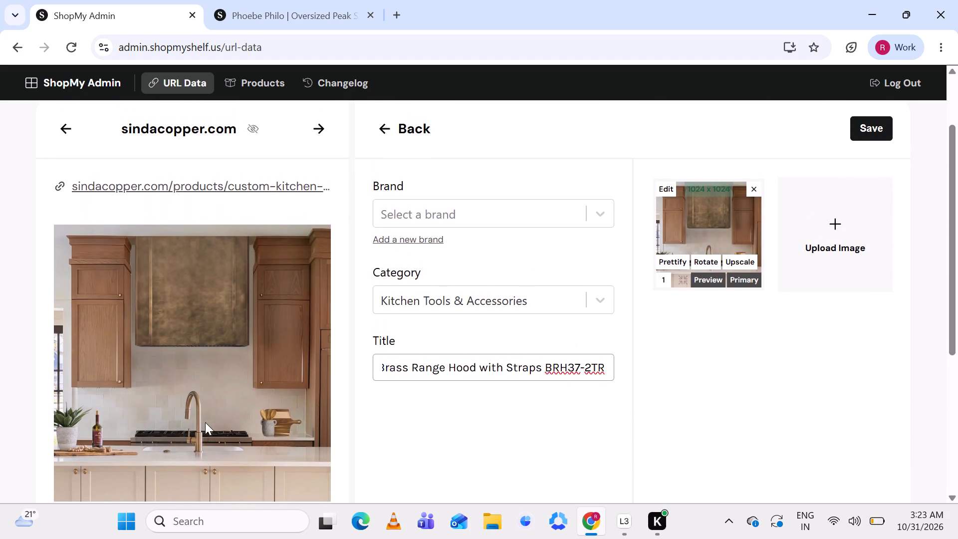
scroll(205, 422, down, 1)
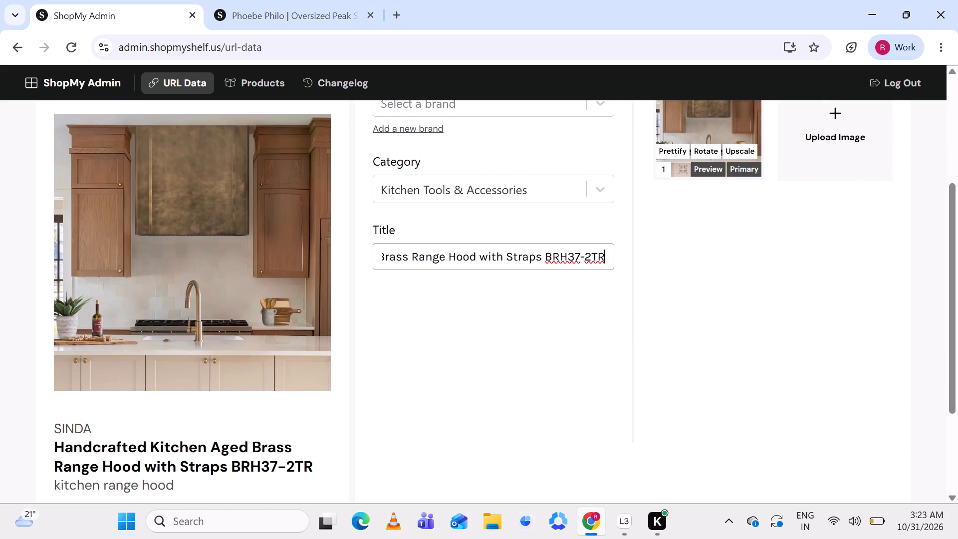
drag(55, 428, 97, 426)
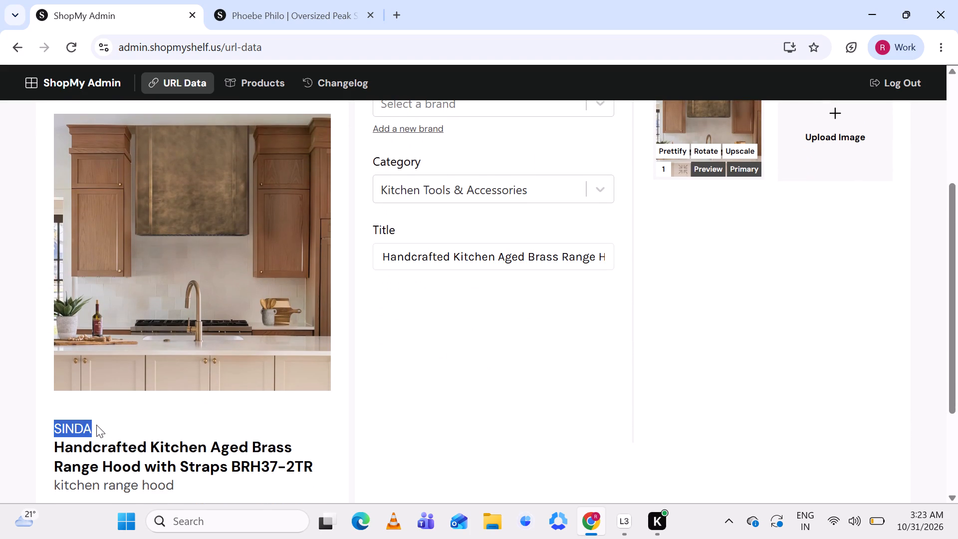
key(ctrl+c)
click(458, 294)
scroll(458, 294, up, 2)
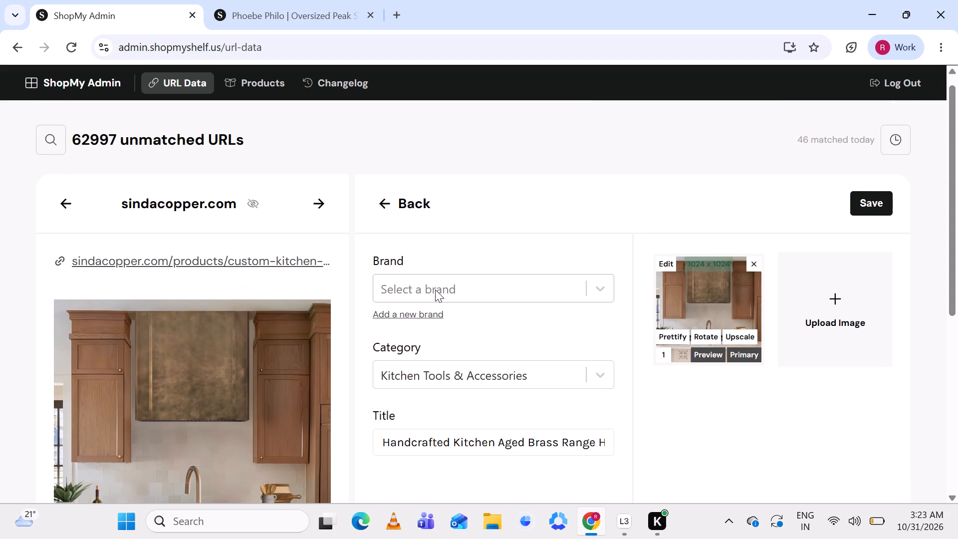
click(435, 289)
key(ctrl+v)
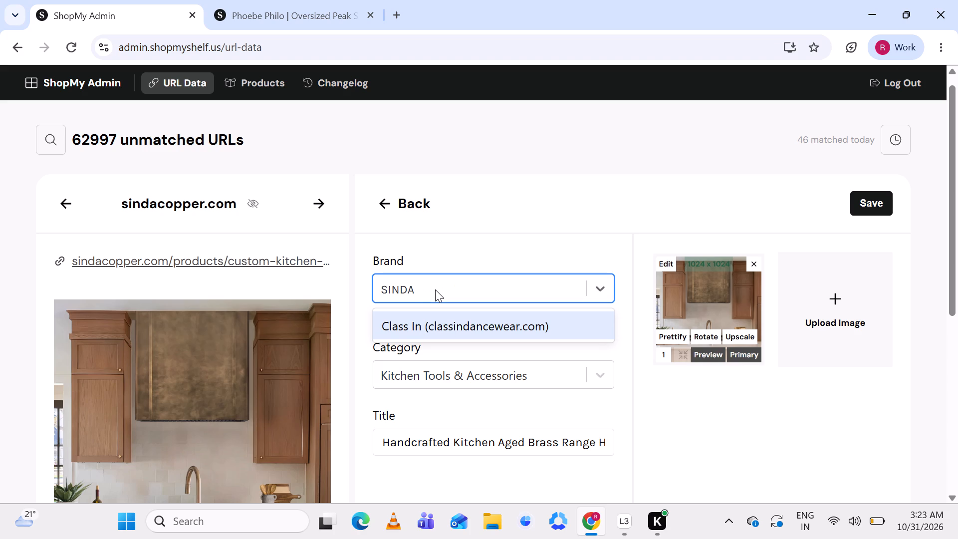
scroll(435, 289, down, 2)
scroll(435, 289, up, 1)
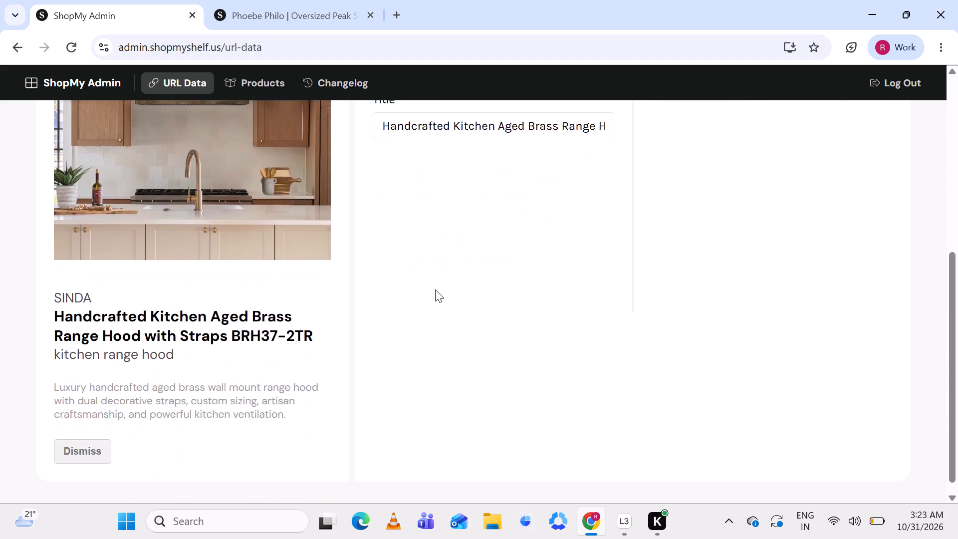
scroll(435, 289, up, 1)
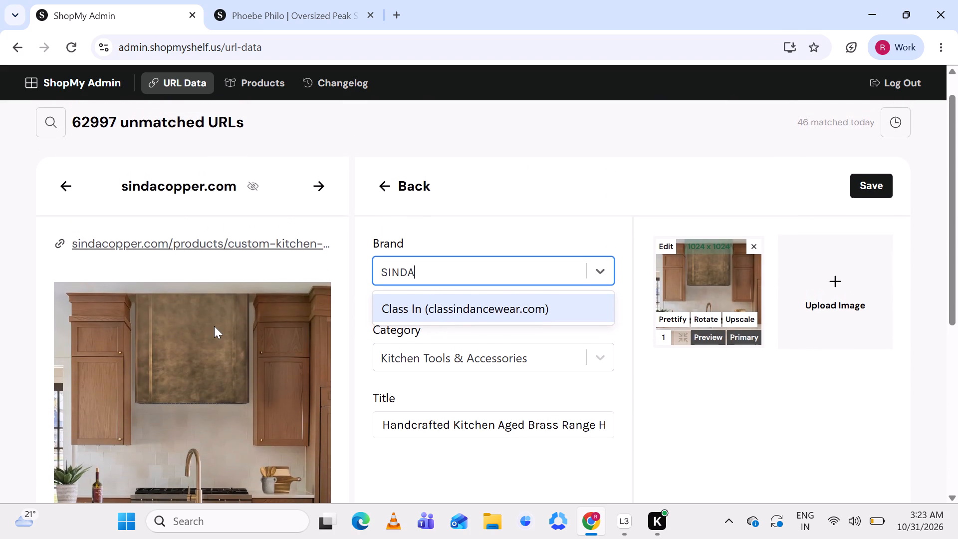
scroll(214, 326, down, 3)
scroll(168, 280, up, 3)
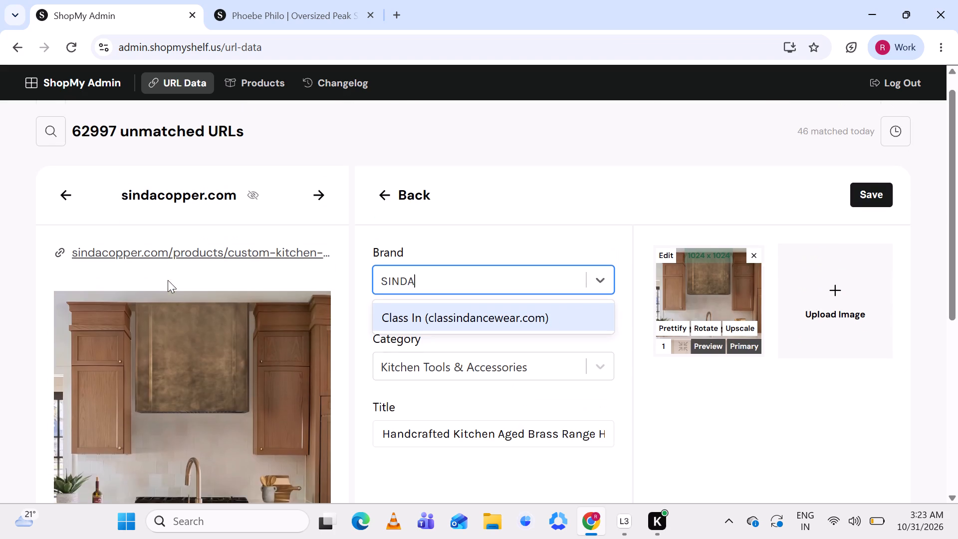
Check the range hood's sindacopper.com product page, reload it, and close it along with the leftover Phoebe Philo page.
click(163, 273)
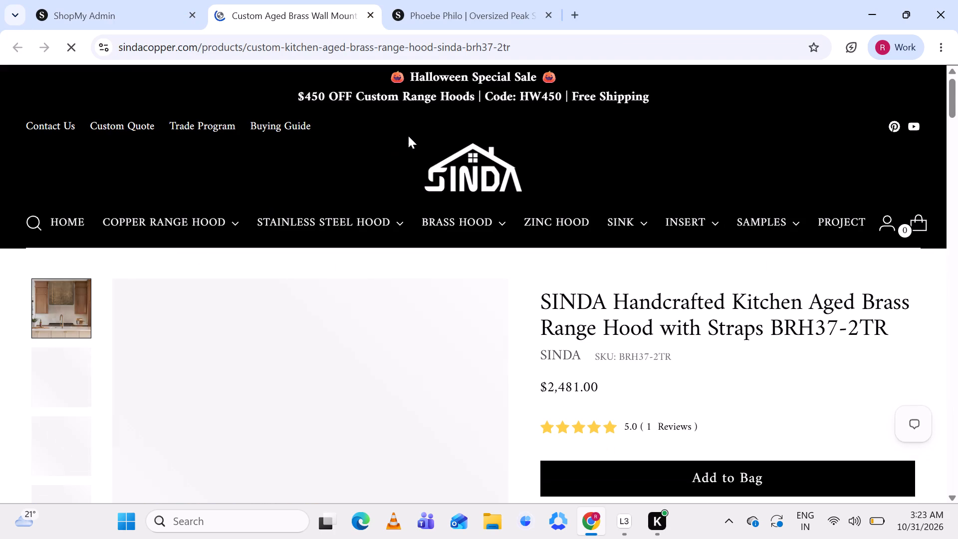
click(548, 12)
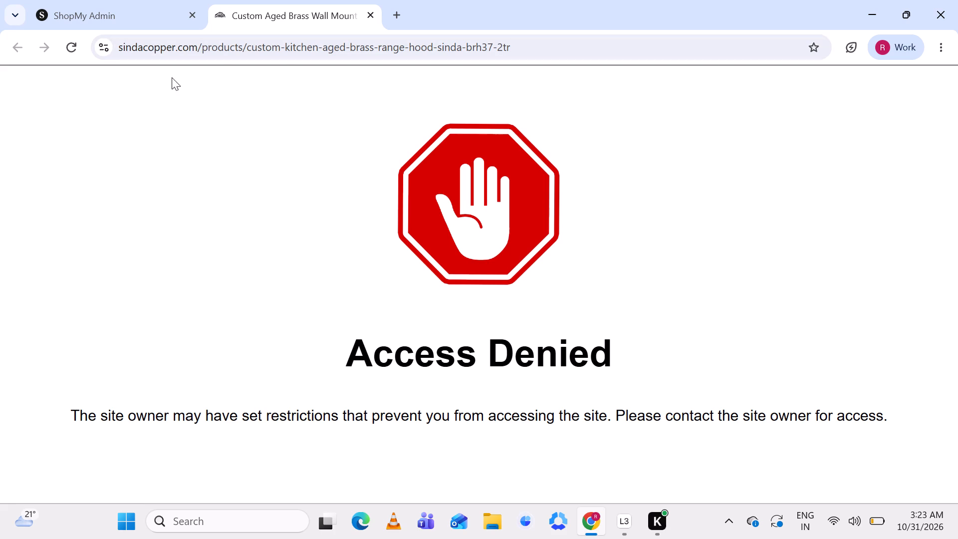
scroll(333, 225, down, 3)
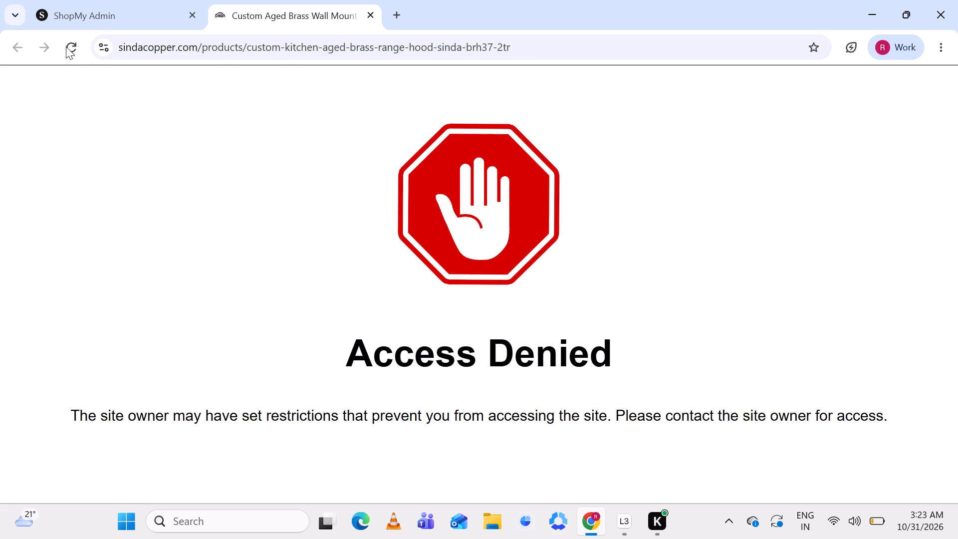
click(64, 41)
click(367, 15)
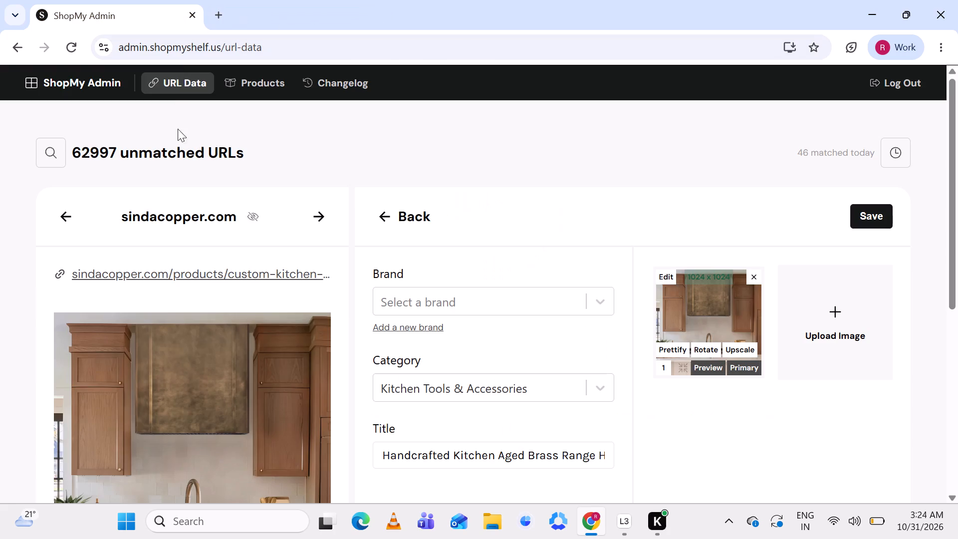
Add a new brand named SINDA for the range hood product, leaving its other details blank.
click(396, 326)
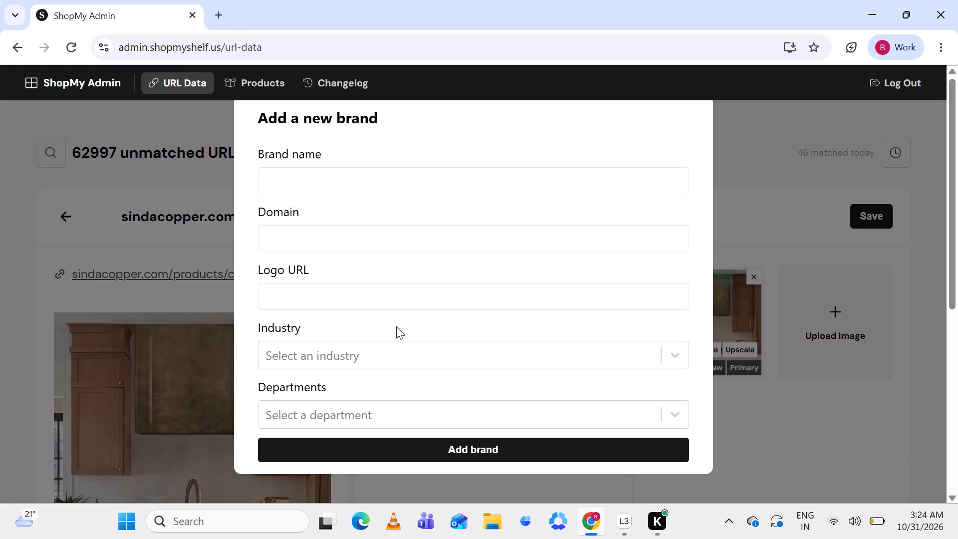
click(437, 177)
key(ctrl+v)
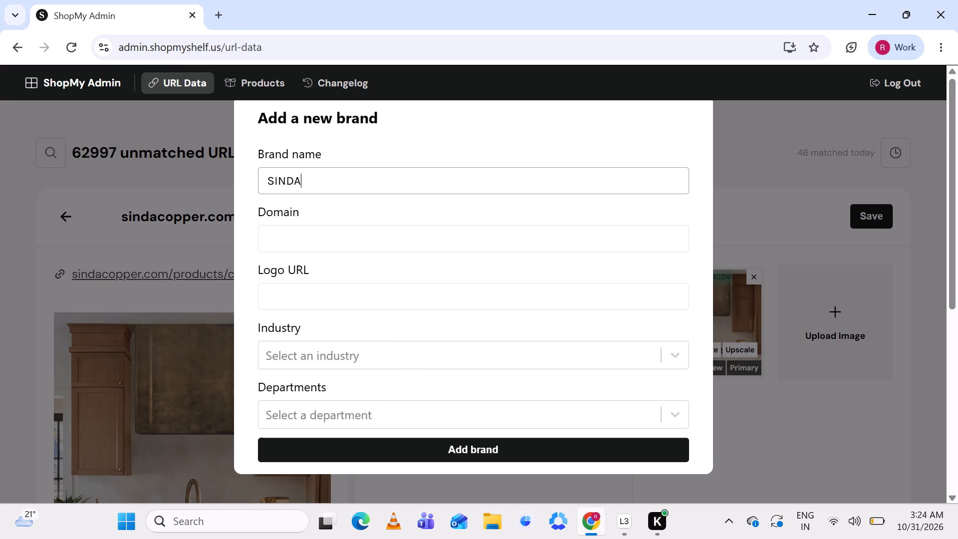
click(447, 447)
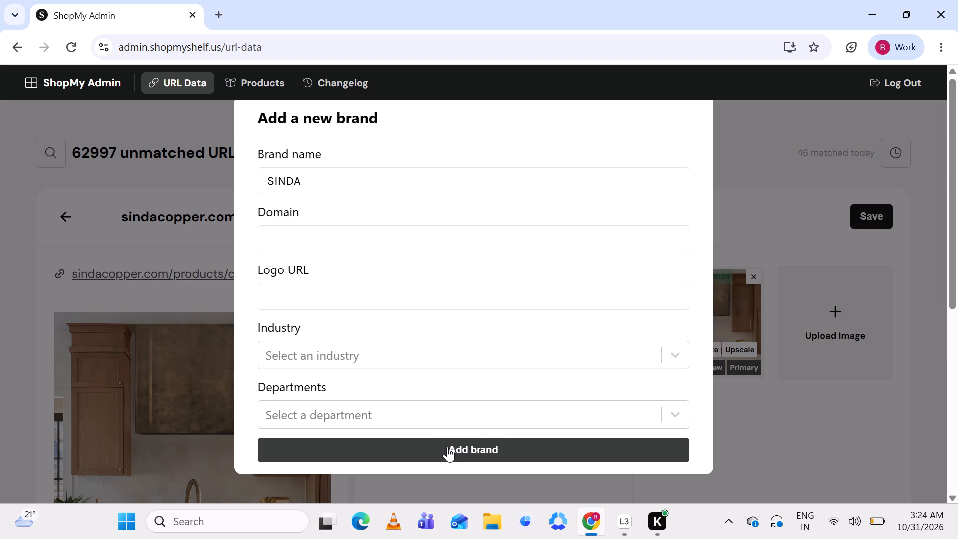
scroll(481, 367, down, 2)
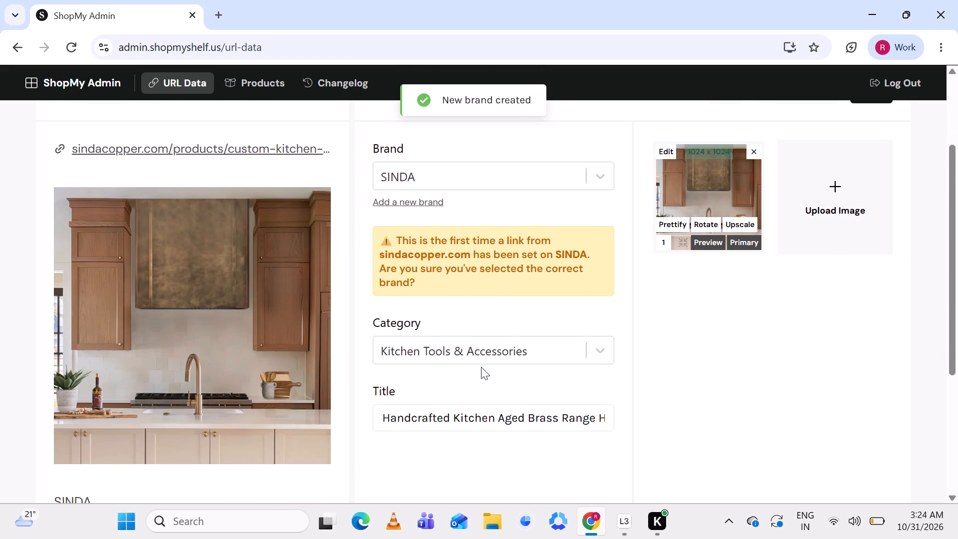
Review the SINDA aged brass range hood's details and create the product under Kitchen Tools & Accessories.
scroll(481, 367, down, 1)
scroll(455, 315, right, 1)
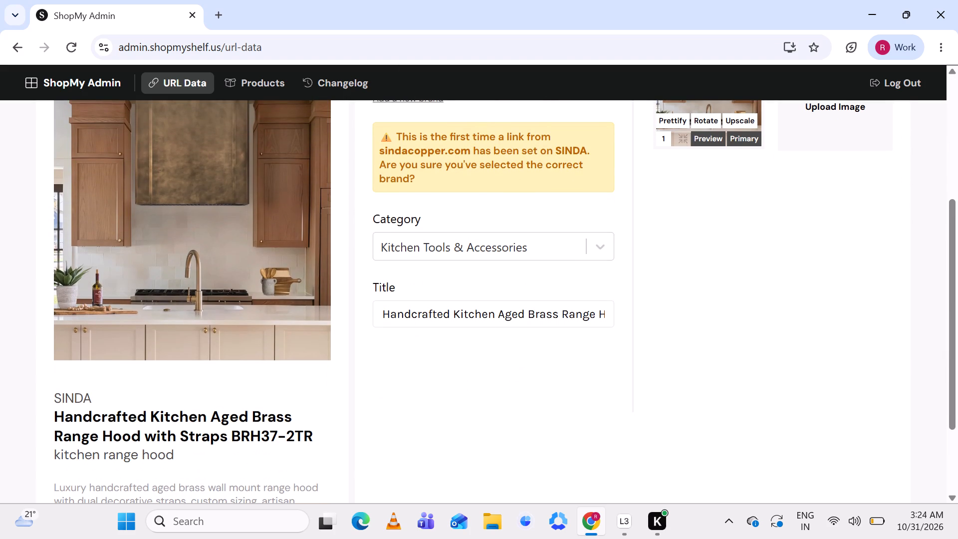
scroll(455, 315, right, 1)
scroll(455, 315, down, 2)
scroll(455, 315, up, 3)
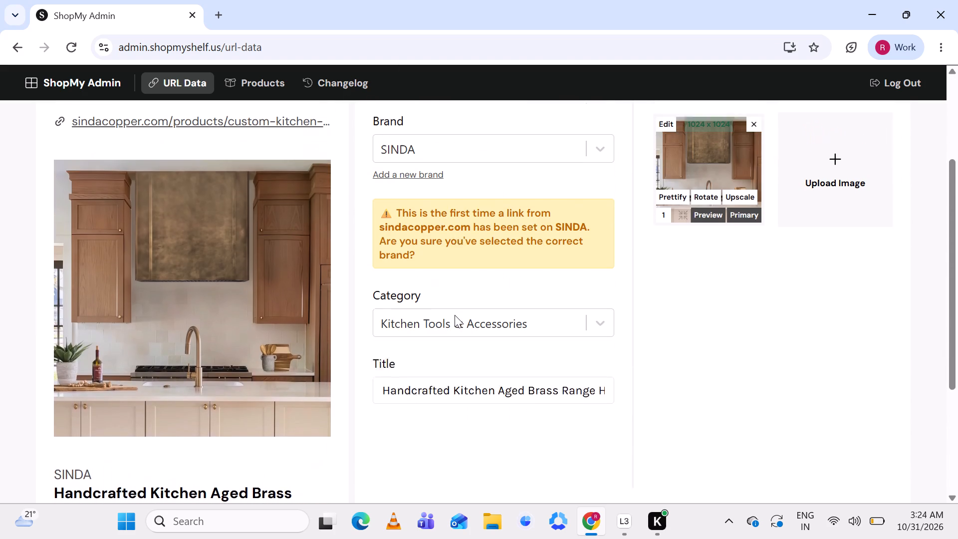
scroll(455, 315, up, 1)
click(864, 217)
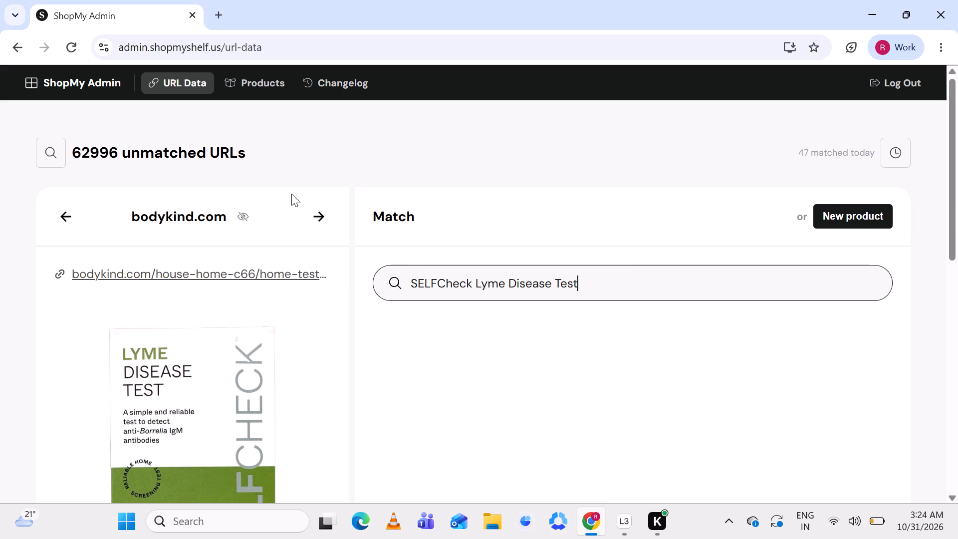
Skip the unmatched URLs from bodykind.com, mobile.yoox.com and ace.co.il.
click(322, 213)
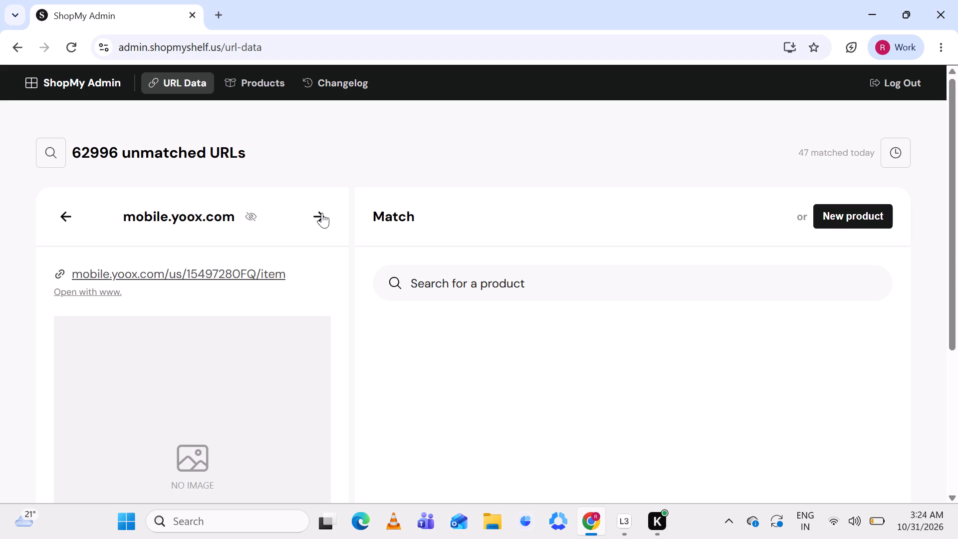
click(322, 213)
scroll(183, 321, down, 2)
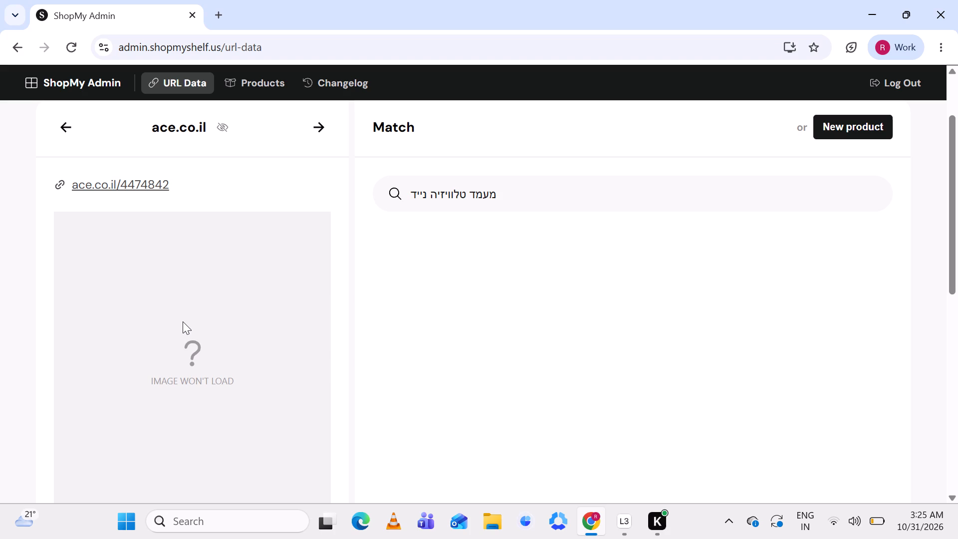
scroll(183, 321, right, 1)
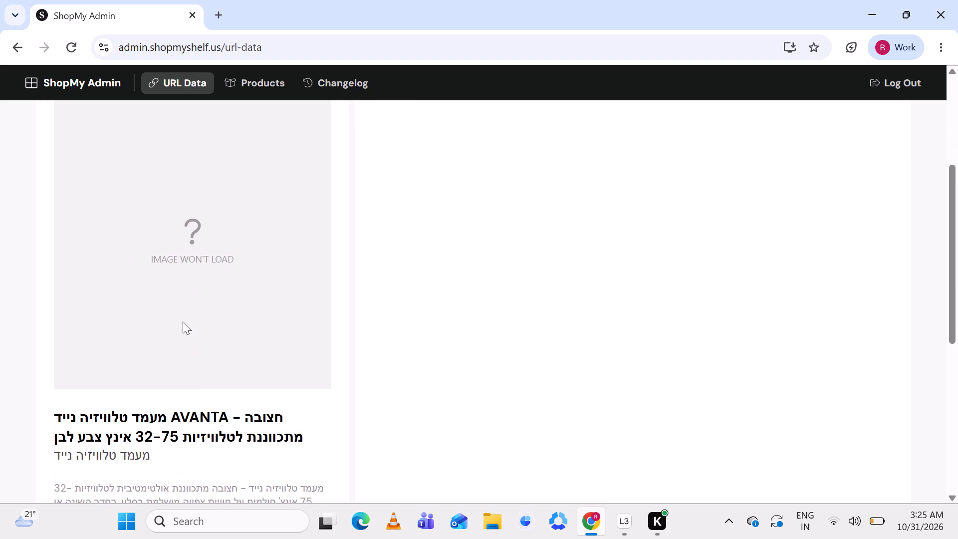
scroll(183, 321, right, 1)
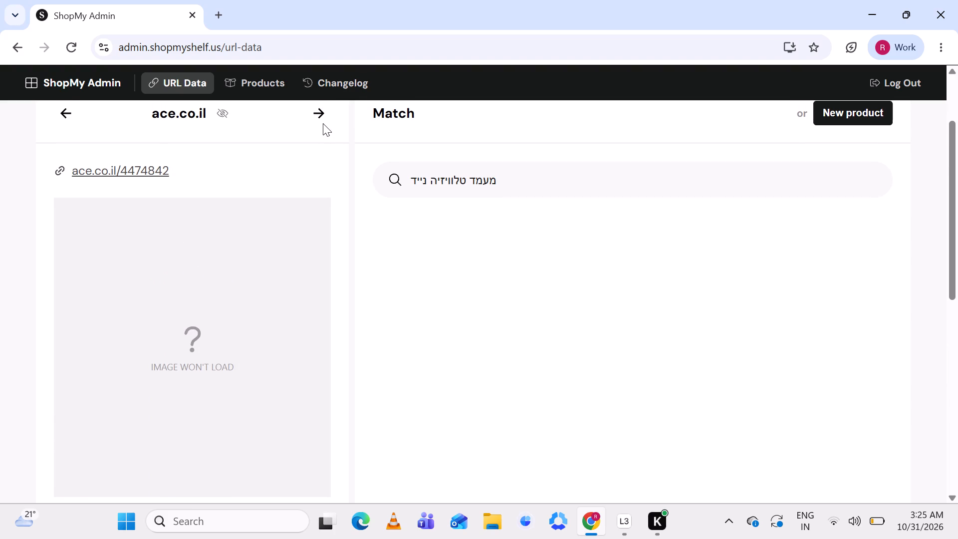
click(323, 111)
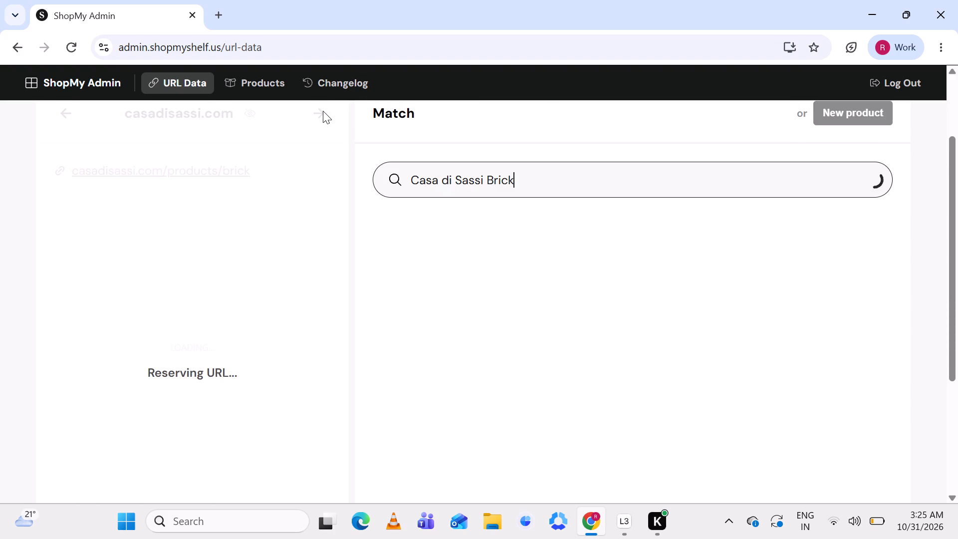
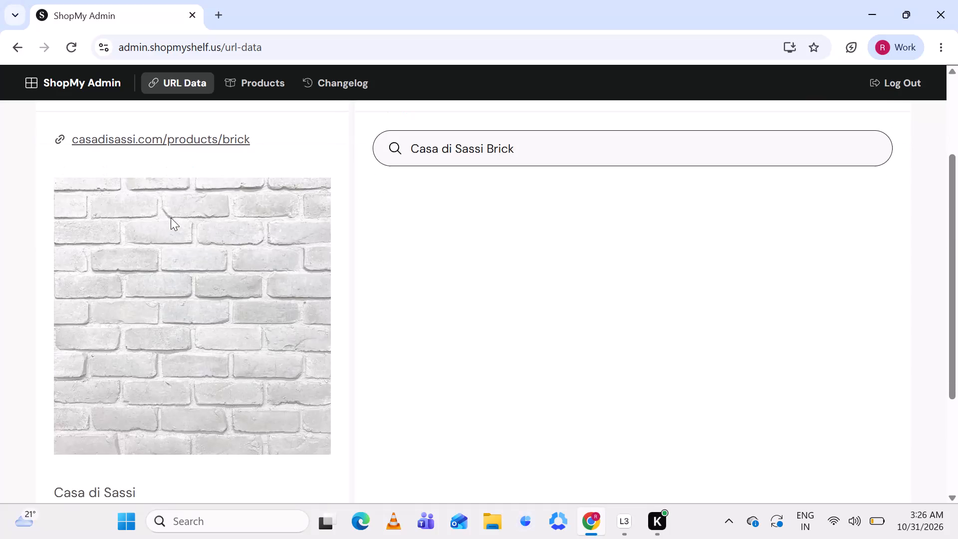
Open the casadisassi.com Brick product page and compare it with the unmatched URL's image and details.
scroll(171, 218, up, 1)
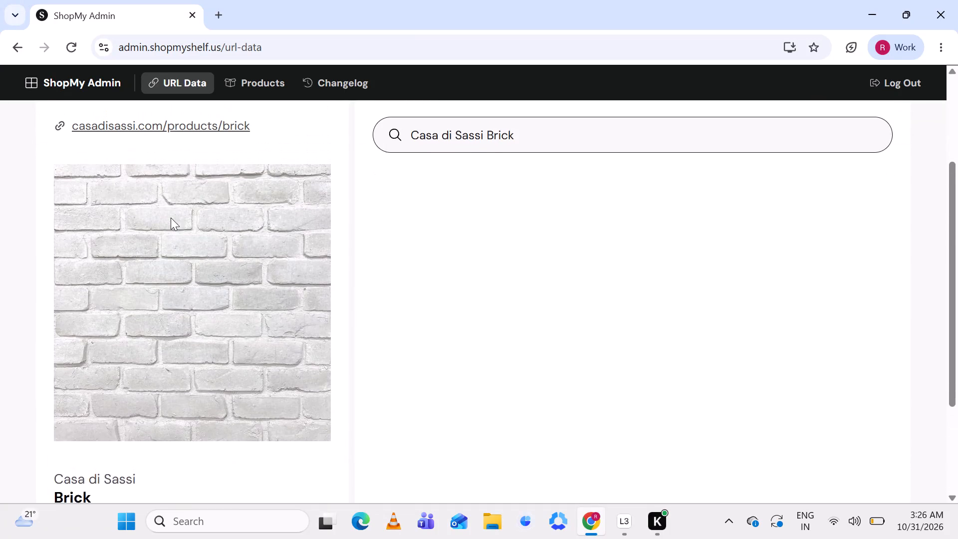
scroll(171, 218, up, 1)
click(182, 181)
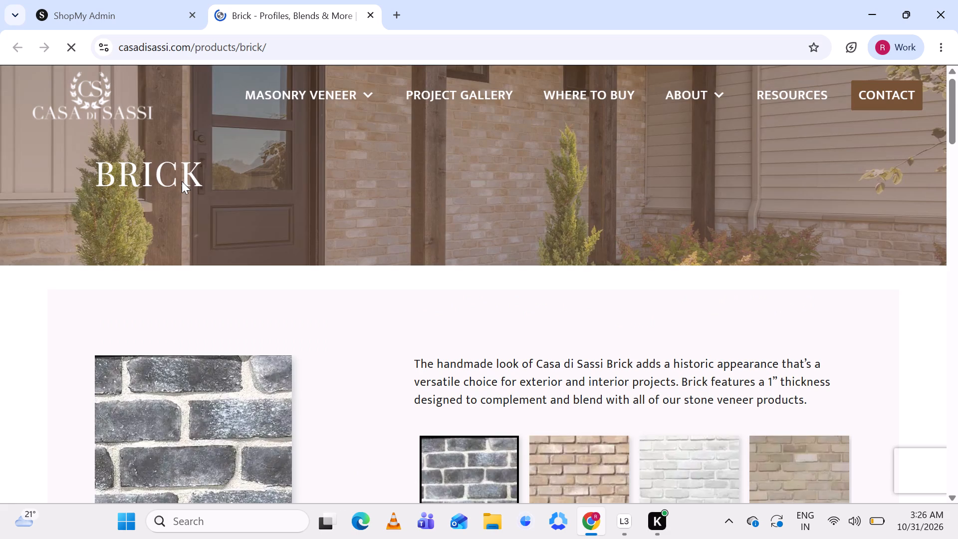
scroll(234, 300, down, 2)
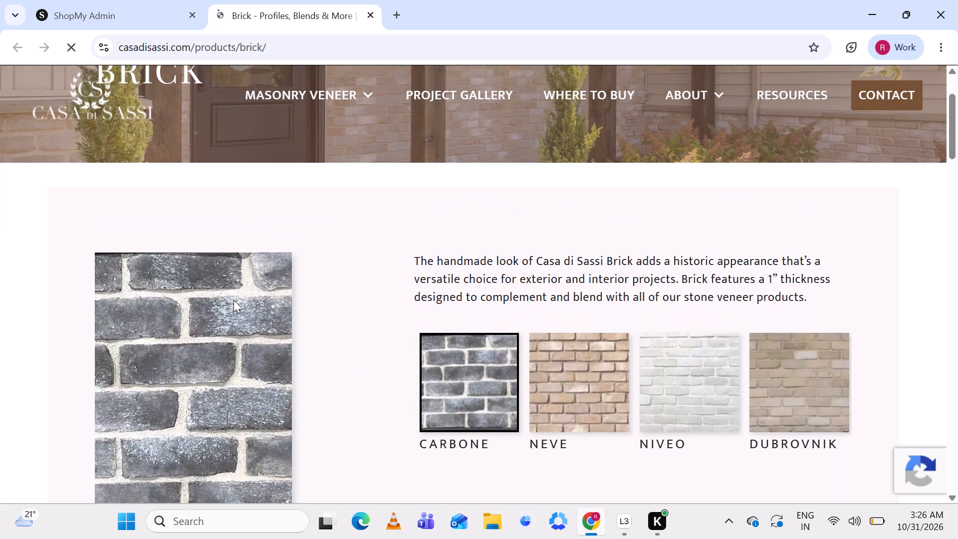
scroll(234, 300, up, 2)
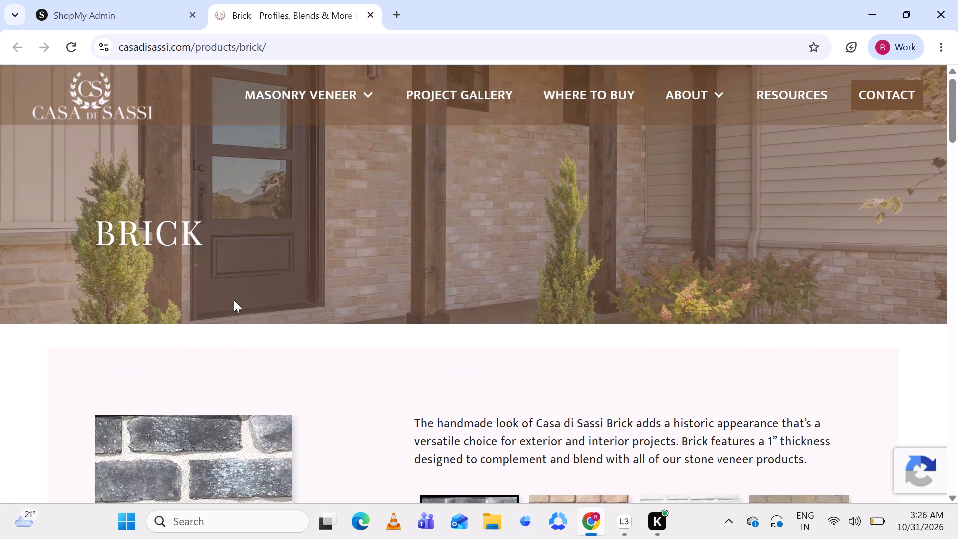
click(108, 17)
scroll(439, 281, down, 1)
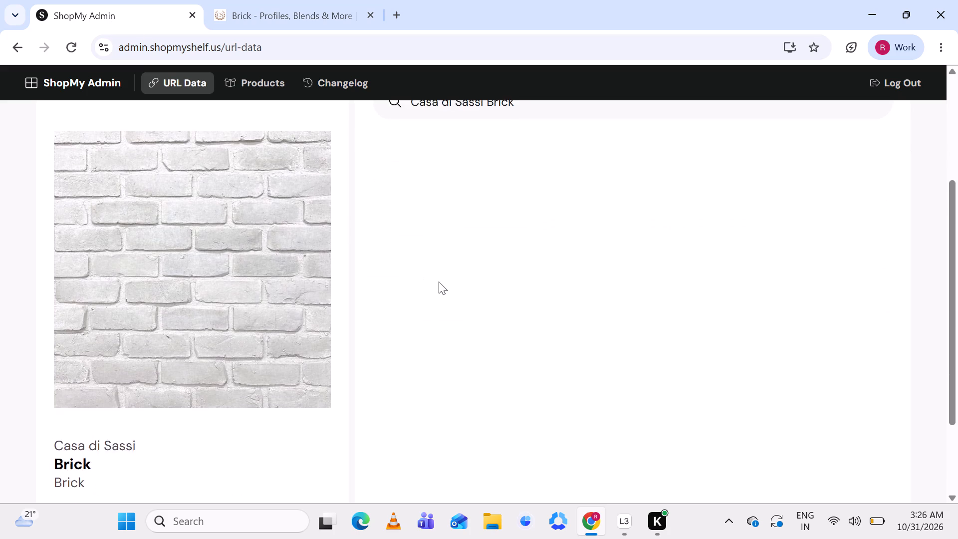
scroll(439, 281, down, 2)
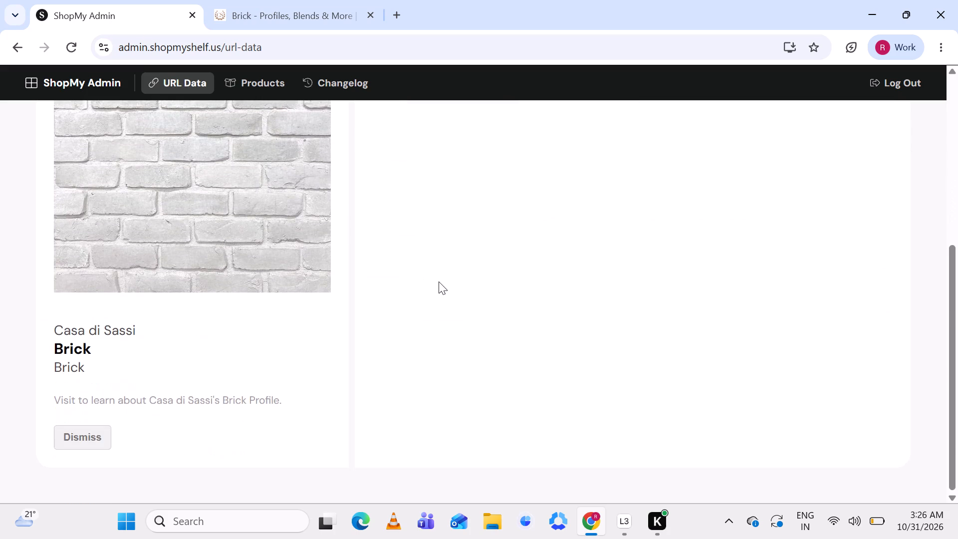
scroll(439, 281, up, 3)
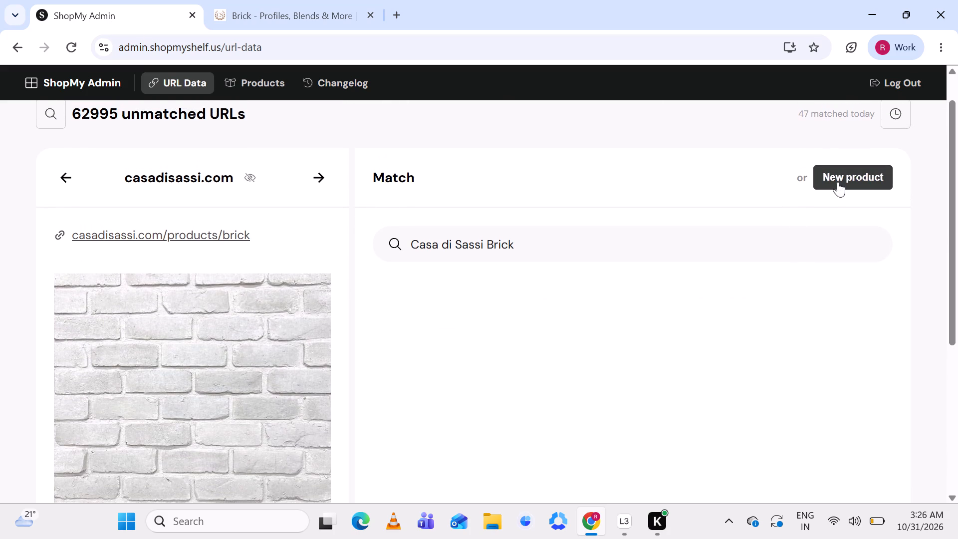
Start a new product for the Brick URL and remove every image except the primary white brick one.
click(839, 179)
scroll(629, 304, down, 1)
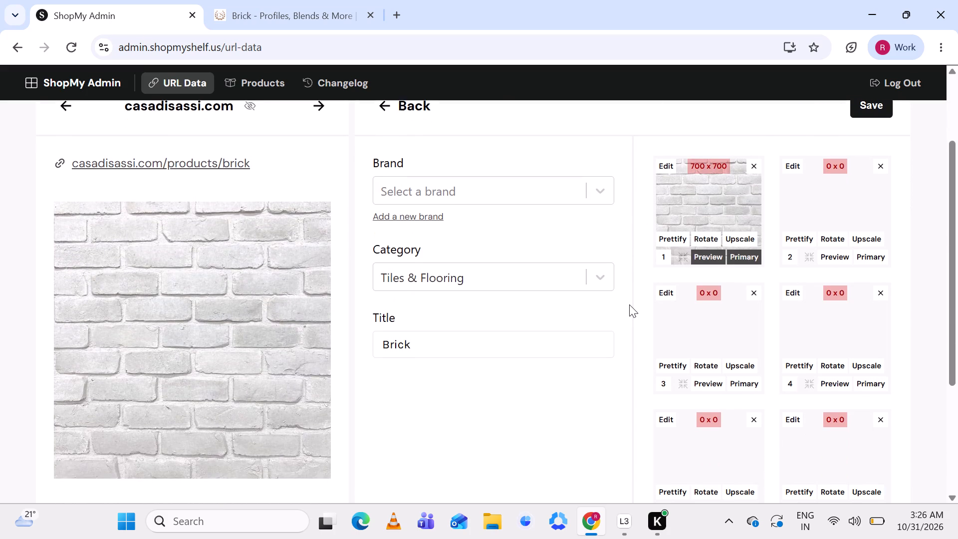
scroll(629, 304, down, 1)
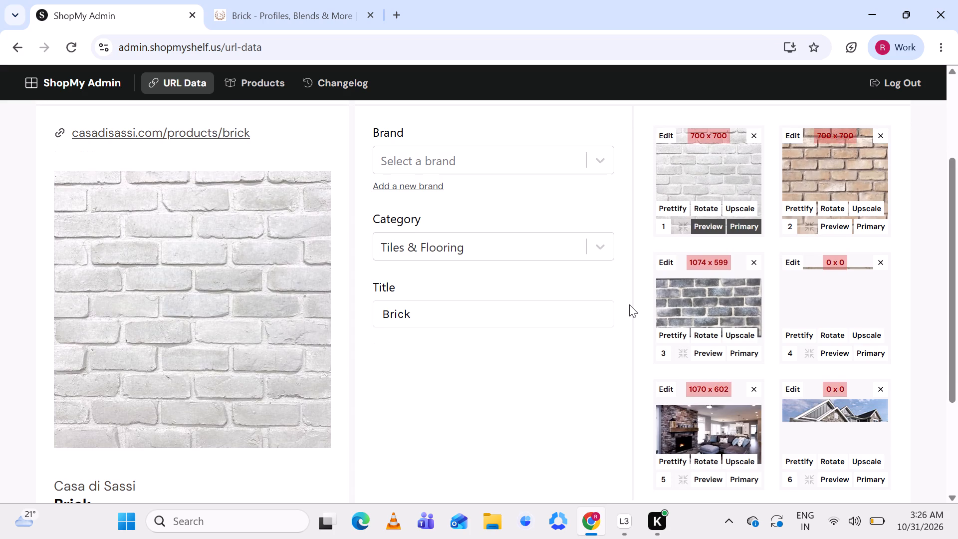
click(880, 136)
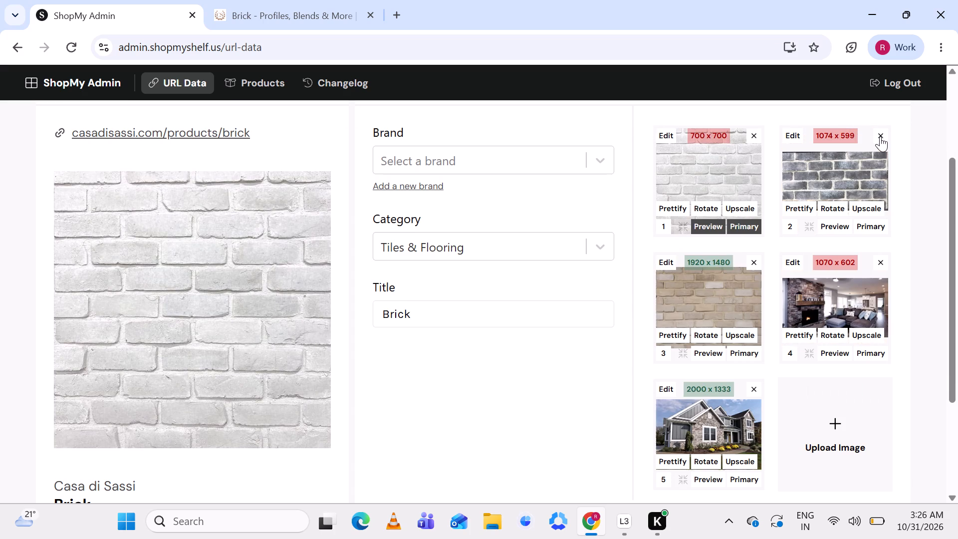
click(880, 136)
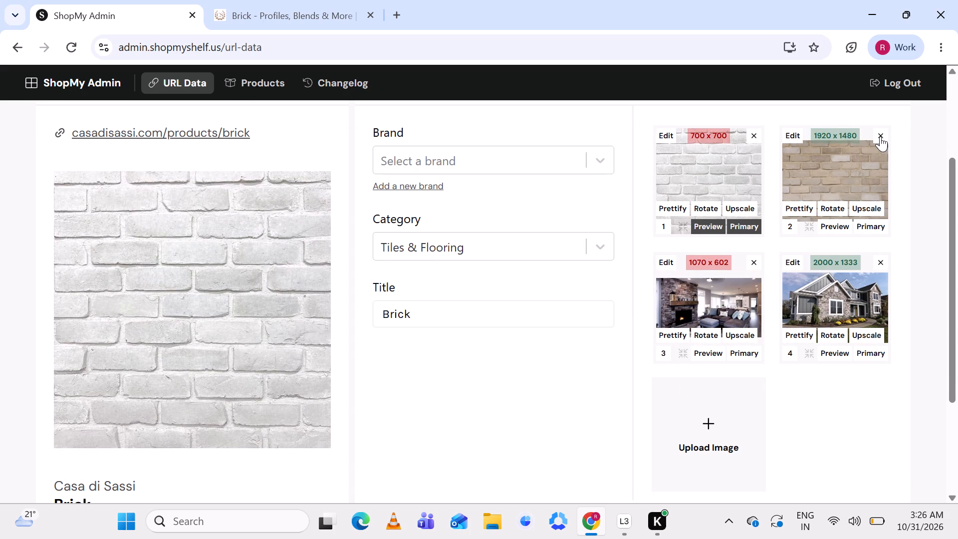
click(880, 136)
click(880, 136)
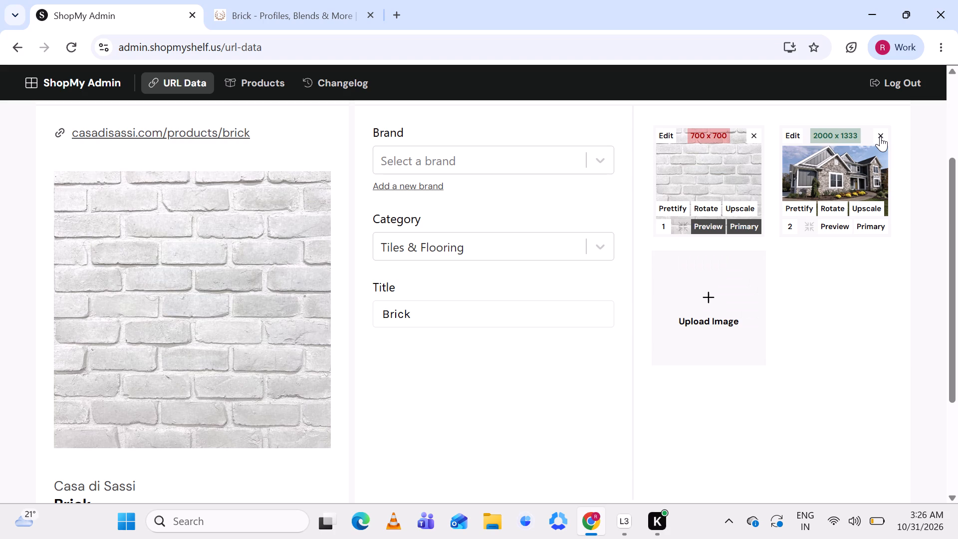
click(880, 136)
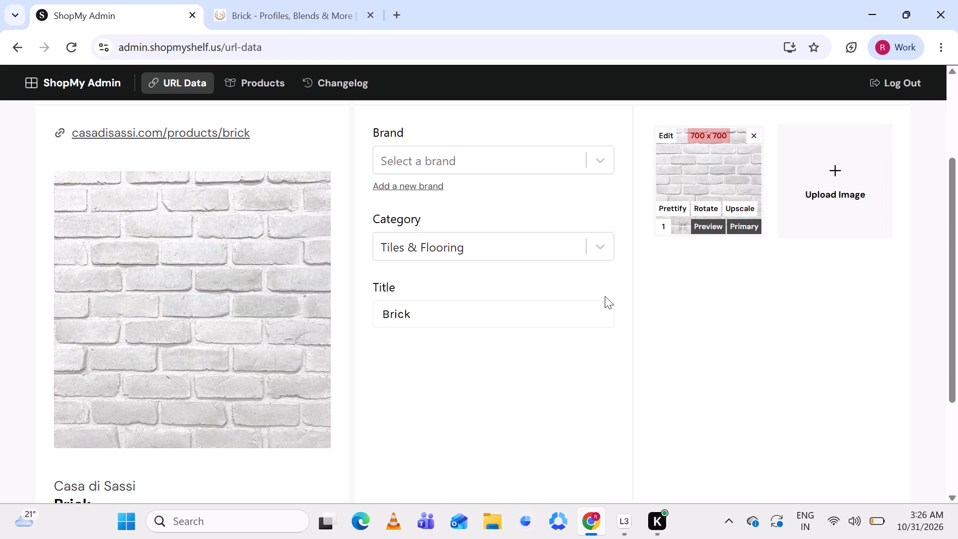
Copy the brand name Casa di Sassi from the URL's details and look it up as the new product's brand.
scroll(452, 364, up, 2)
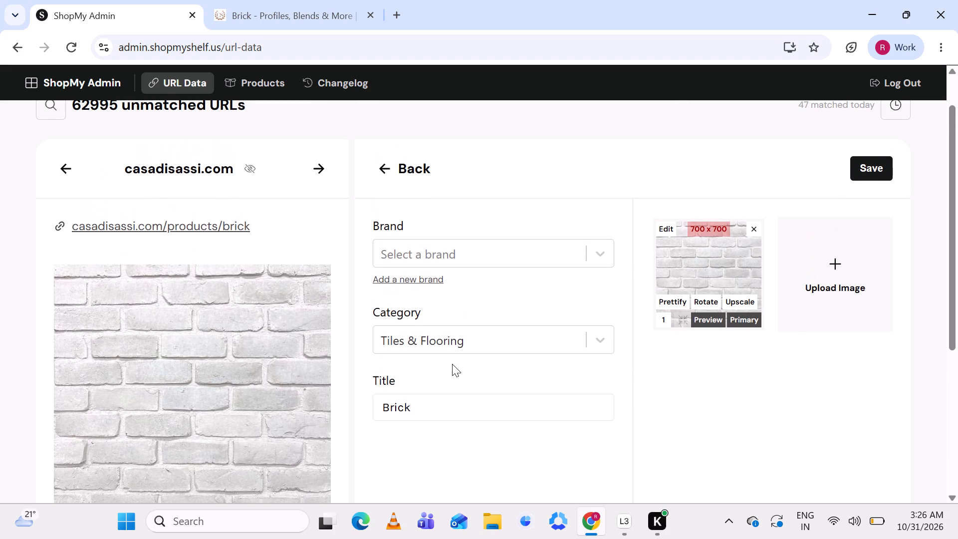
scroll(419, 391, down, 2)
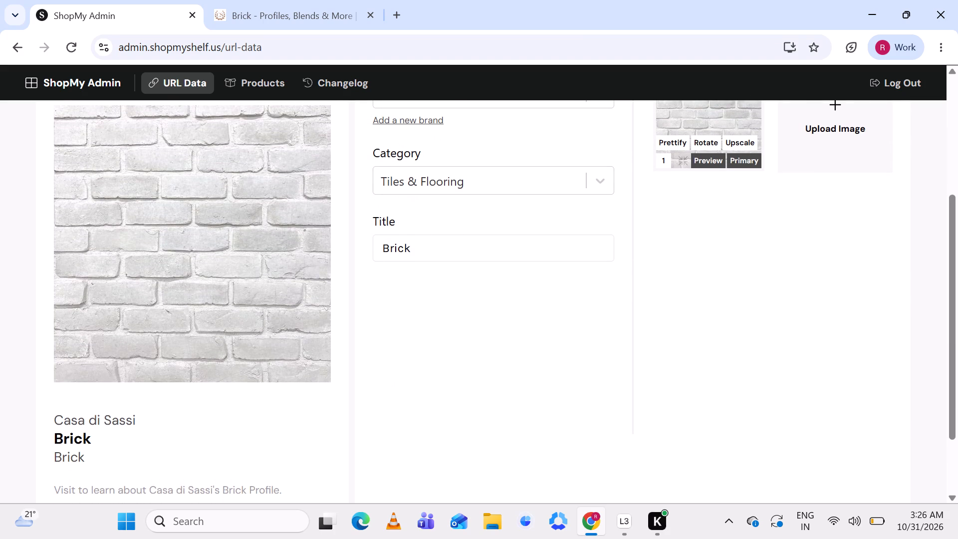
drag(54, 418, 142, 433)
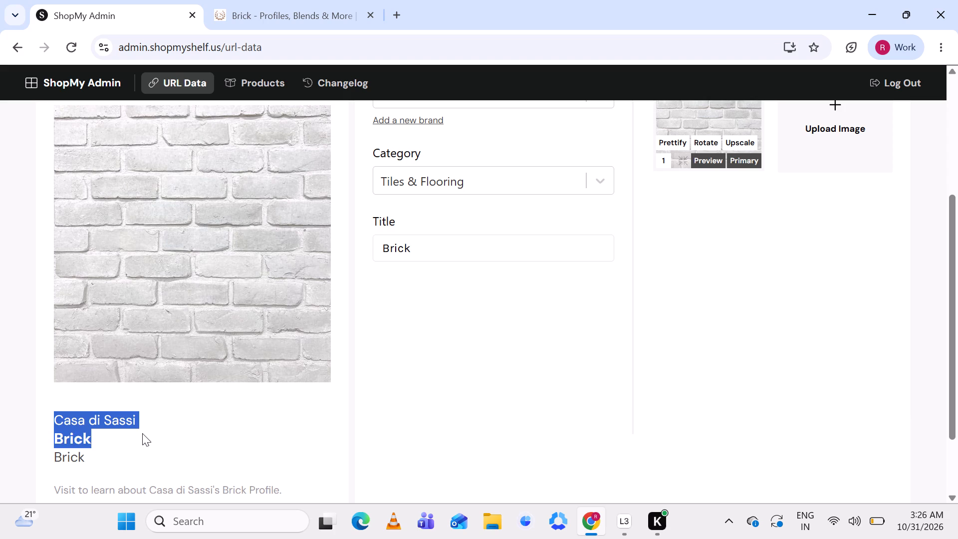
drag(142, 433, 144, 415)
key(ctrl+c)
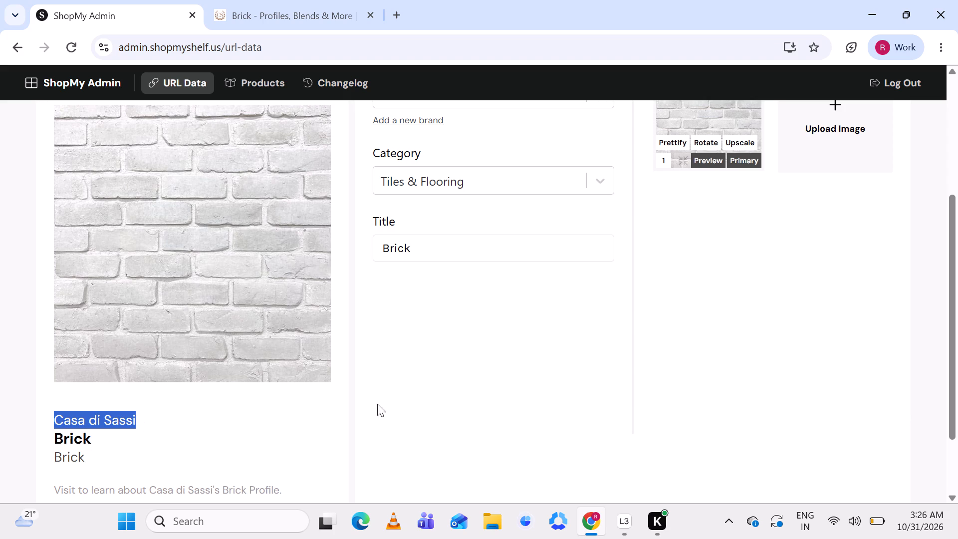
scroll(436, 377, up, 3)
click(459, 297)
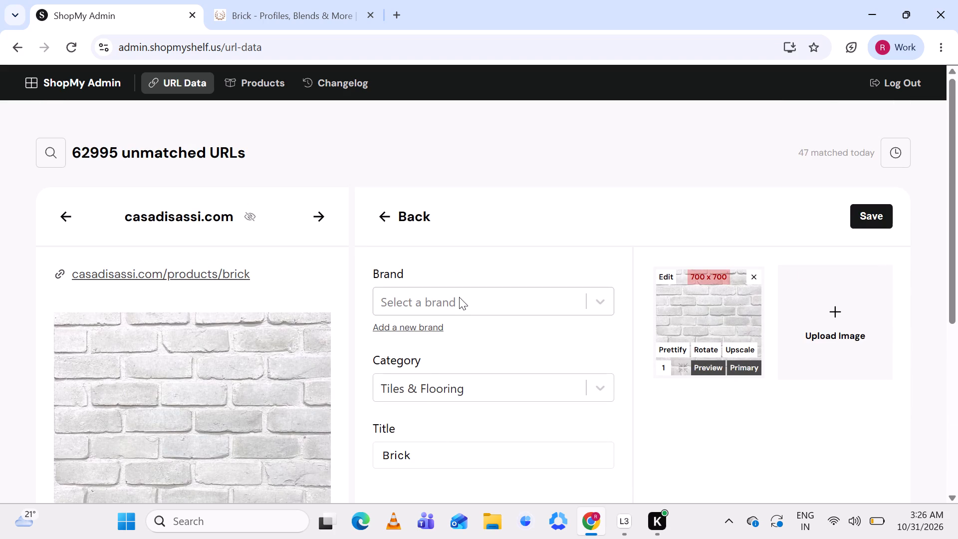
key(ctrl+v)
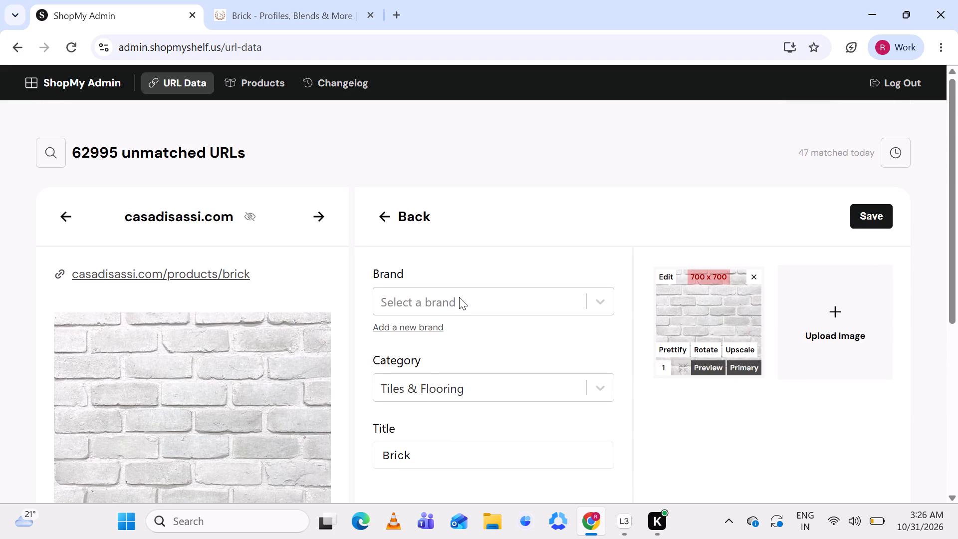
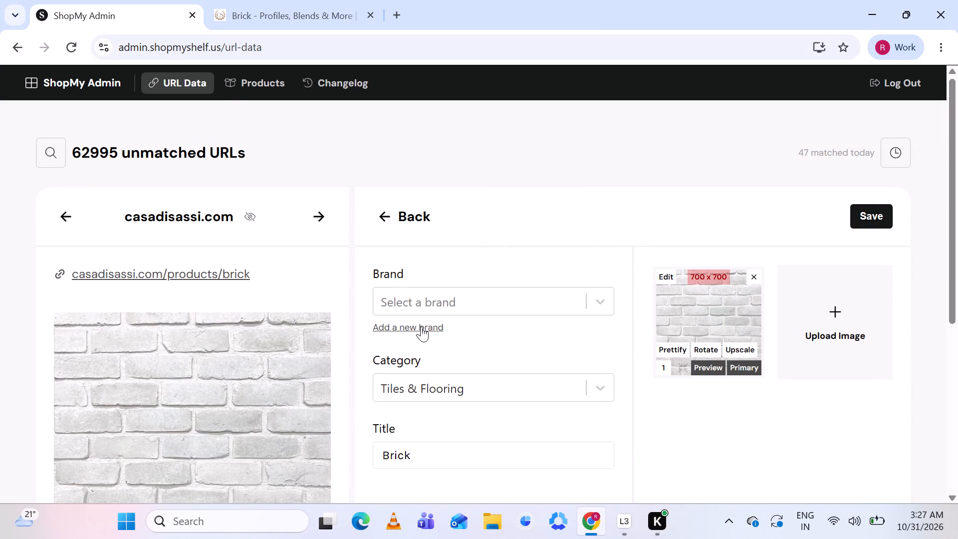
Add Casa di Sassi as a new brand for the product, filling in only the brand name.
click(421, 326)
click(440, 176)
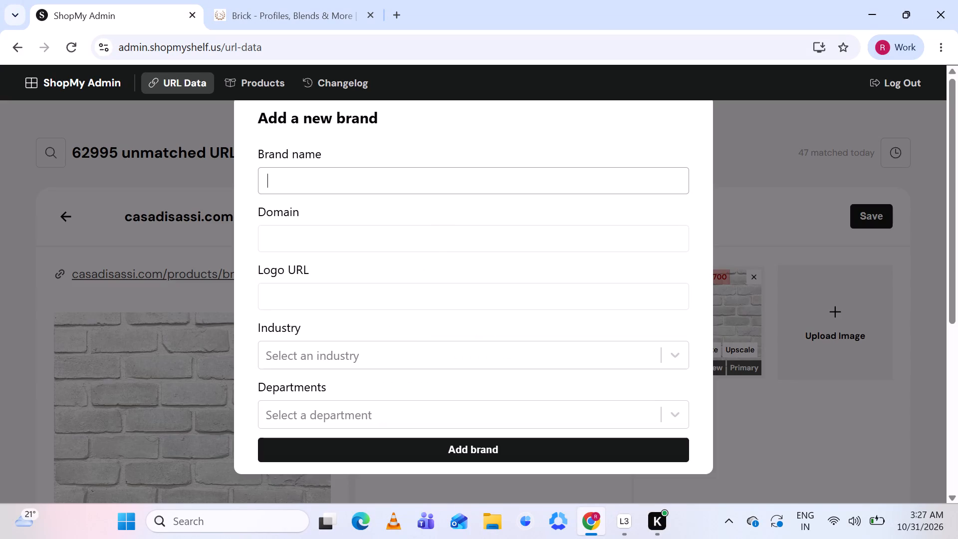
key(ctrl+v)
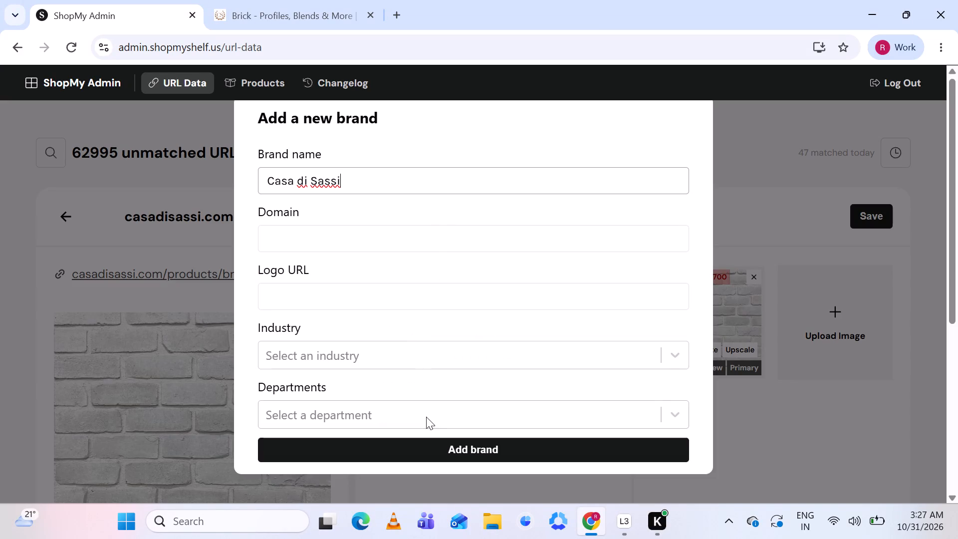
click(434, 445)
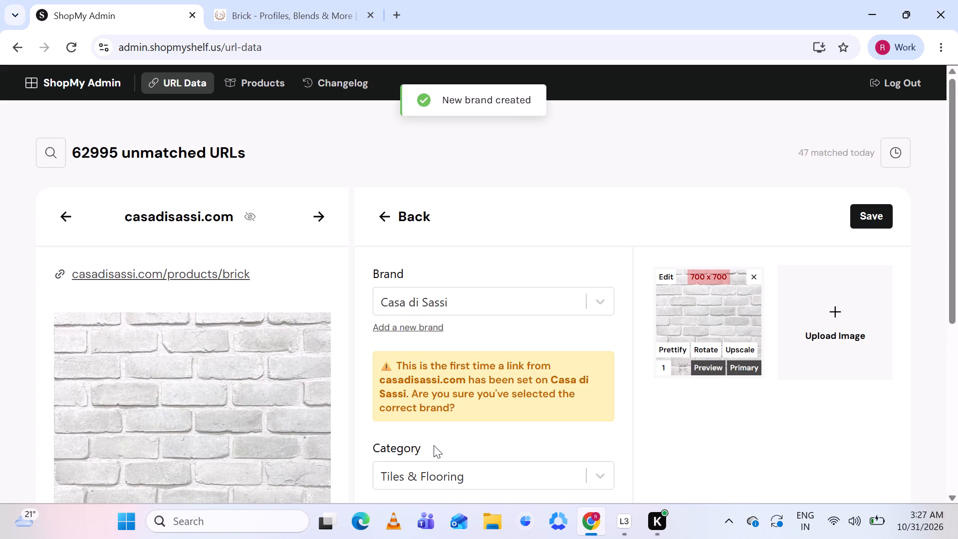
Review the Brick product's category and title against the URL's details, and save the new product.
scroll(544, 289, down, 4)
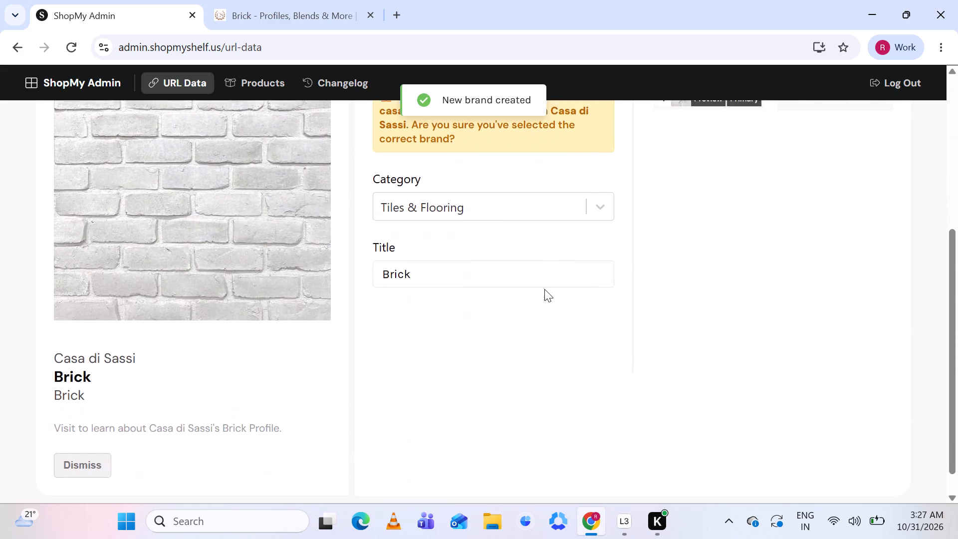
scroll(544, 289, down, 1)
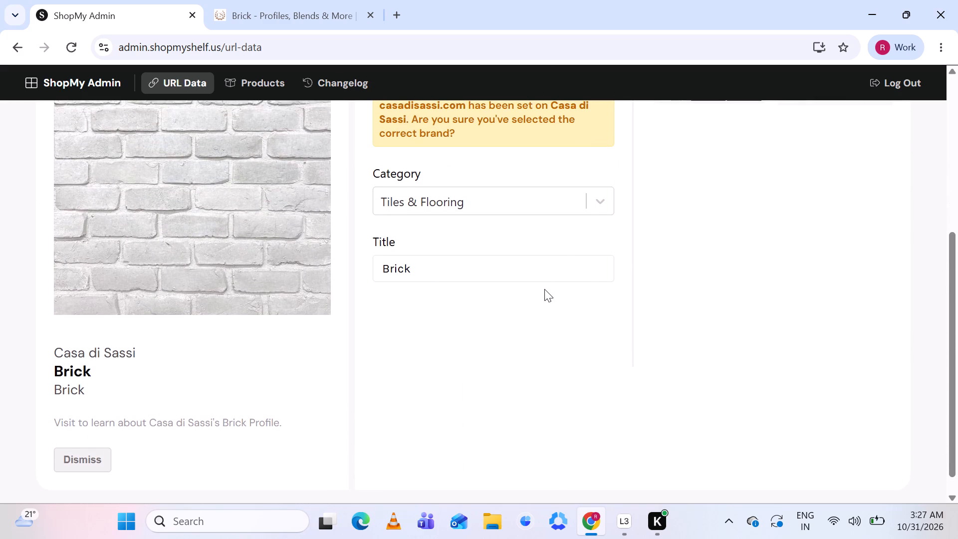
scroll(544, 289, down, 2)
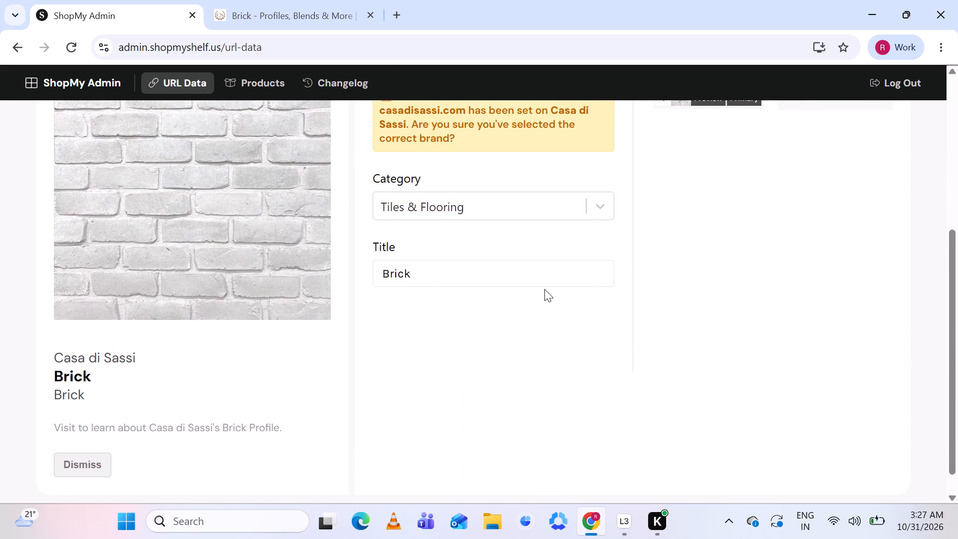
scroll(544, 289, down, 1)
scroll(544, 289, up, 3)
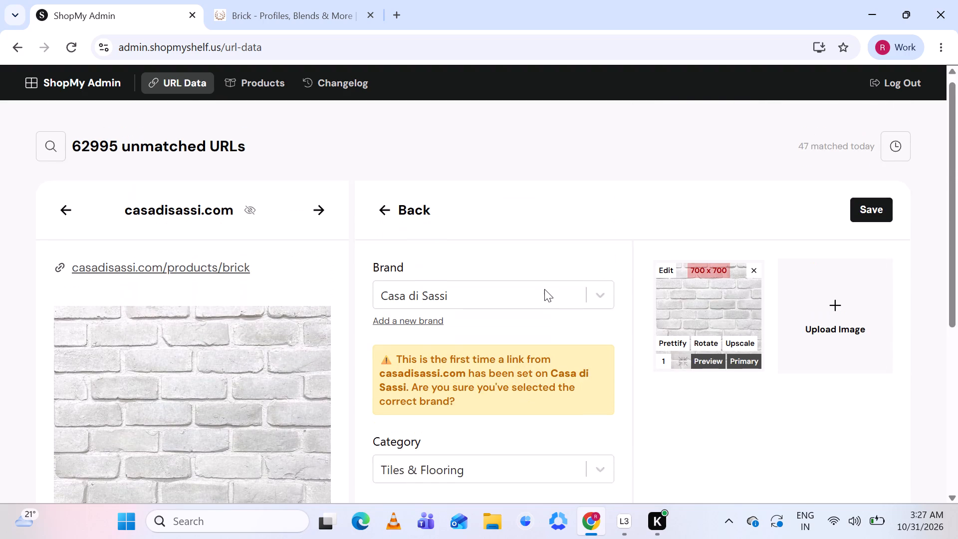
click(866, 216)
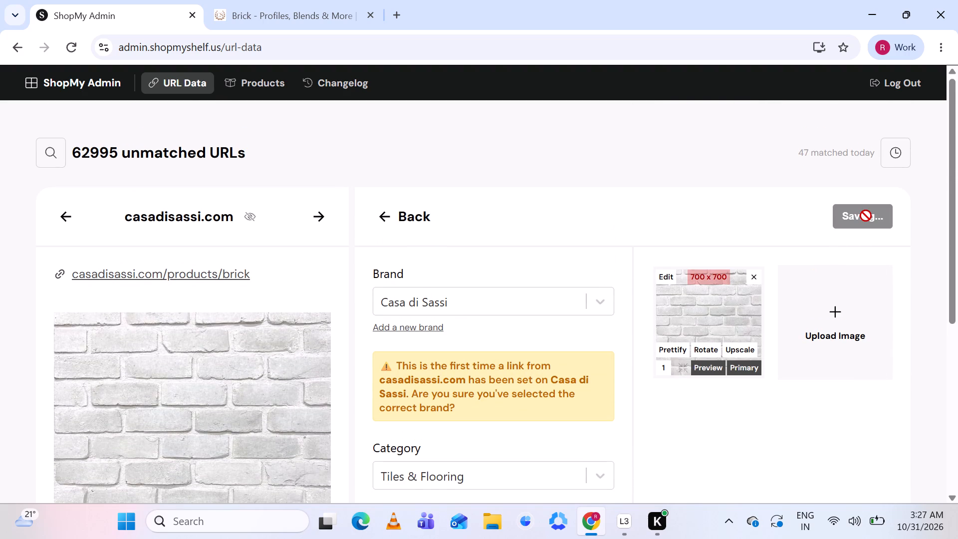
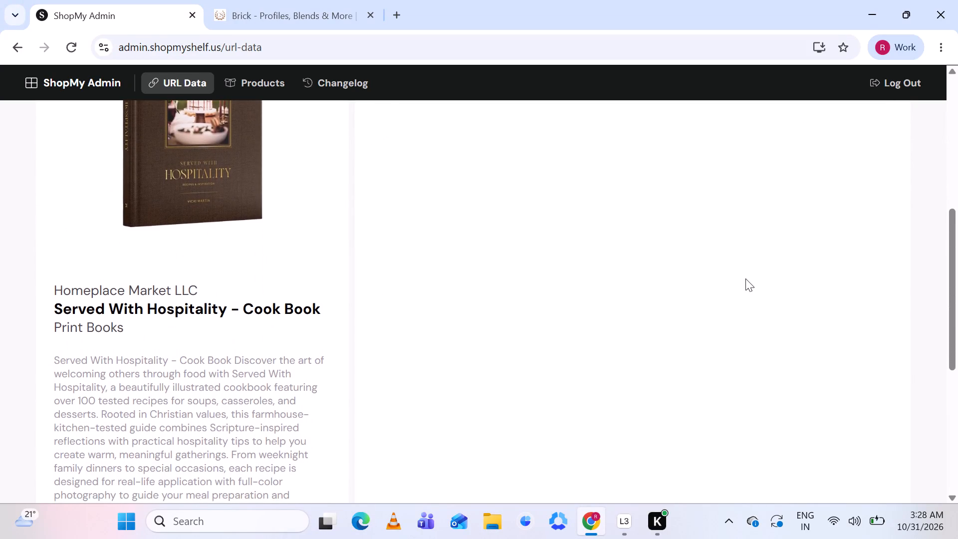
Start a new product for the homeplacemarket.com cookbook, remove the second image and prettify the remaining one.
scroll(745, 278, up, 2)
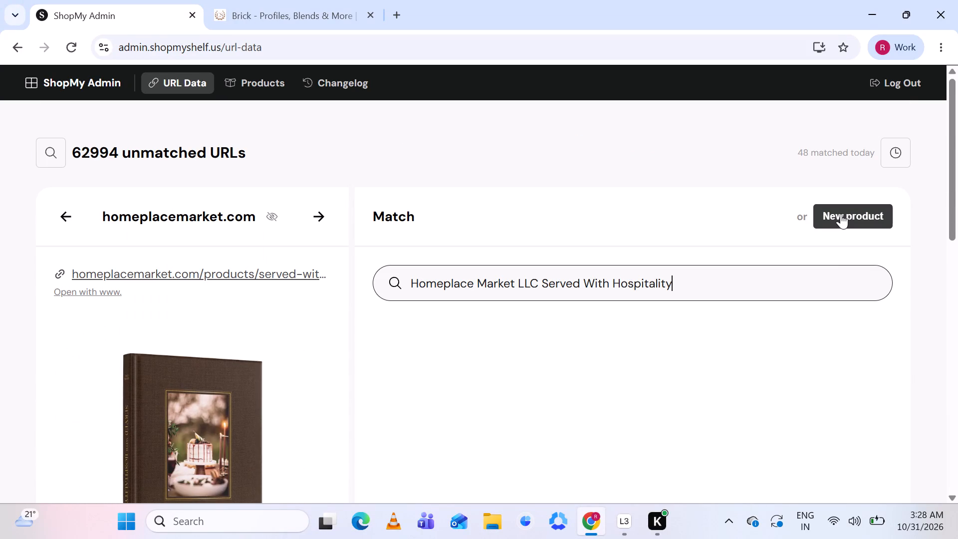
click(841, 214)
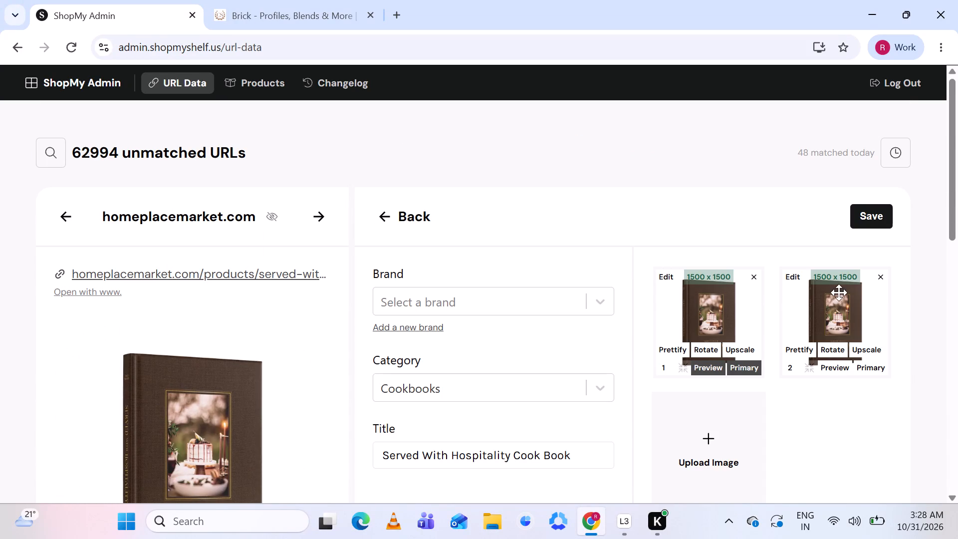
click(881, 275)
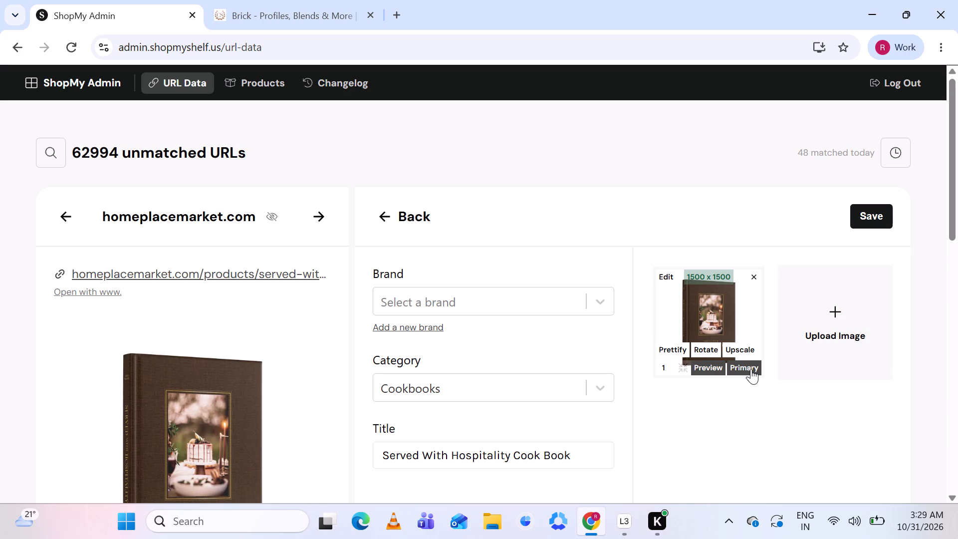
click(674, 348)
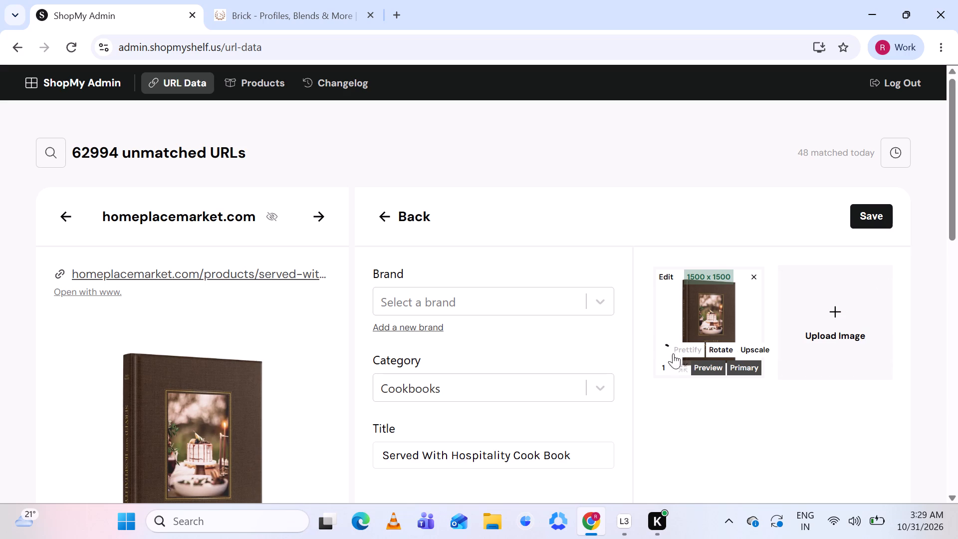
Copy the brand name Homeplace Market LLC from the URL's product details.
scroll(675, 421, down, 1)
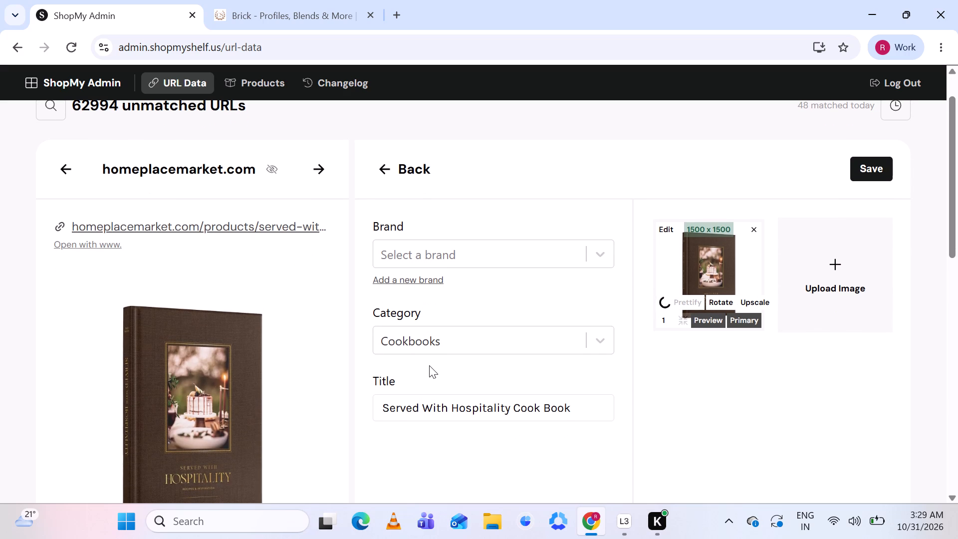
scroll(429, 365, down, 2)
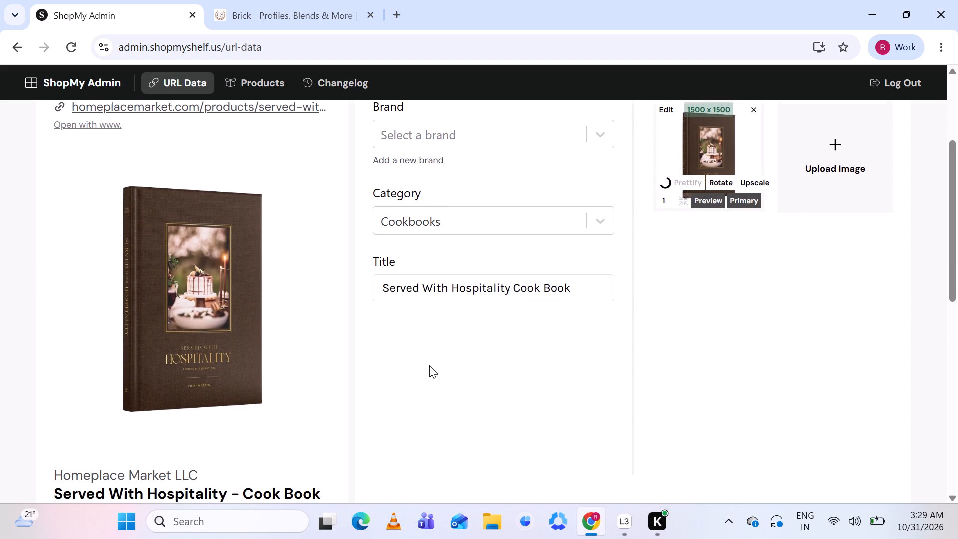
scroll(429, 365, down, 2)
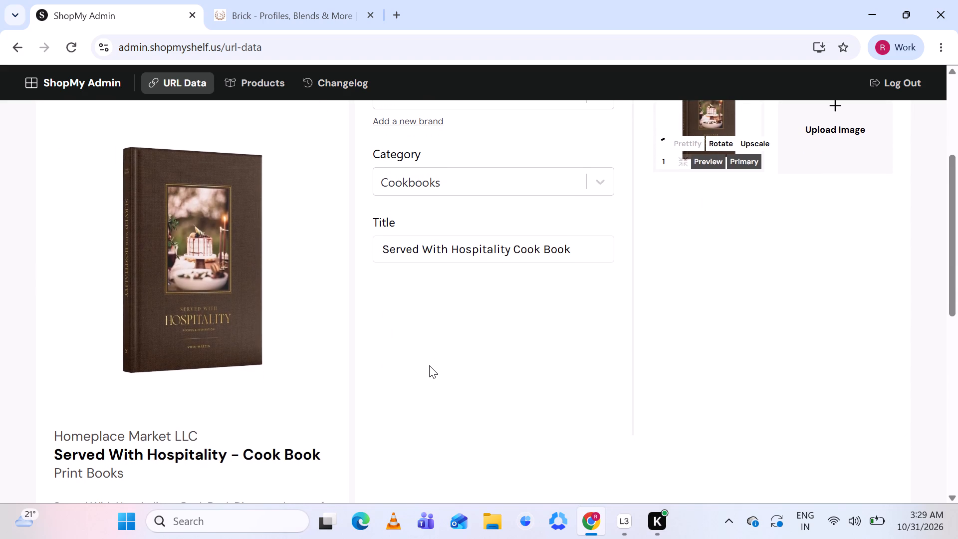
scroll(429, 365, down, 1)
scroll(429, 365, up, 1)
scroll(429, 365, down, 1)
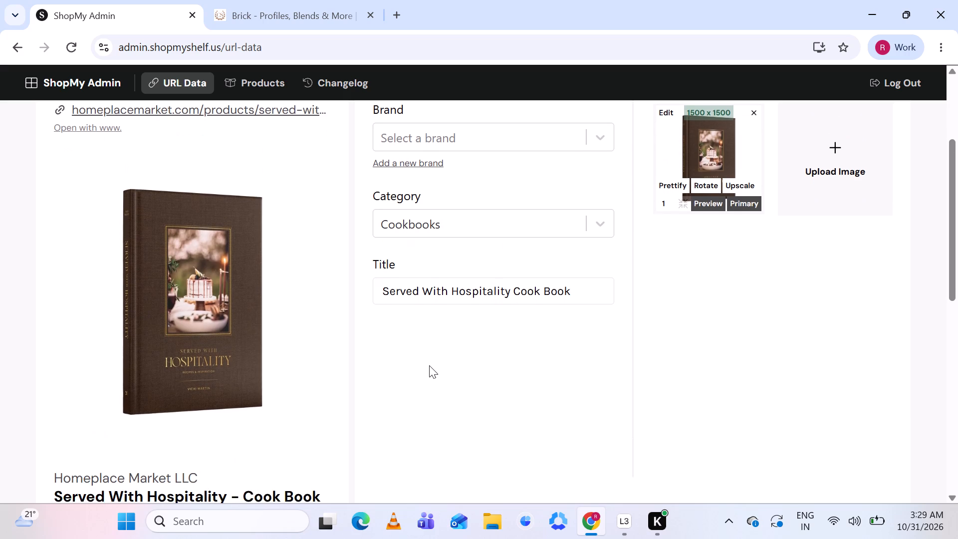
scroll(429, 365, down, 1)
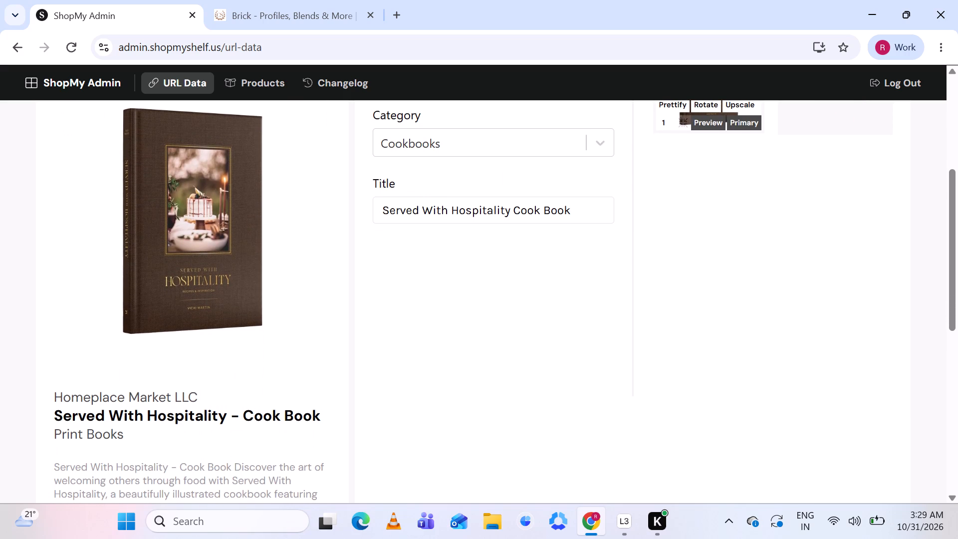
drag(53, 395, 93, 402)
drag(93, 402, 233, 391)
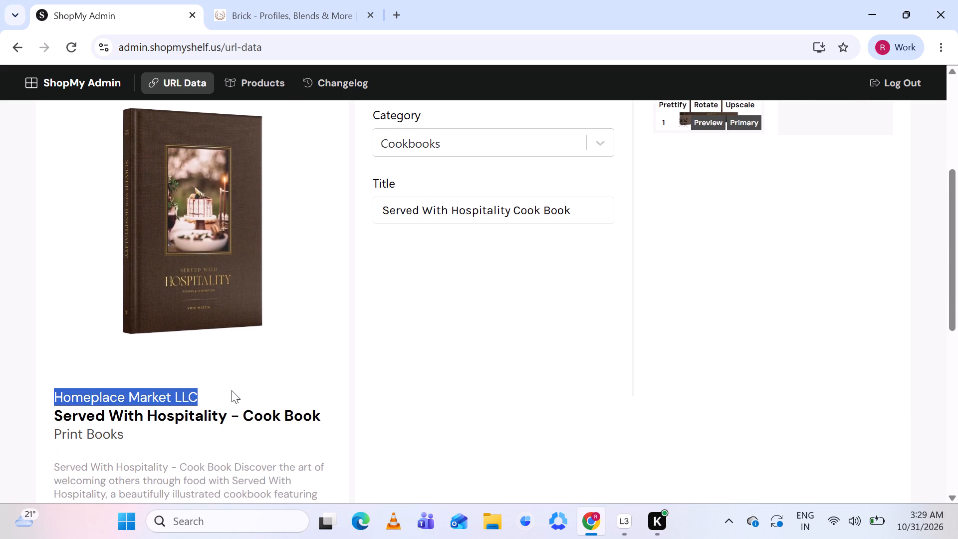
key(ctrl+c)
Add a spaced hyphen to the product title, making it "Served With Hospitality - Cook Book".
click(473, 355)
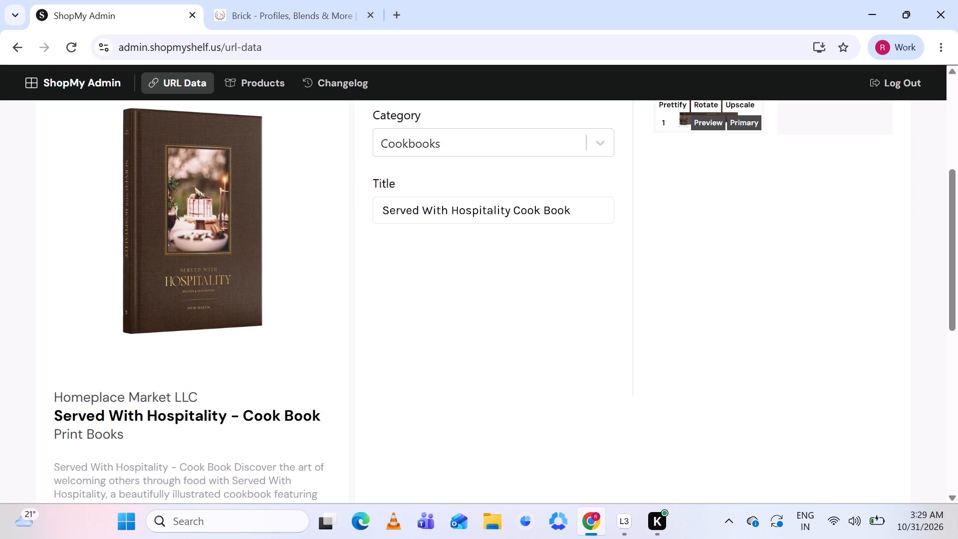
key(space)
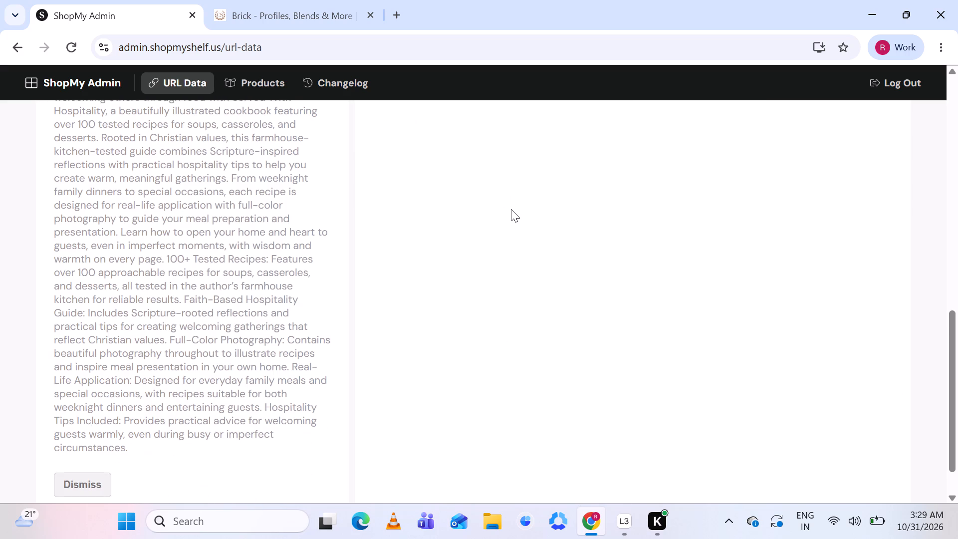
scroll(511, 209, up, 3)
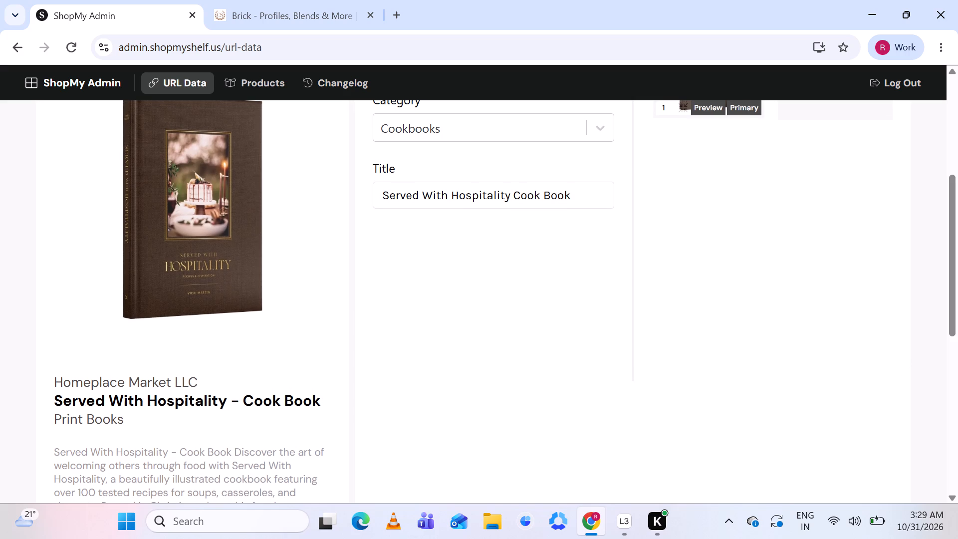
click(511, 192)
key(space)
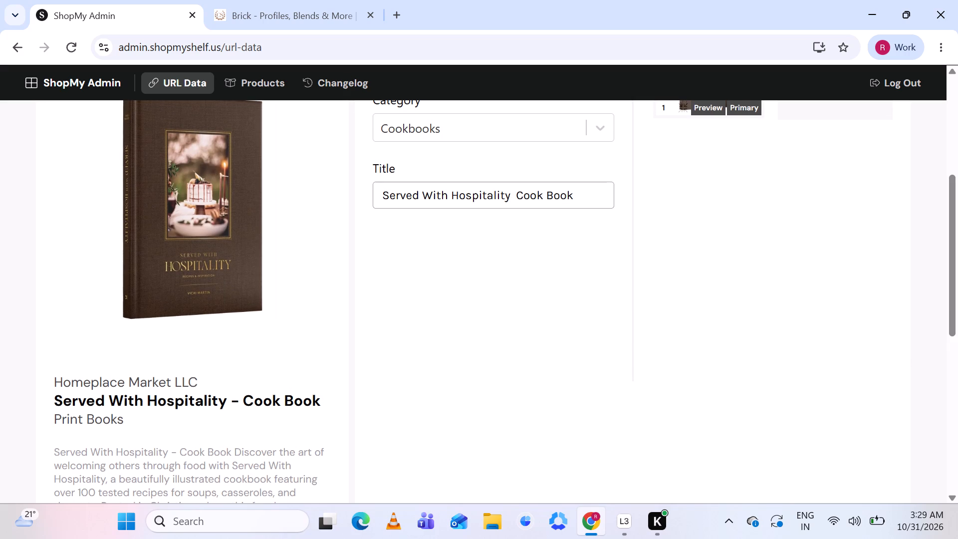
key(minus)
Add Homeplace Market LLC as a new brand for the cookbook, filling in only the brand name.
scroll(525, 242, up, 2)
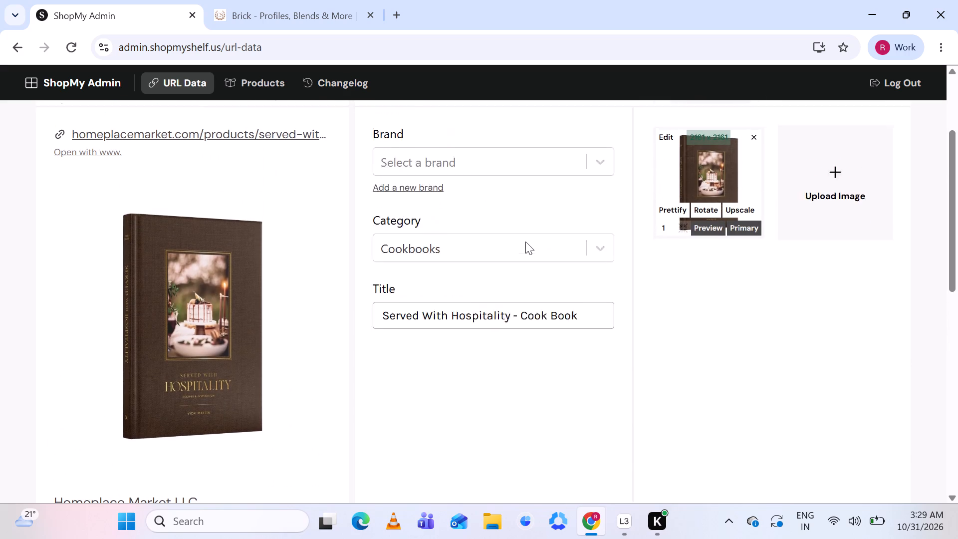
scroll(525, 242, up, 1)
click(458, 258)
key(ctrl+v)
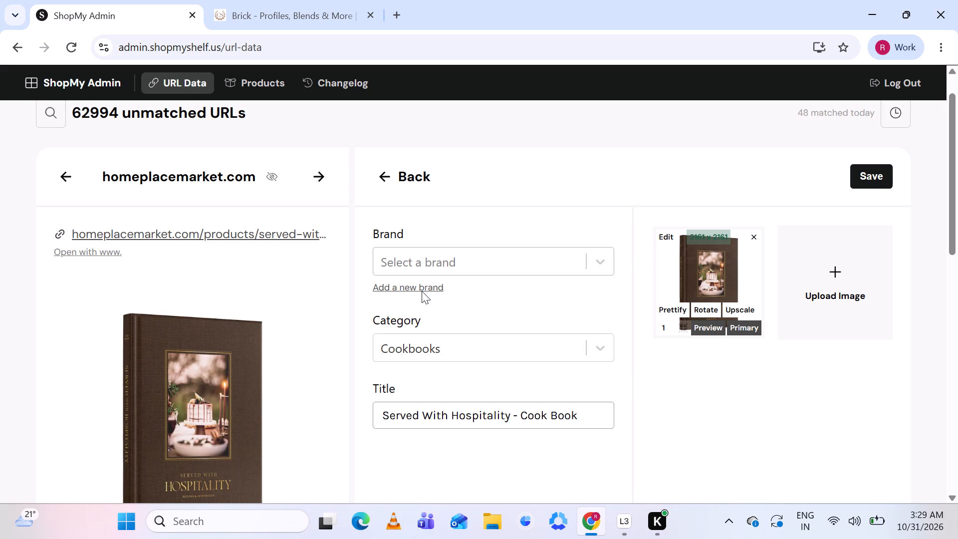
click(503, 223)
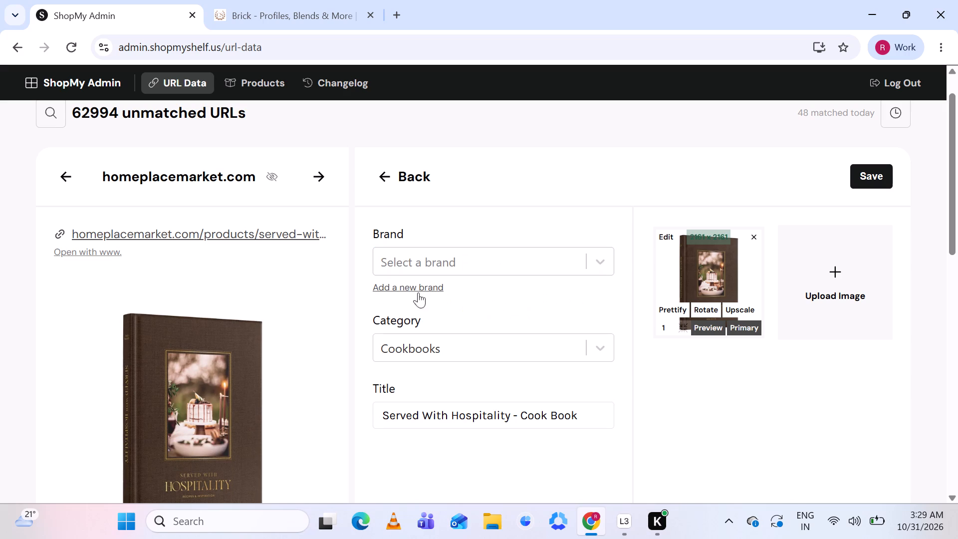
click(420, 285)
click(446, 176)
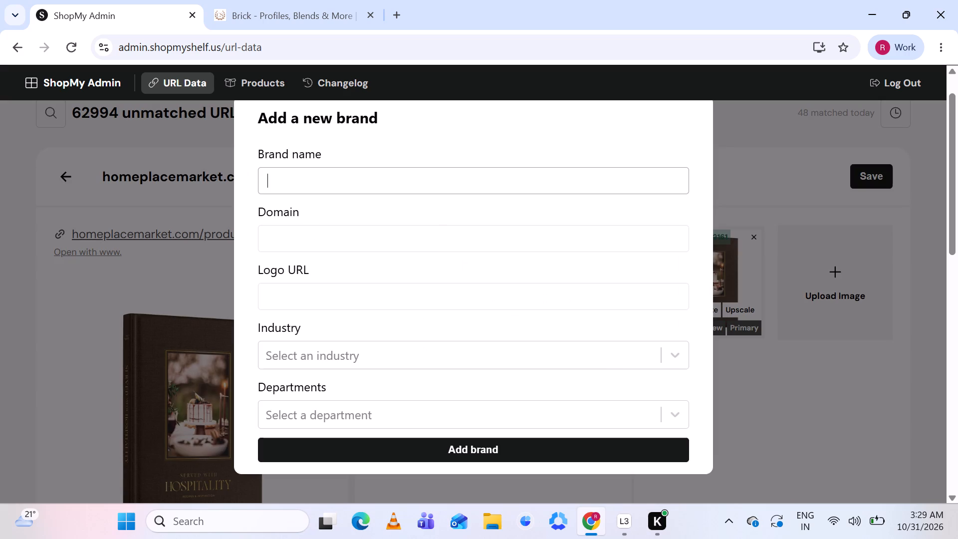
key(ctrl+v)
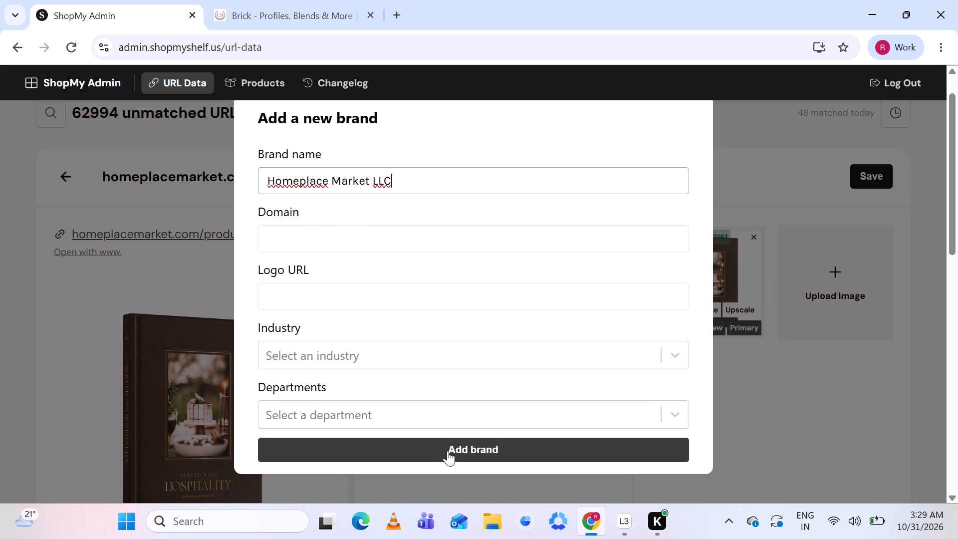
click(448, 451)
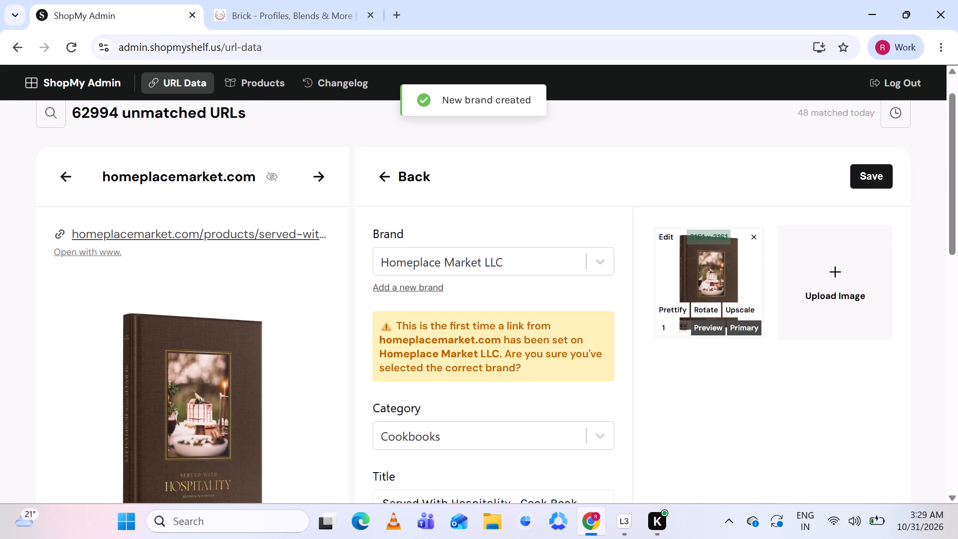
Save the new Served With Hospitality cookbook product.
scroll(492, 368, down, 3)
scroll(492, 368, up, 5)
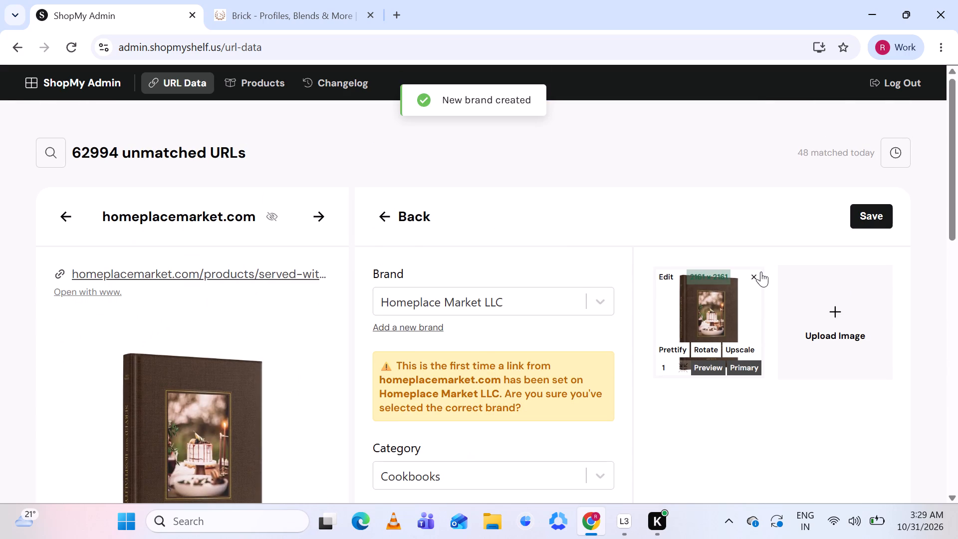
click(870, 218)
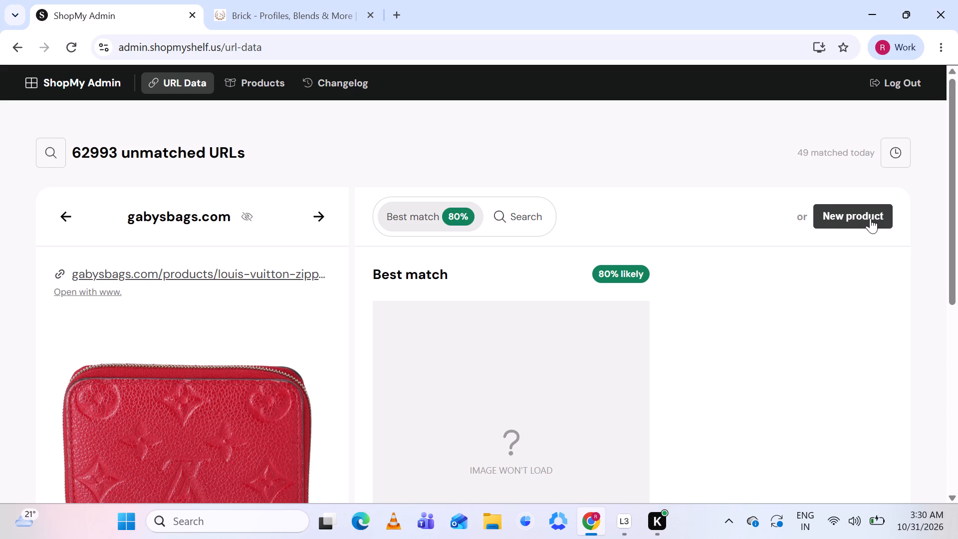
Open the suggested Monogram Zippy Coin Purse (Pre-Owned) page, close the Brick page, and compare the purse with the gabysbags.com wallet.
scroll(676, 311, down, 2)
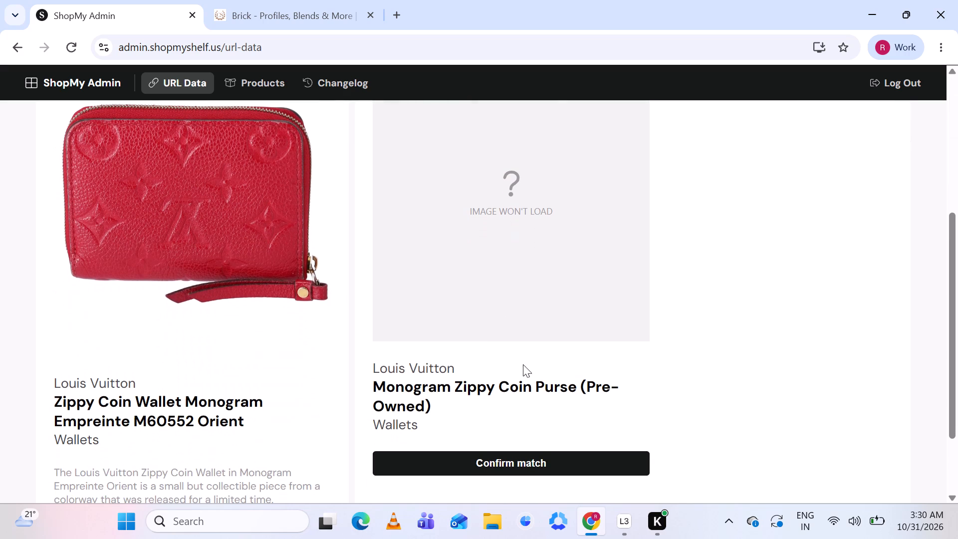
click(493, 387)
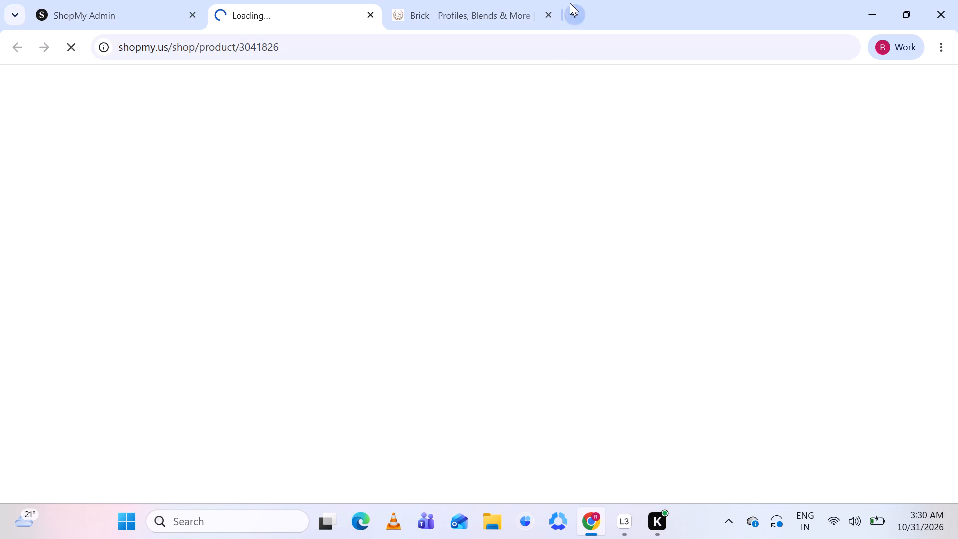
click(543, 11)
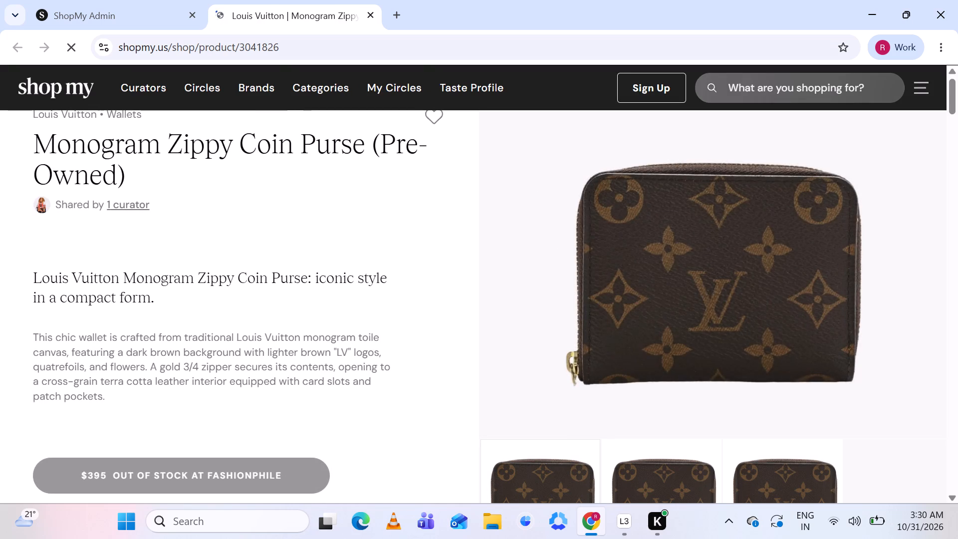
click(123, 24)
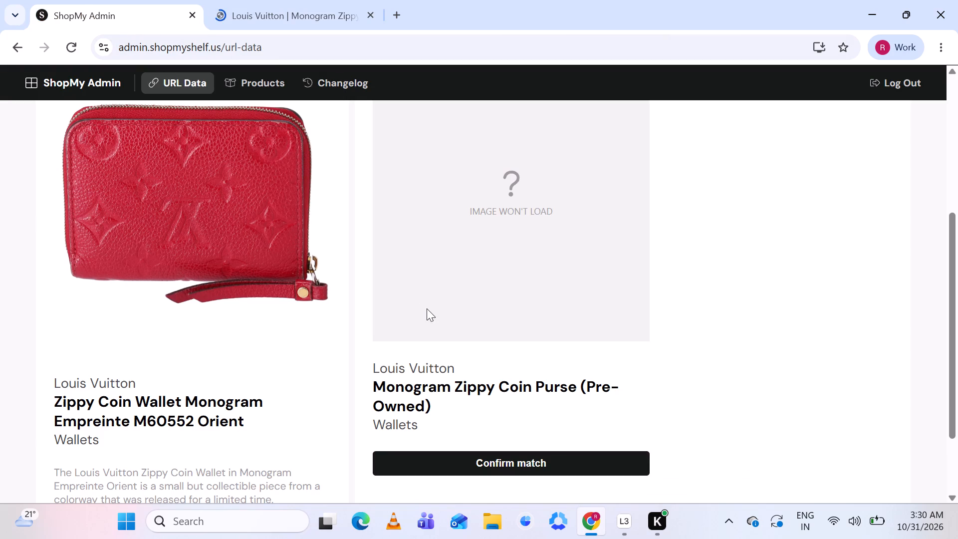
click(323, 10)
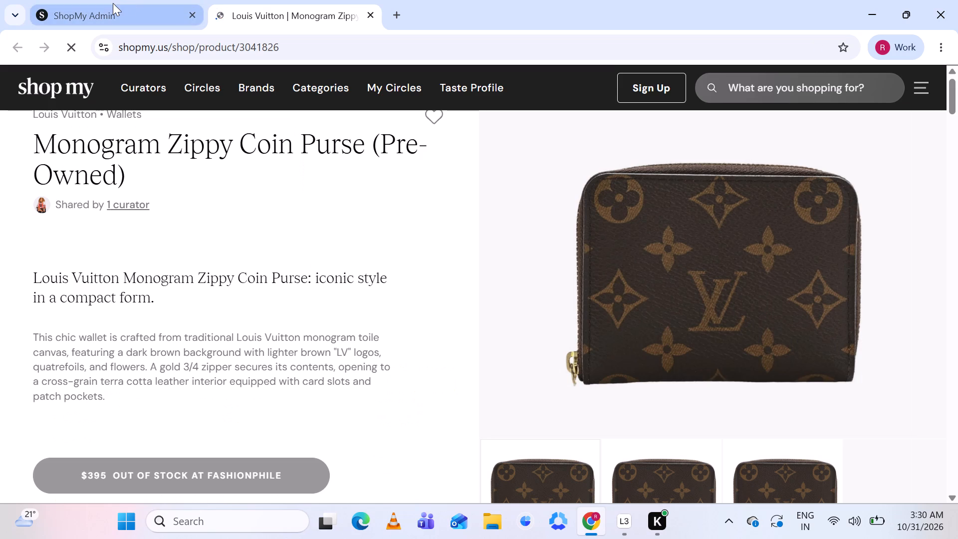
click(111, 4)
Search the catalogue for "Louis Vuitton Zippy Coin Wallet" and examine the results for a product matching the red Monogram Empreinte wallet.
scroll(522, 272, up, 3)
scroll(522, 272, down, 3)
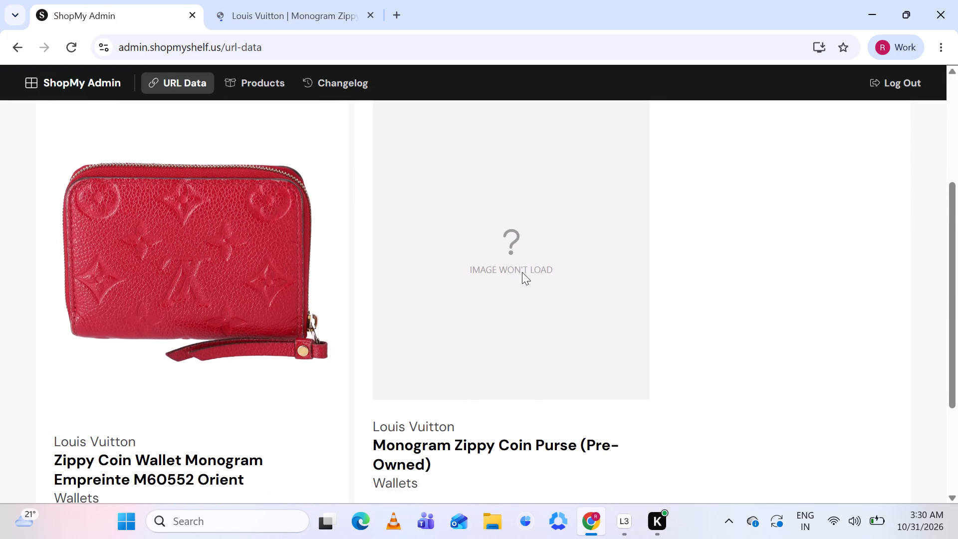
scroll(522, 272, up, 2)
click(523, 206)
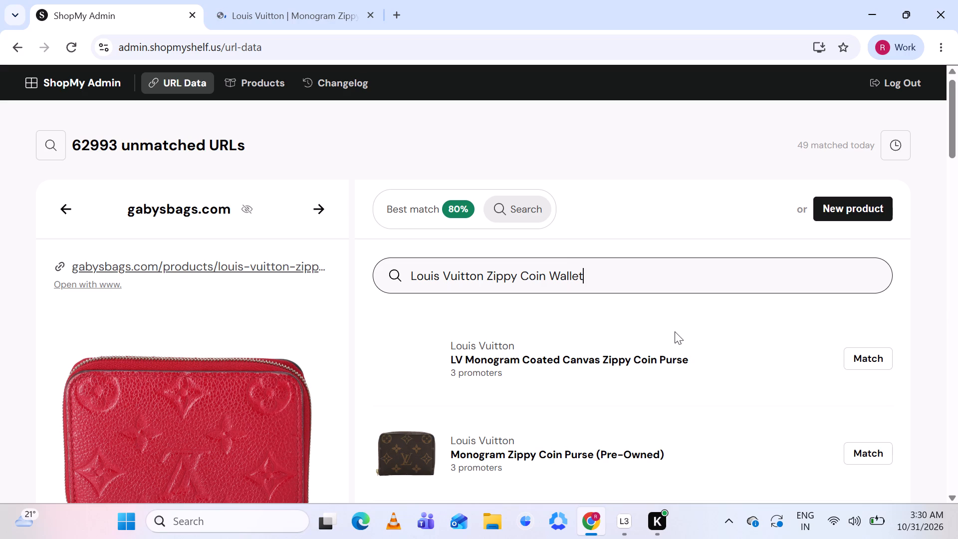
scroll(675, 331, down, 1)
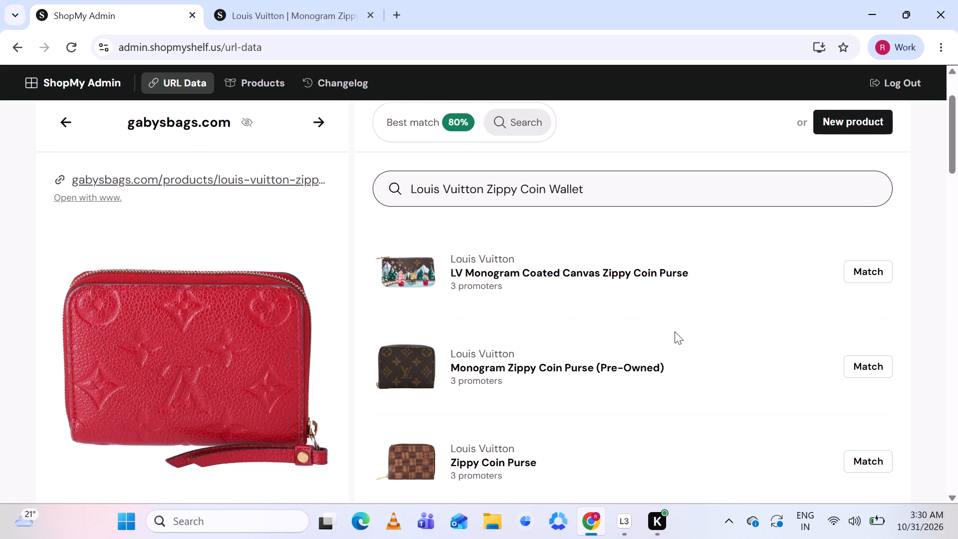
scroll(675, 331, down, 4)
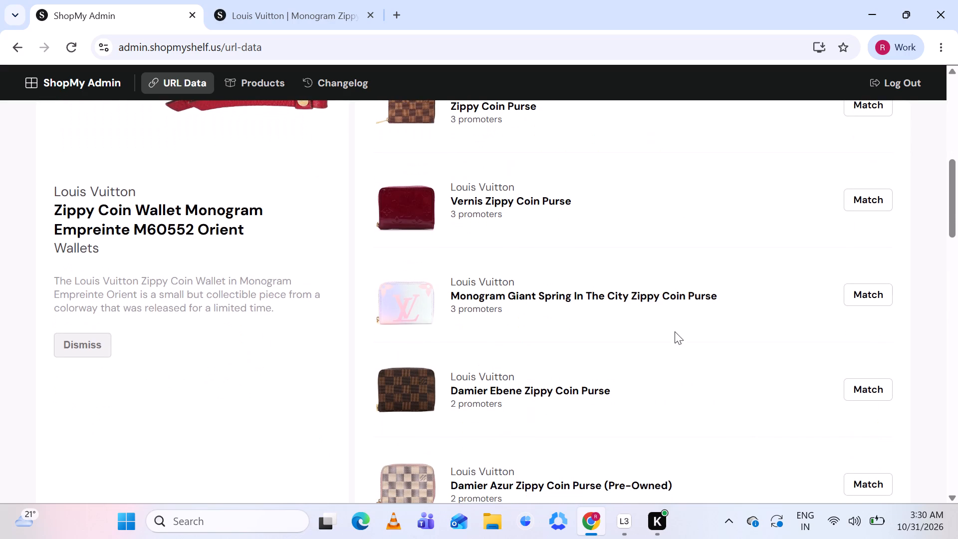
scroll(675, 331, down, 6)
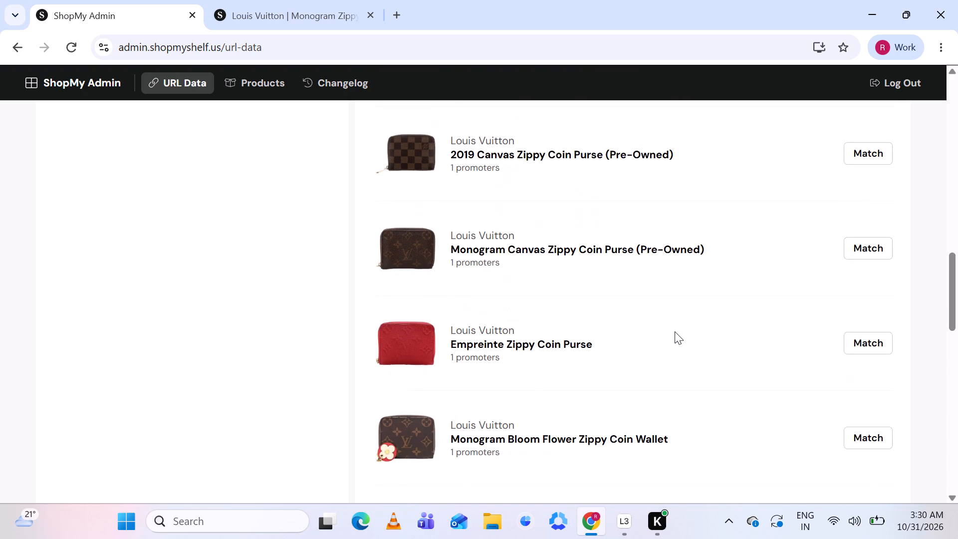
scroll(675, 331, down, 1)
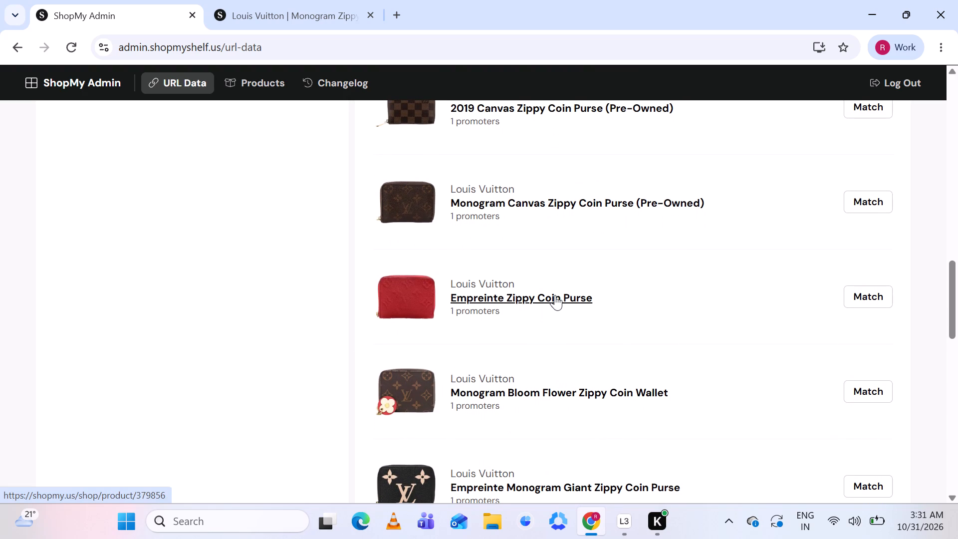
scroll(555, 295, up, 4)
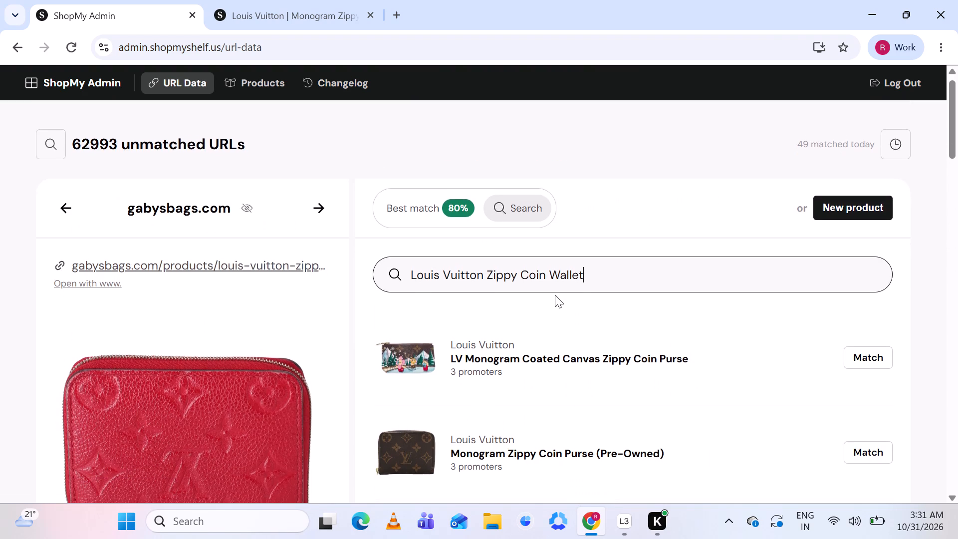
scroll(555, 295, up, 1)
Open the product page of the Empreinte Zippy Coin Purse from the search results.
scroll(555, 295, down, 6)
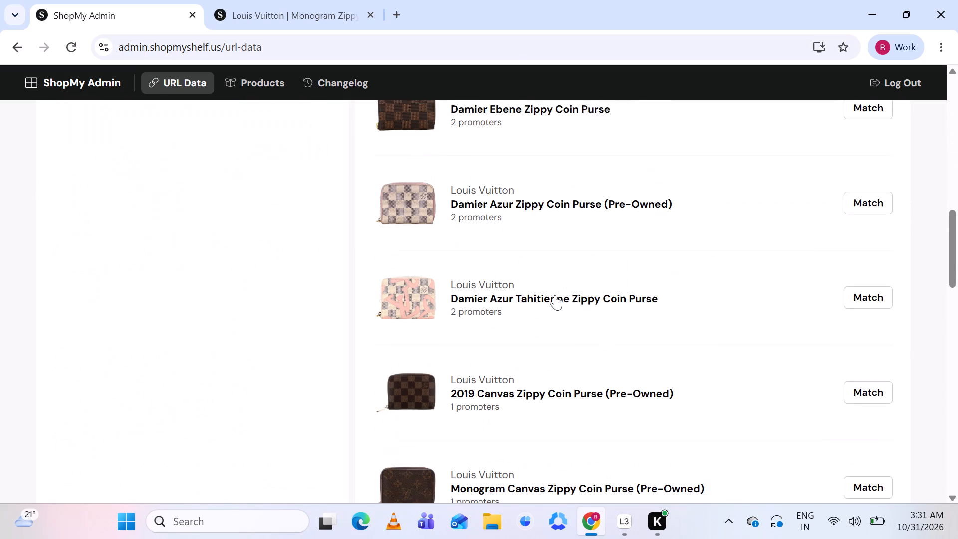
scroll(555, 295, down, 2)
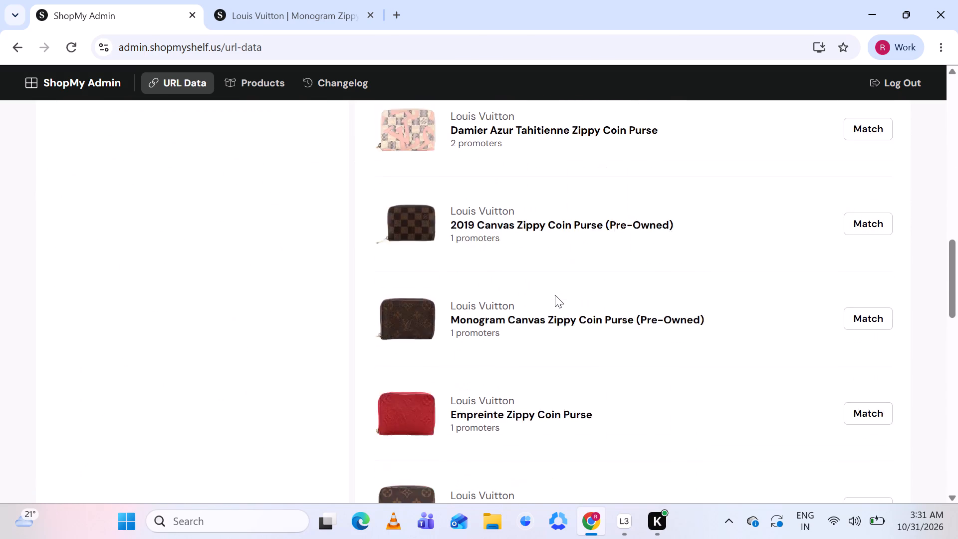
scroll(555, 295, down, 1)
click(486, 348)
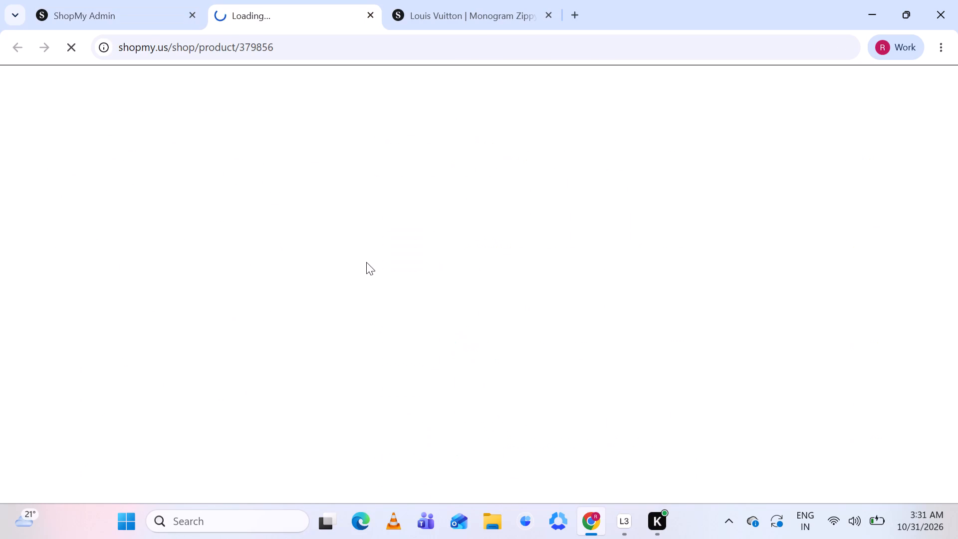
Look through the remaining Louis Vuitton search results for other candidates for the gabysbags.com wallet.
click(113, 11)
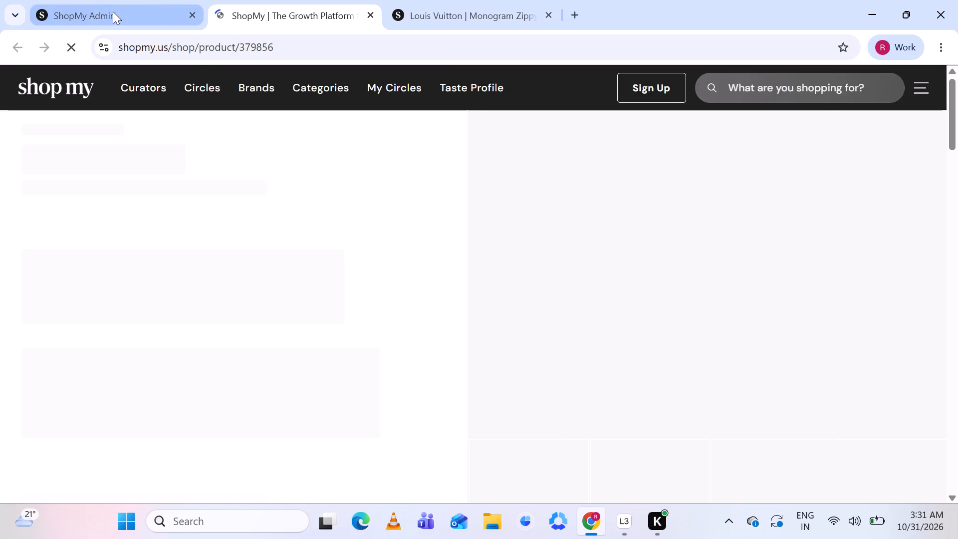
scroll(169, 281, down, 5)
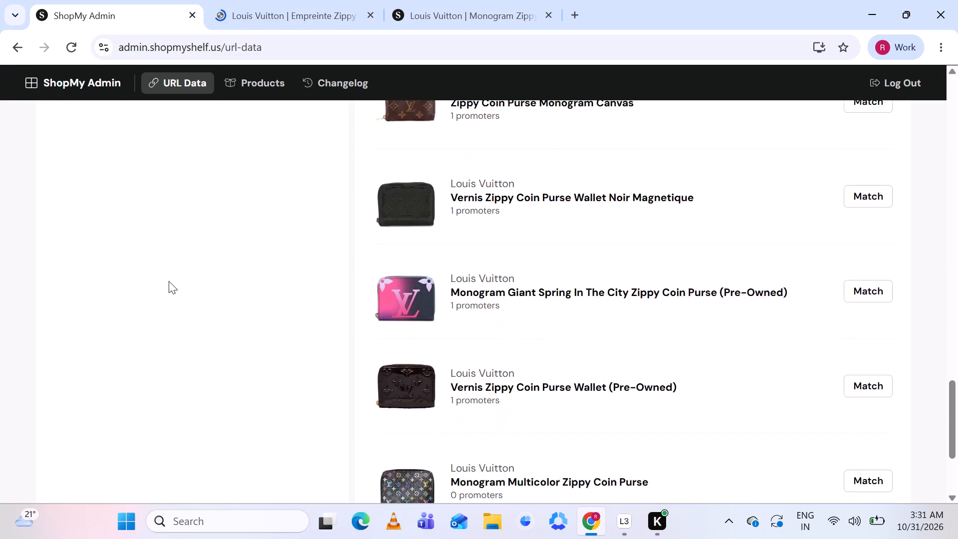
scroll(169, 281, down, 3)
scroll(169, 281, up, 7)
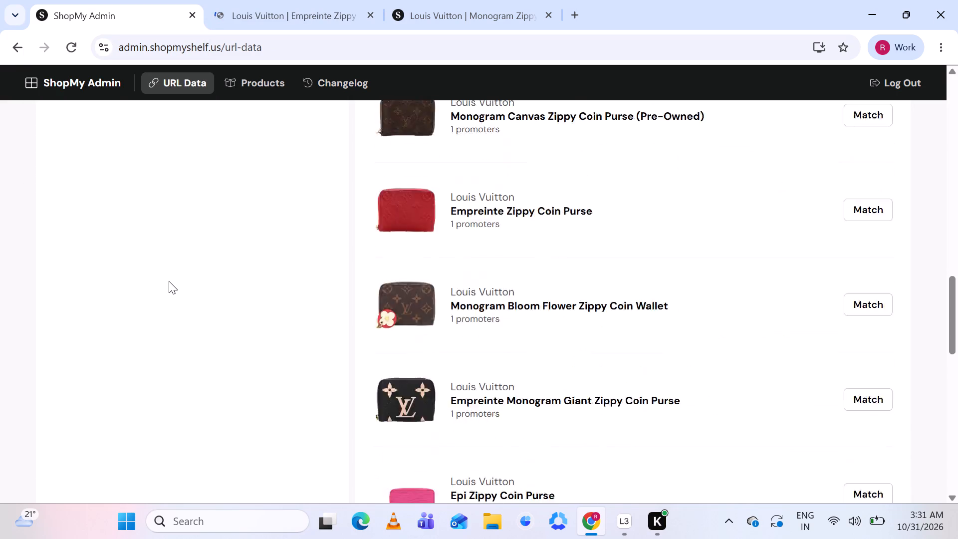
scroll(169, 281, up, 3)
scroll(169, 281, down, 4)
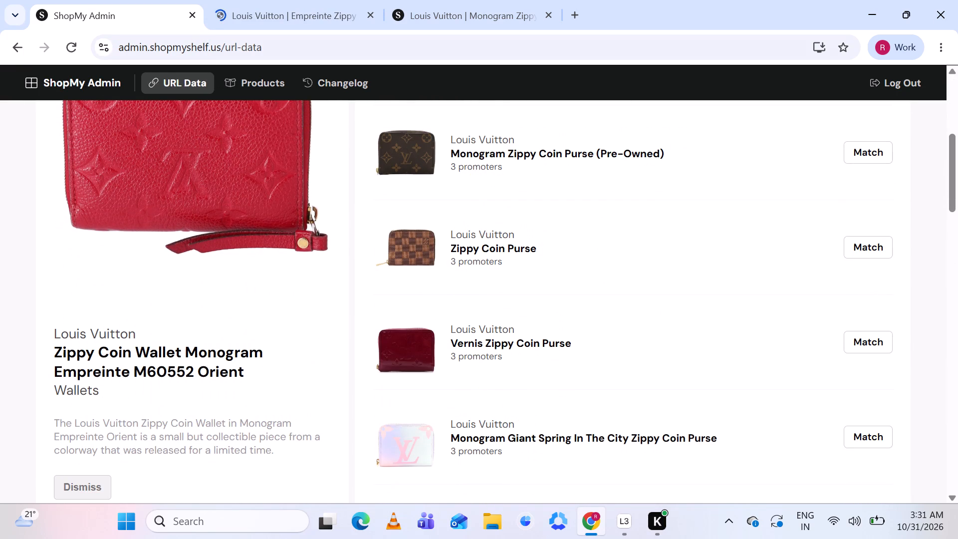
Compare the Empreinte Zippy Coin Purse page with the gabysbags.com wallet's photo, checking shape, embossing and zipper.
click(283, 20)
scroll(376, 229, down, 1)
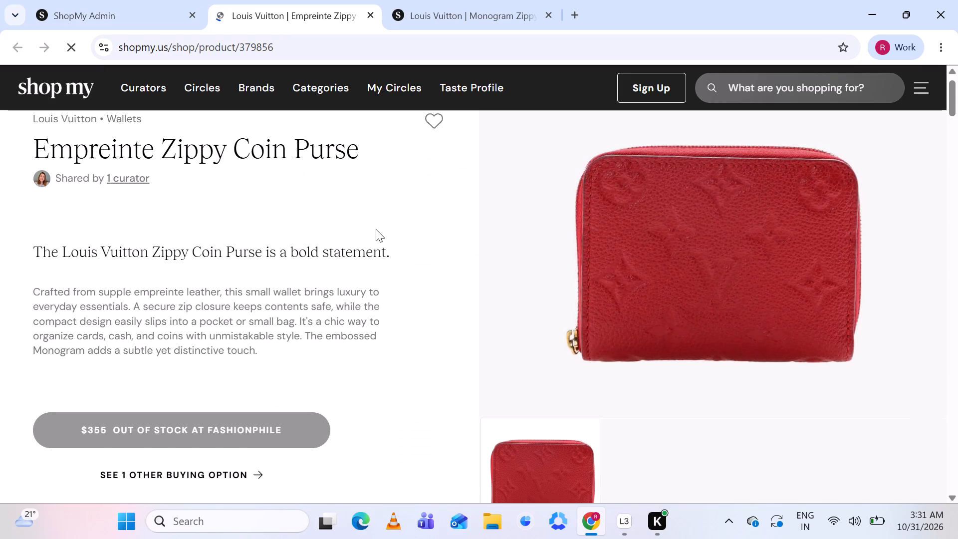
scroll(376, 229, down, 1)
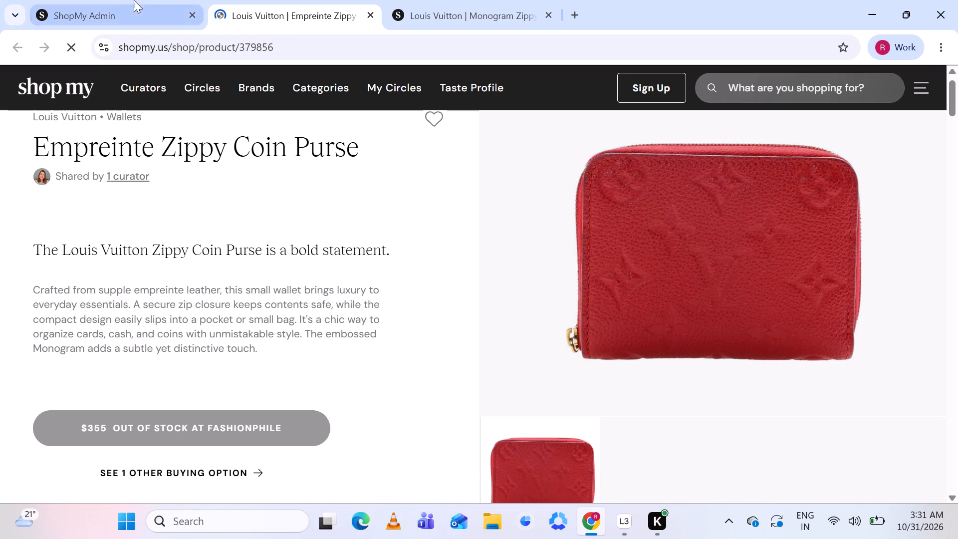
click(109, 8)
scroll(255, 278, up, 1)
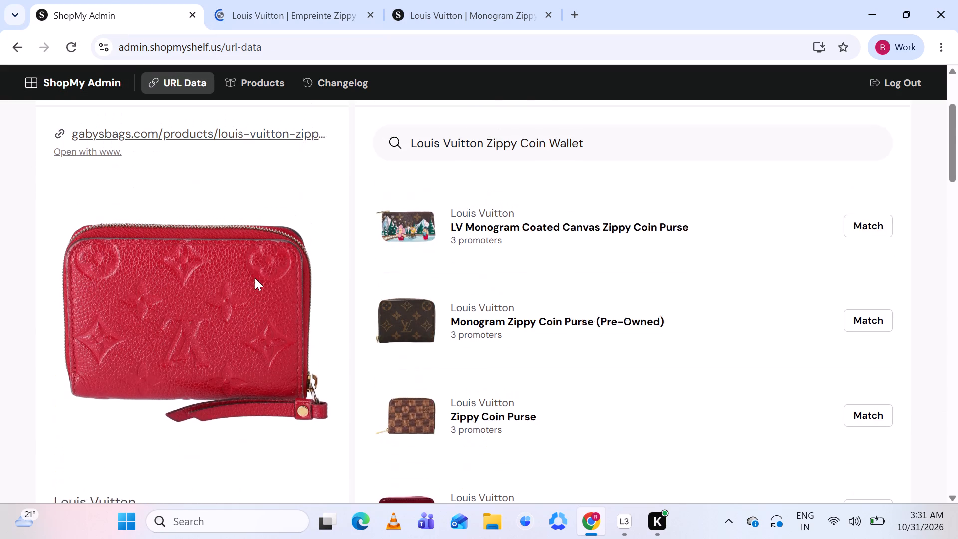
click(305, 8)
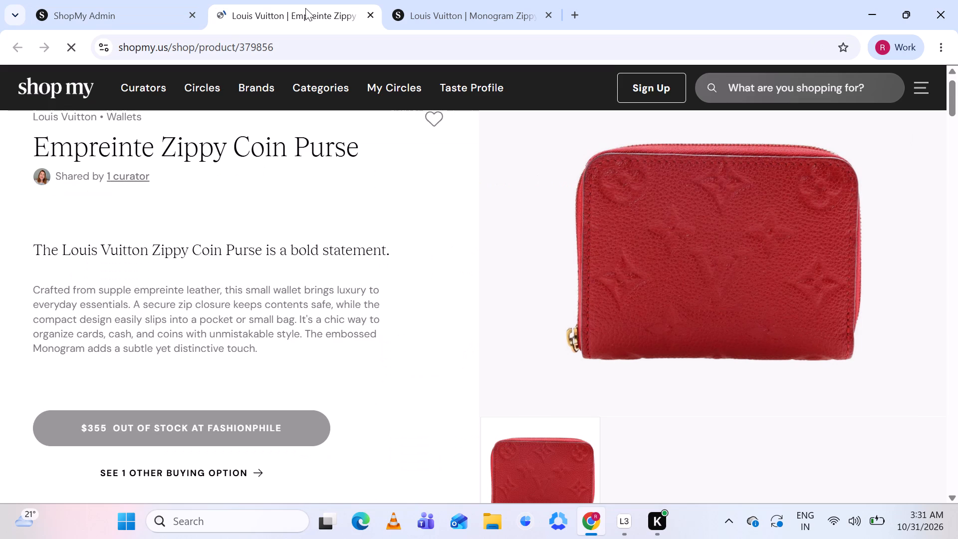
click(126, 8)
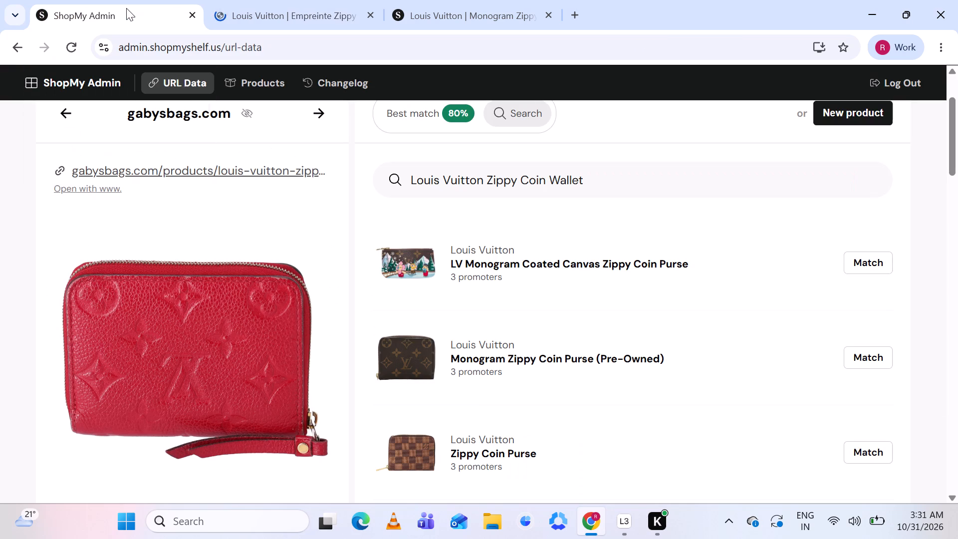
click(285, 3)
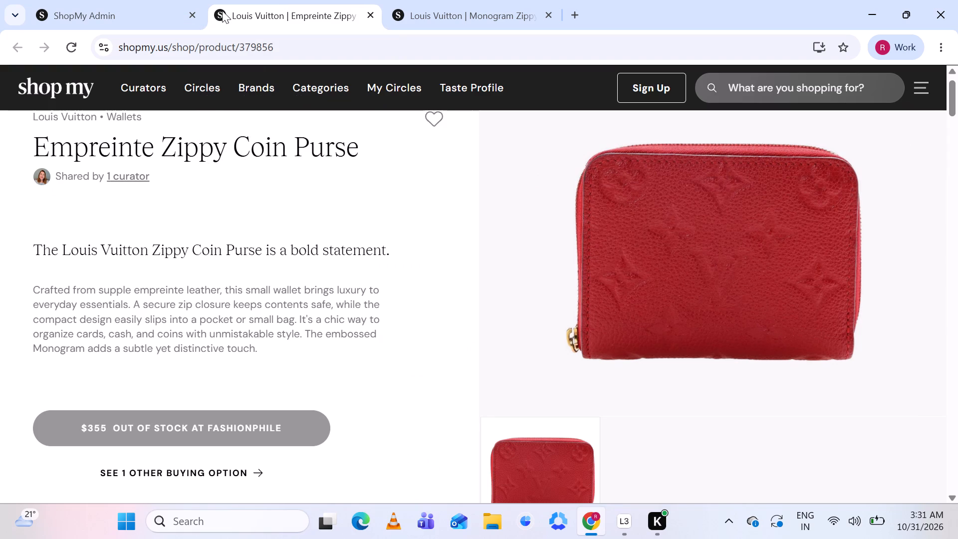
click(91, 2)
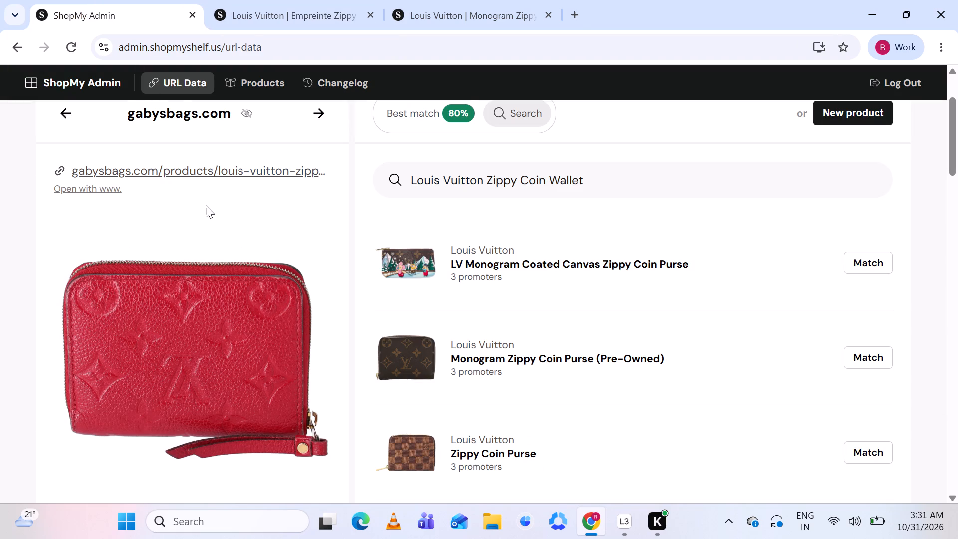
Review the suggested best match for the wallet again and close the Monogram Zippy Coin Purse (Pre-Owned) page.
scroll(206, 205, down, 3)
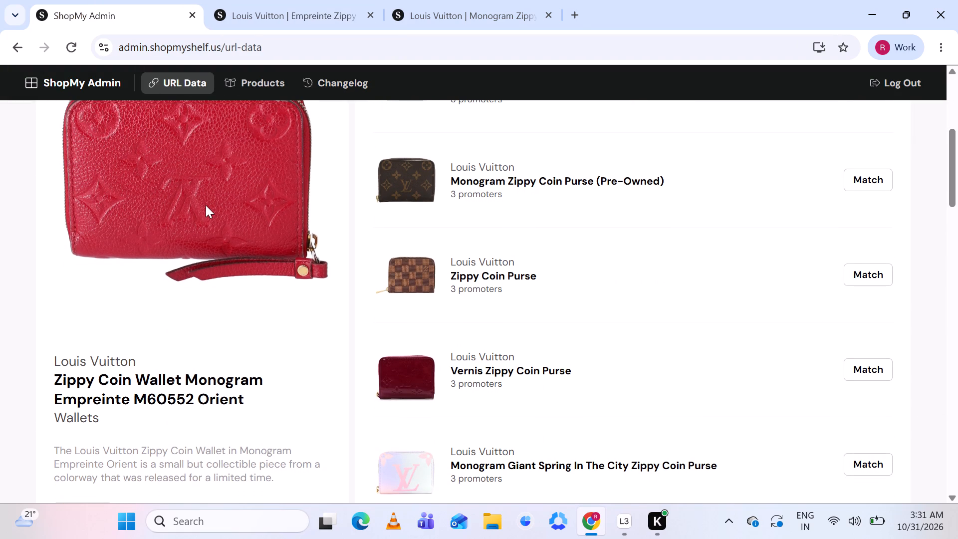
scroll(206, 205, up, 2)
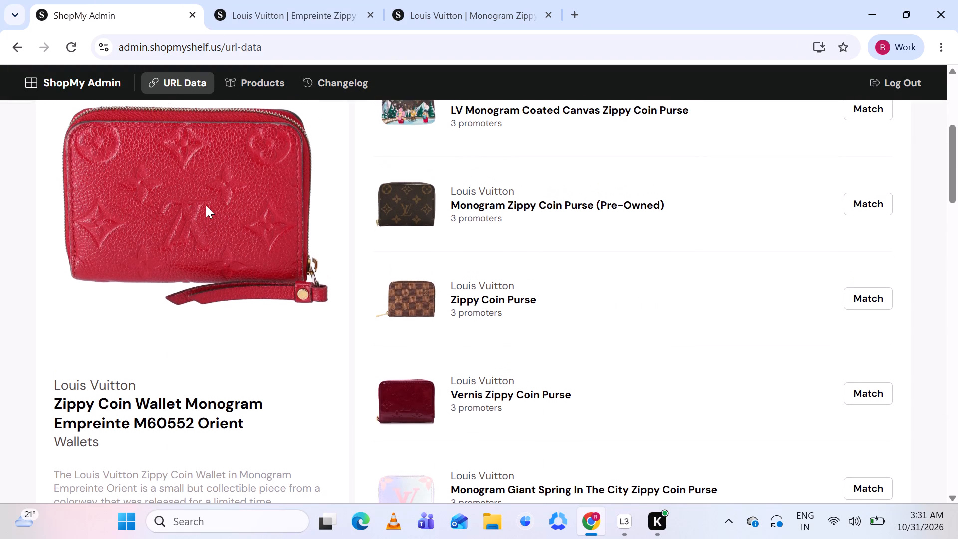
scroll(206, 205, up, 2)
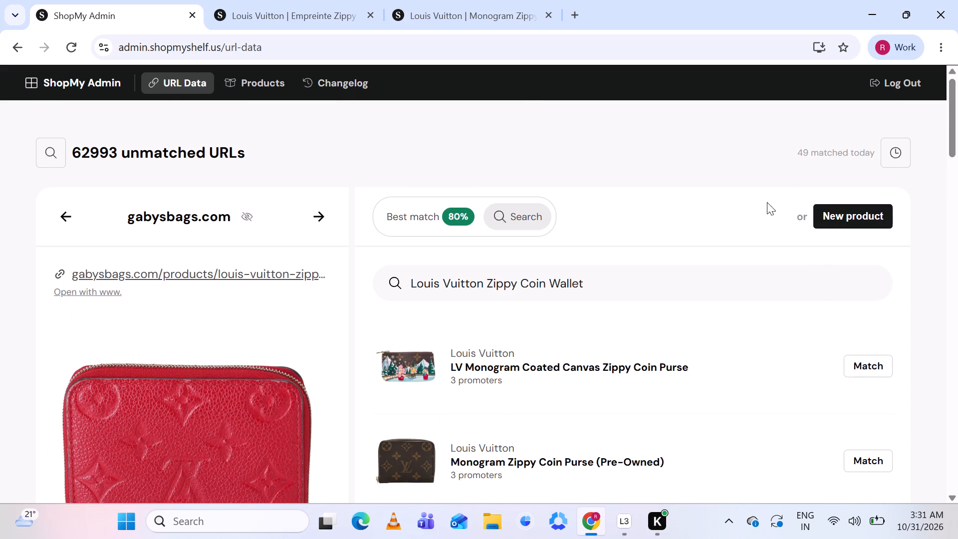
click(467, 208)
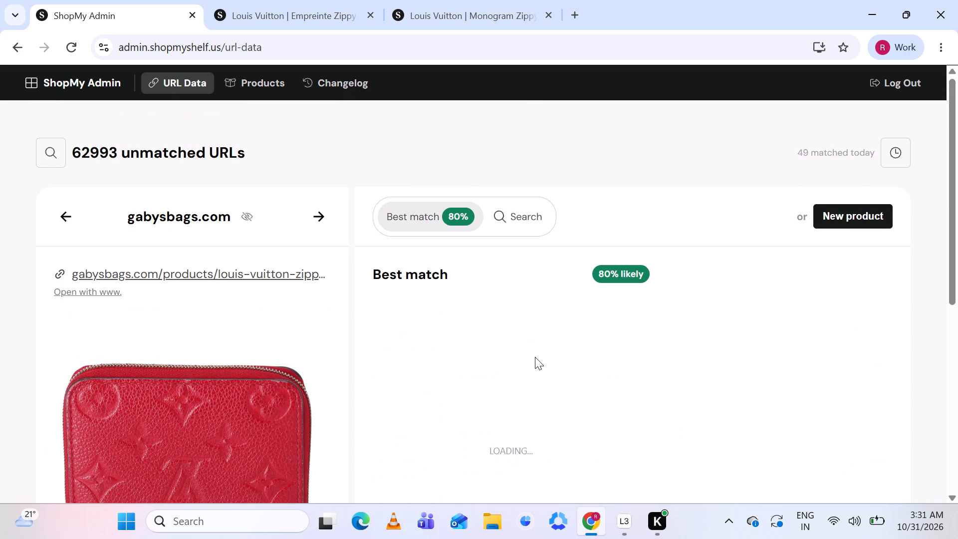
scroll(535, 357, down, 3)
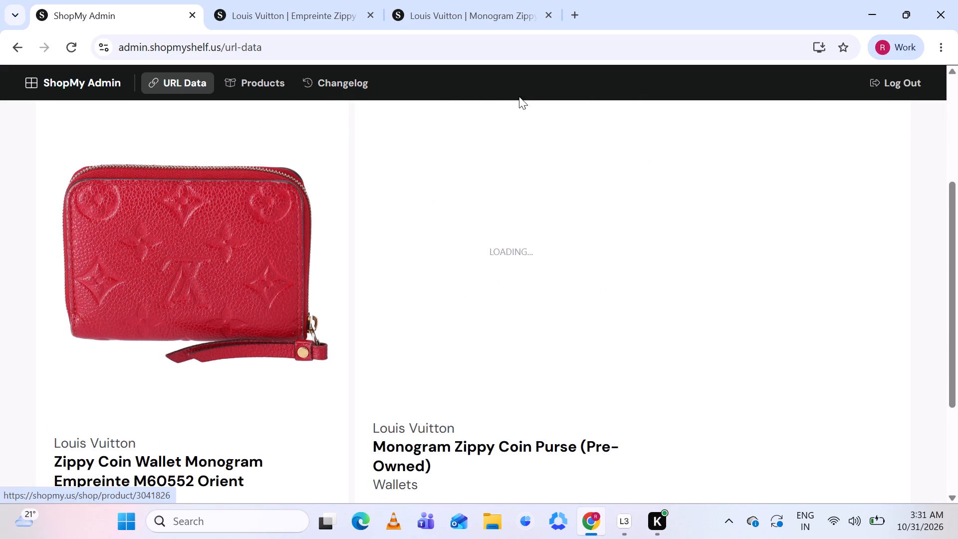
click(463, 1)
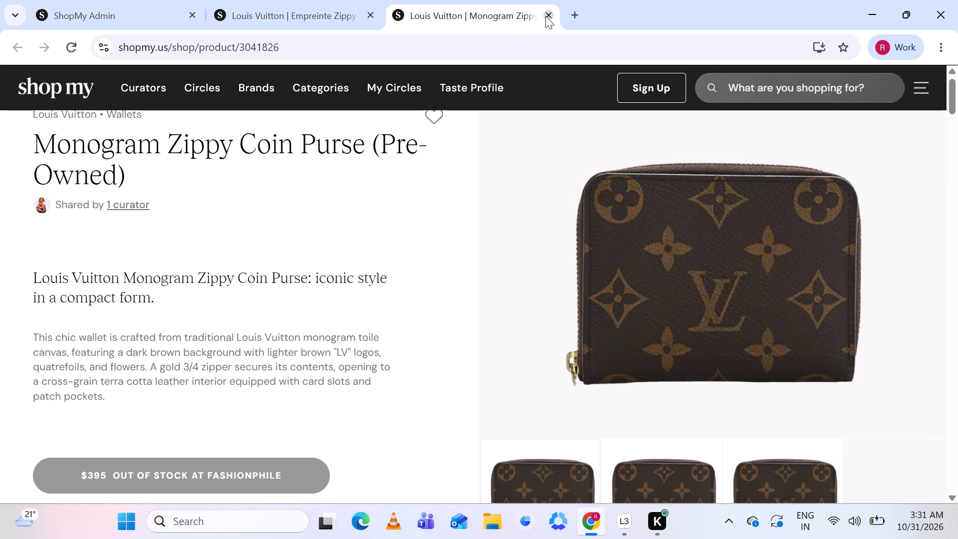
click(548, 15)
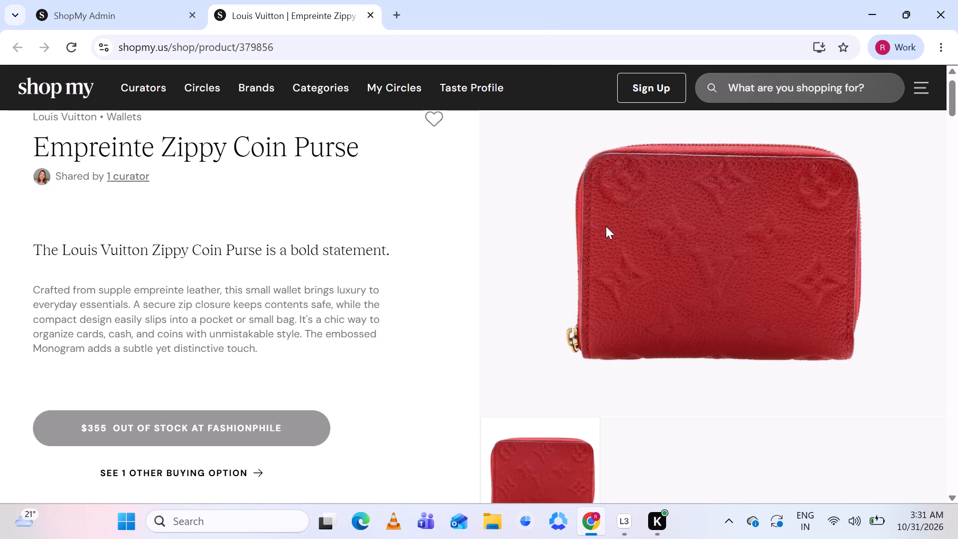
Examine the Empreinte Zippy Coin Purse page's details, and check them against the wallet's listing and its suggested best match.
scroll(606, 226, up, 1)
scroll(606, 226, down, 3)
scroll(606, 226, up, 2)
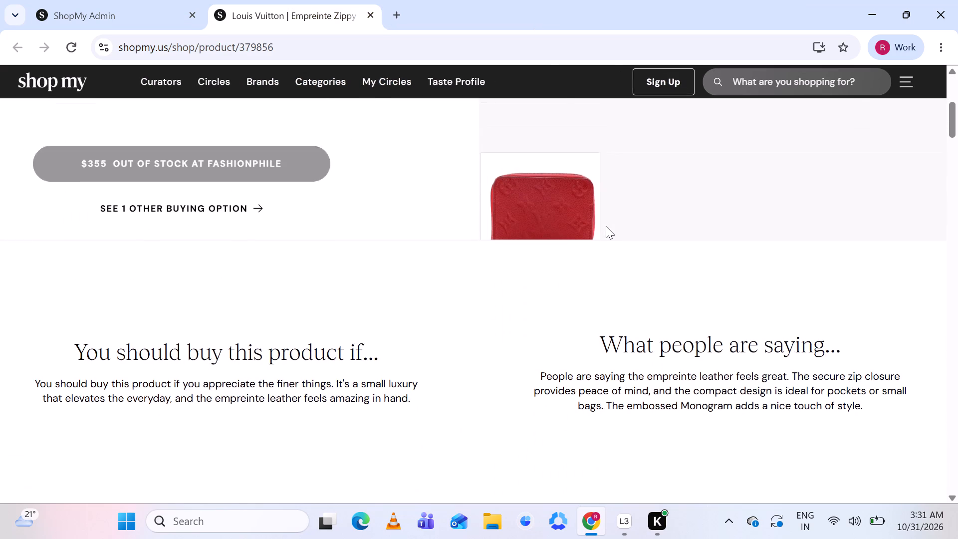
scroll(606, 226, up, 4)
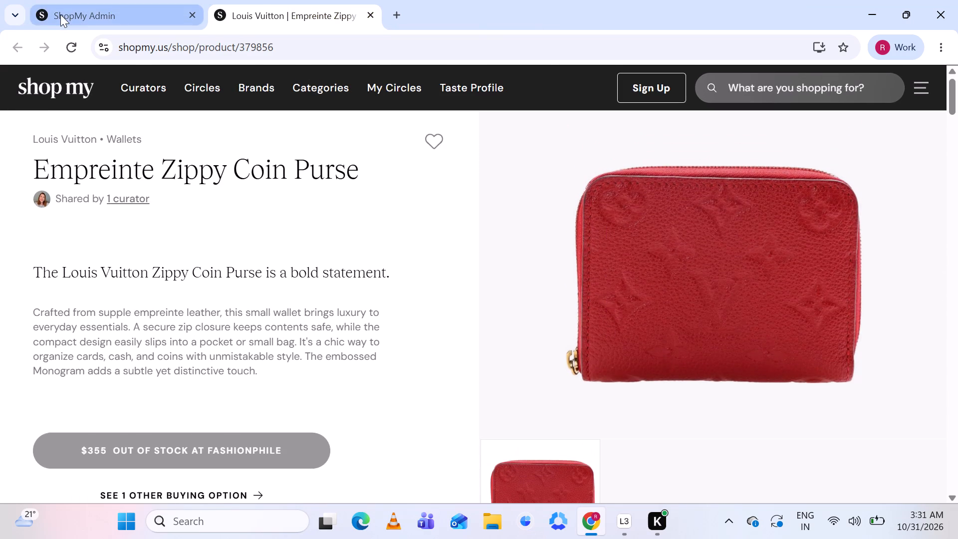
click(60, 14)
scroll(412, 224, down, 1)
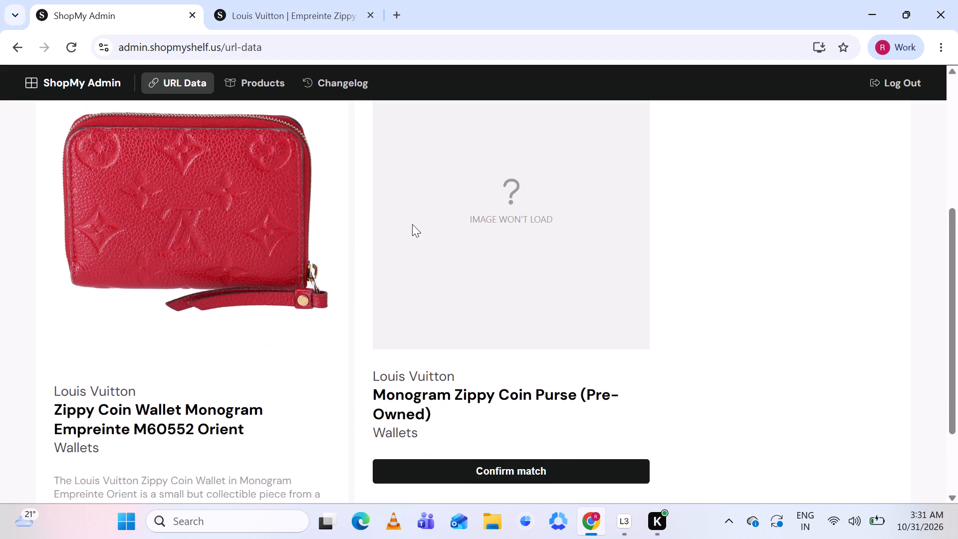
scroll(412, 224, down, 1)
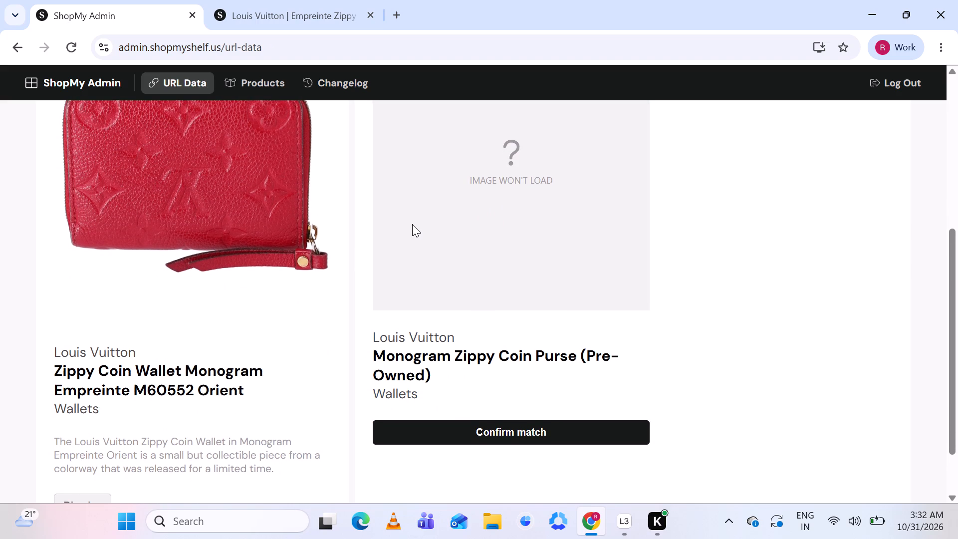
scroll(412, 224, down, 1)
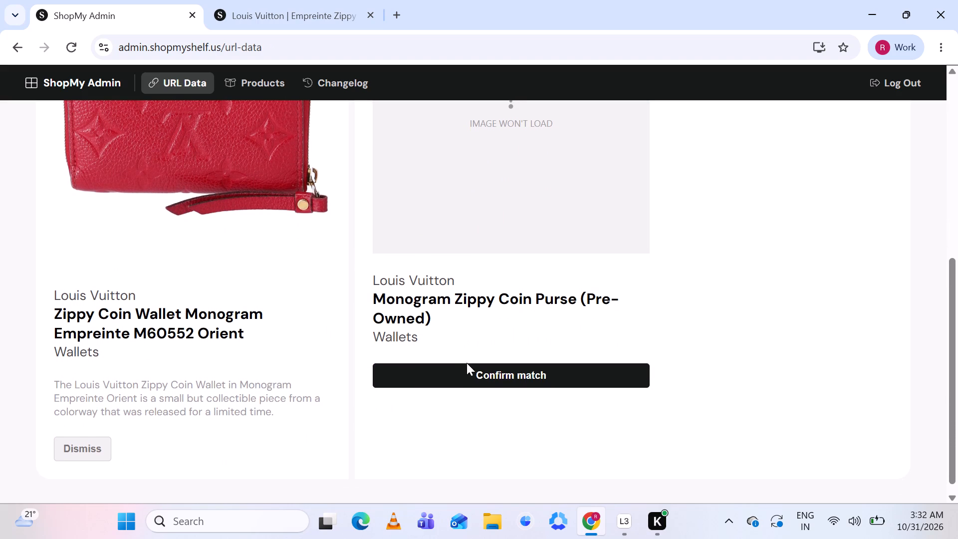
Find the red Empreinte Zippy Coin Purse among the catalogue search results and choose it as the match for the gabysbags.com wallet.
scroll(508, 232, up, 2)
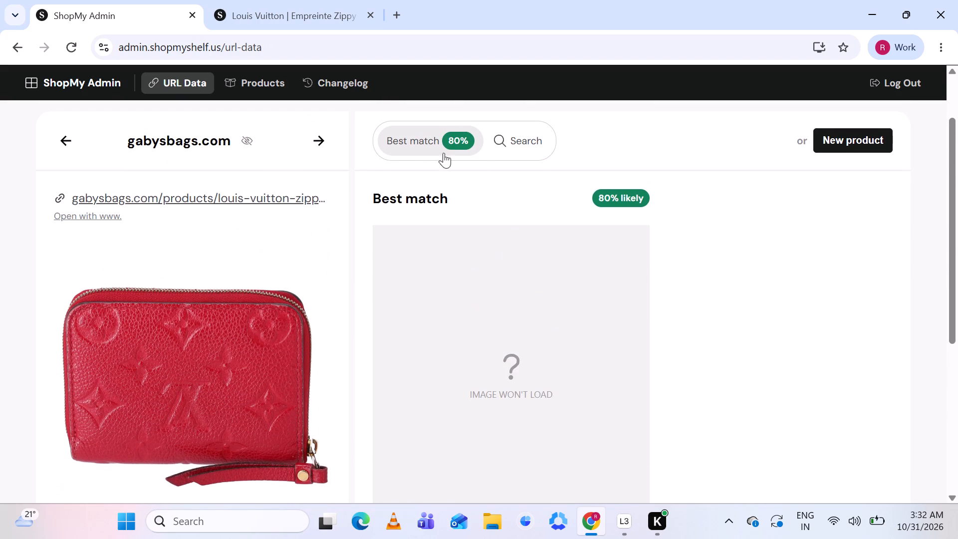
click(520, 140)
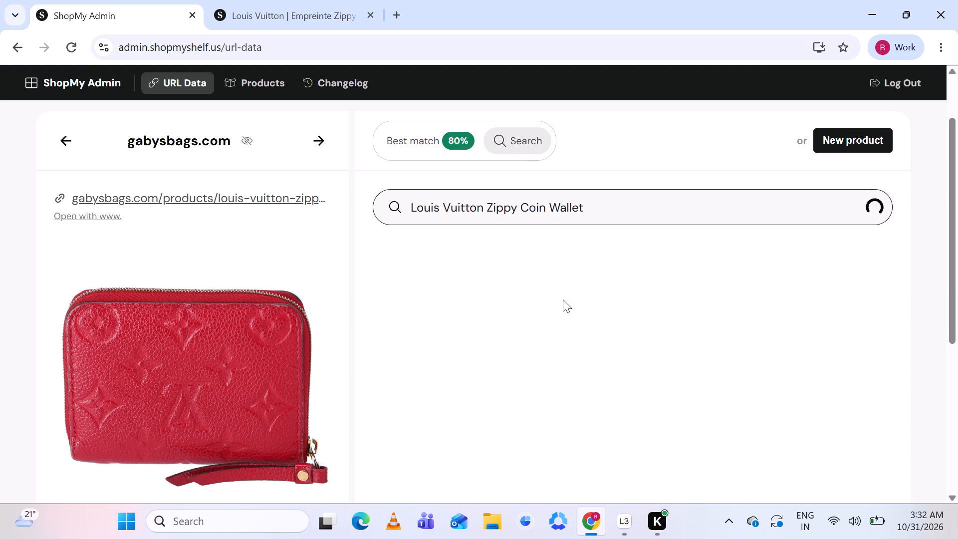
scroll(563, 299, down, 2)
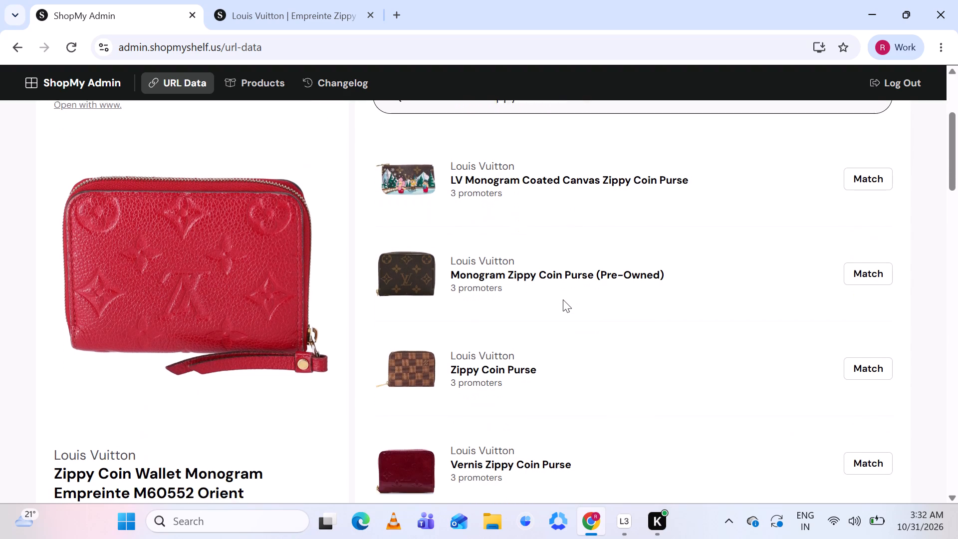
scroll(563, 299, down, 3)
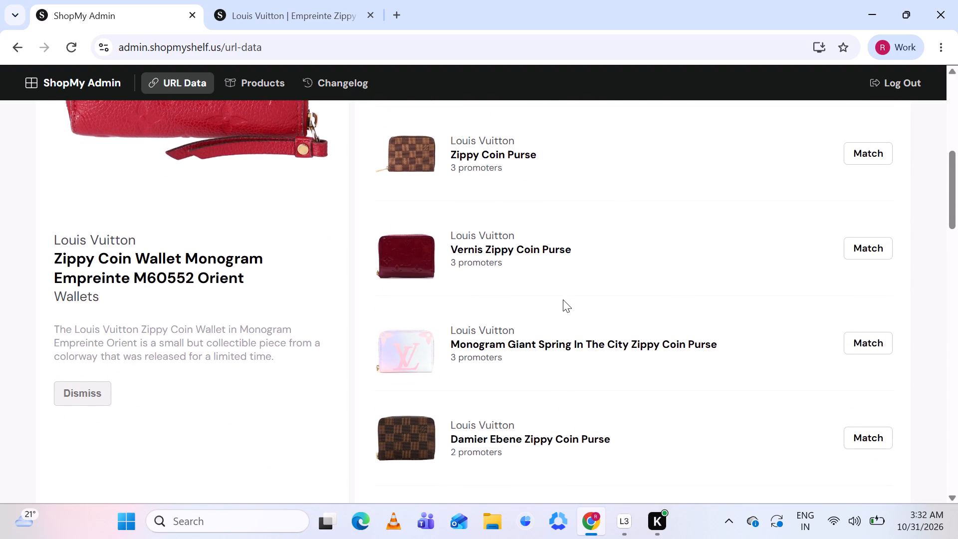
scroll(563, 299, down, 3)
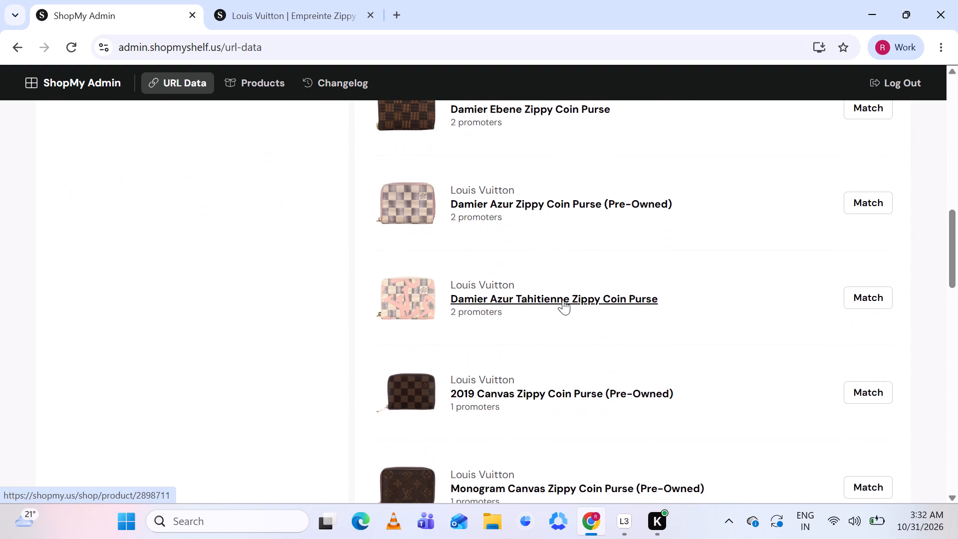
scroll(563, 299, down, 1)
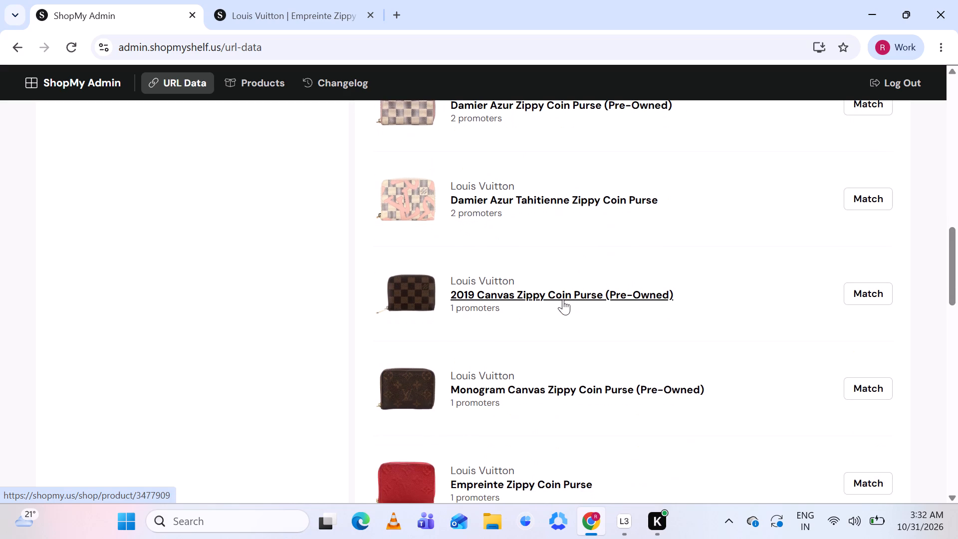
scroll(563, 299, down, 3)
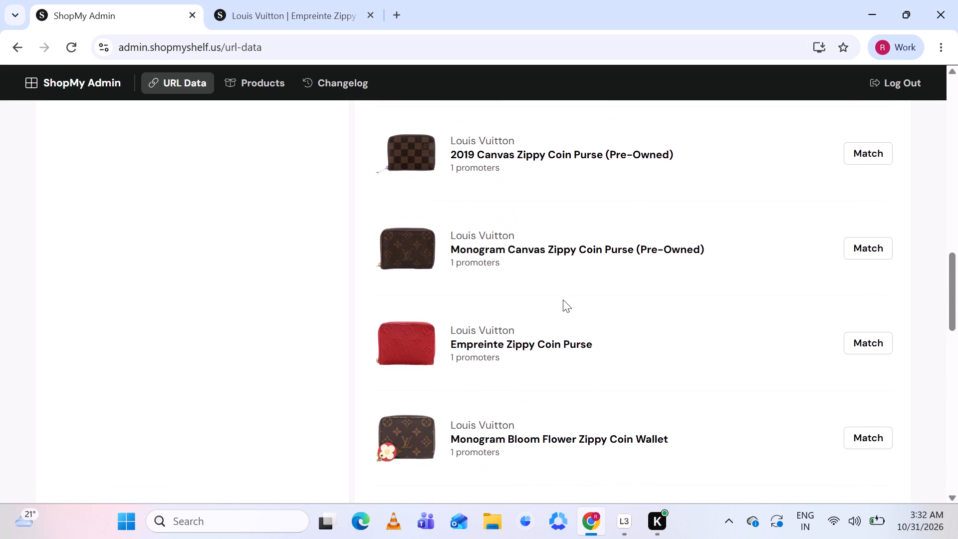
scroll(563, 299, down, 3)
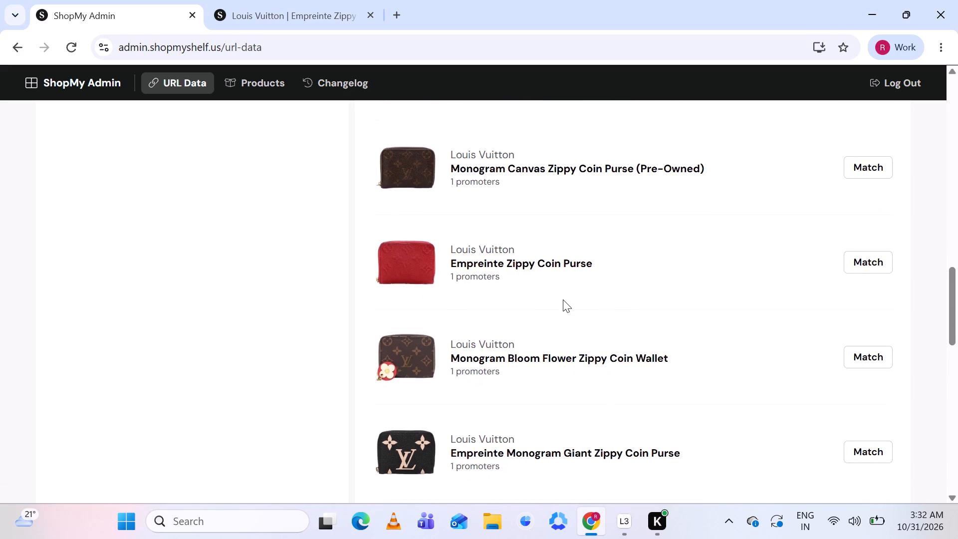
scroll(563, 299, down, 1)
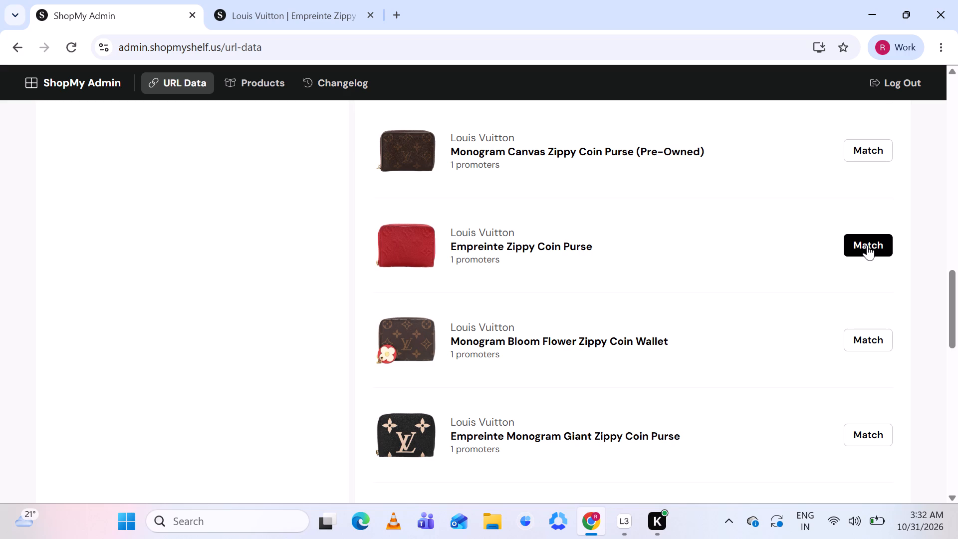
click(867, 245)
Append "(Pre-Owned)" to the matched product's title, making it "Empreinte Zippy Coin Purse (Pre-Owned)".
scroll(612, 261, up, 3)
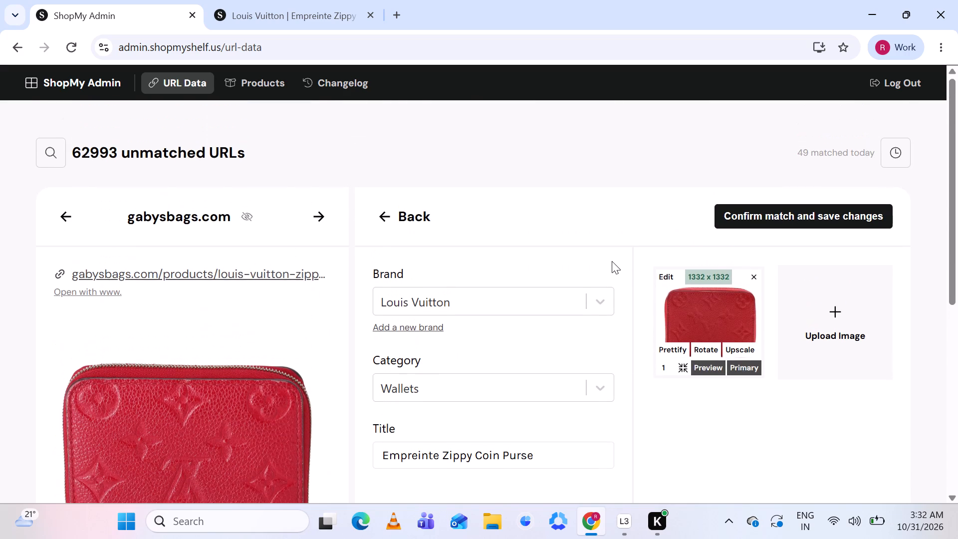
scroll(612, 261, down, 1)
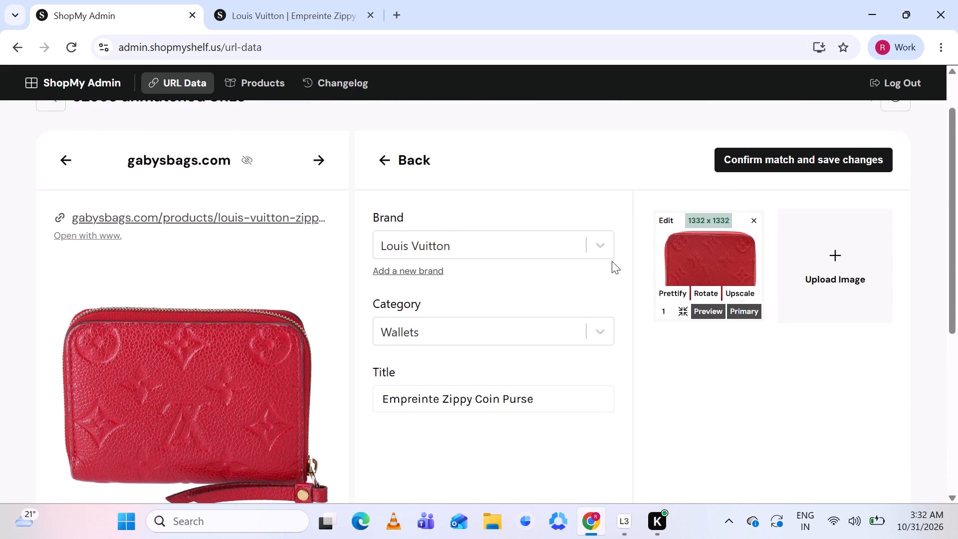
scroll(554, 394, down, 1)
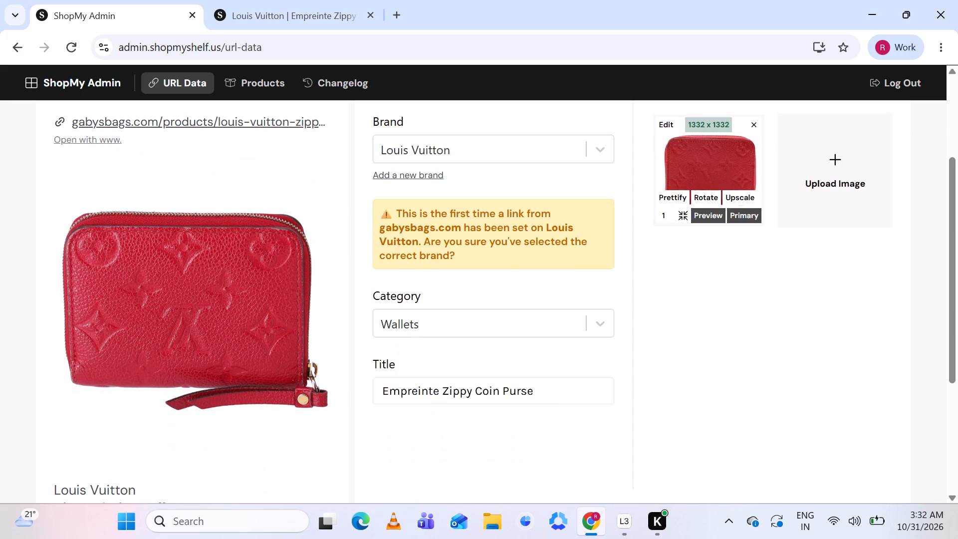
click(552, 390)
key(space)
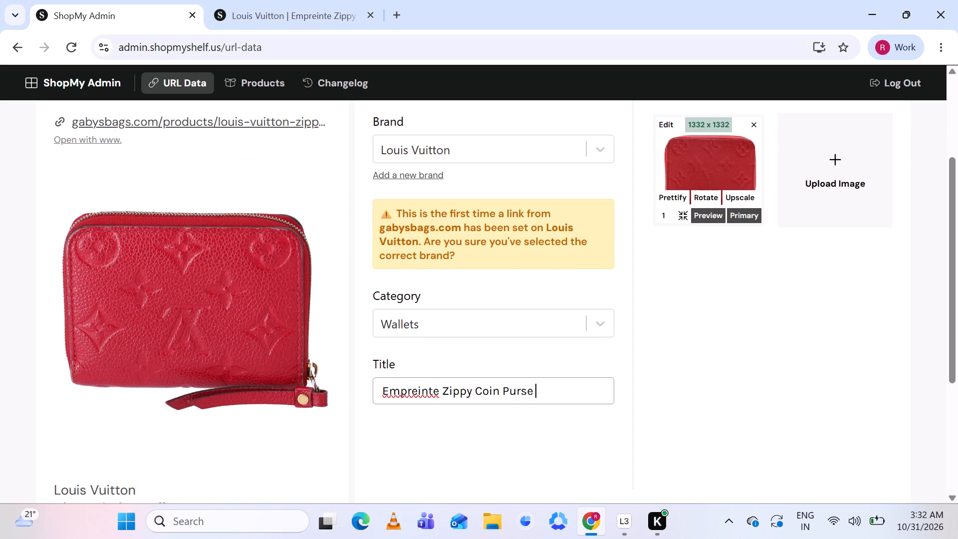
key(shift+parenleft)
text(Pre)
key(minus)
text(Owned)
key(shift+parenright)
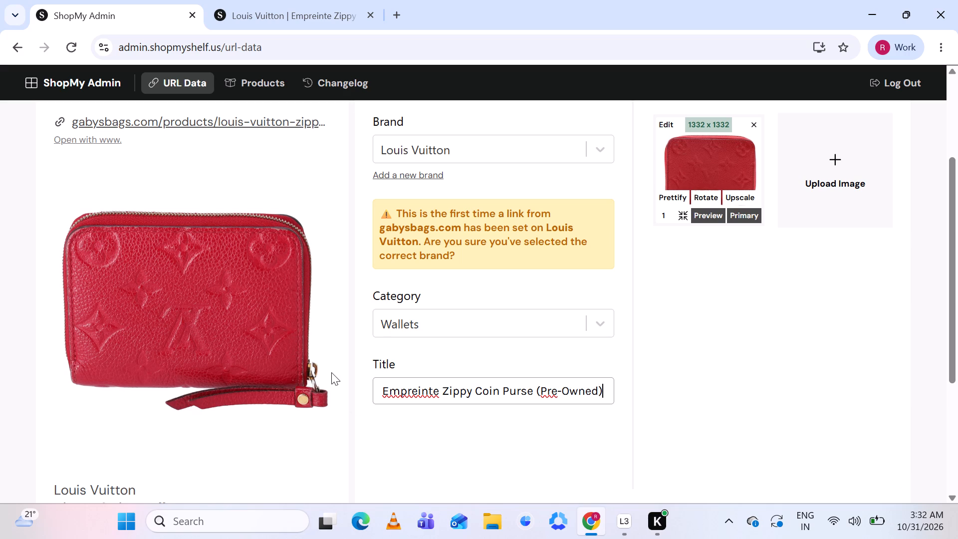
Open the wallet's gabysbags.com product page and check its photos, condition and description.
scroll(331, 372, down, 1)
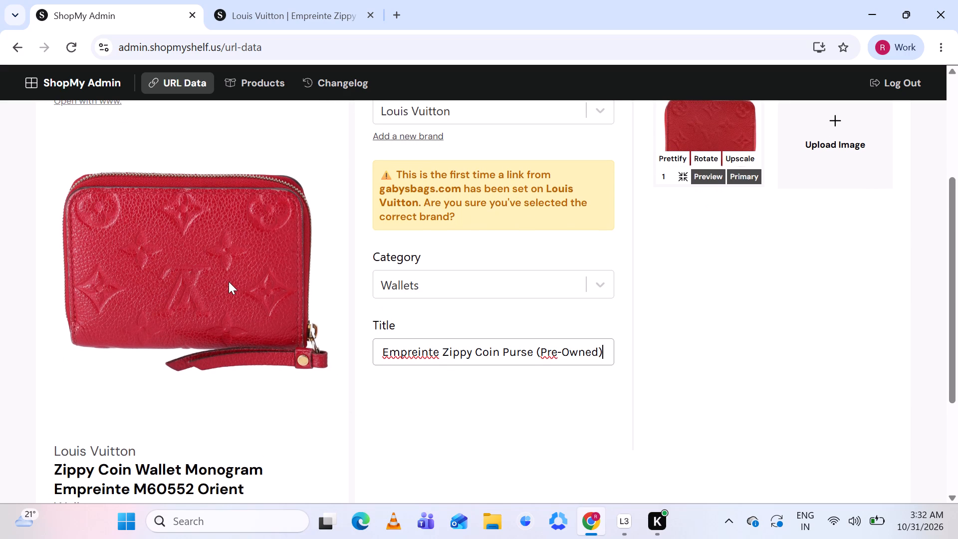
scroll(229, 281, up, 2)
click(216, 268)
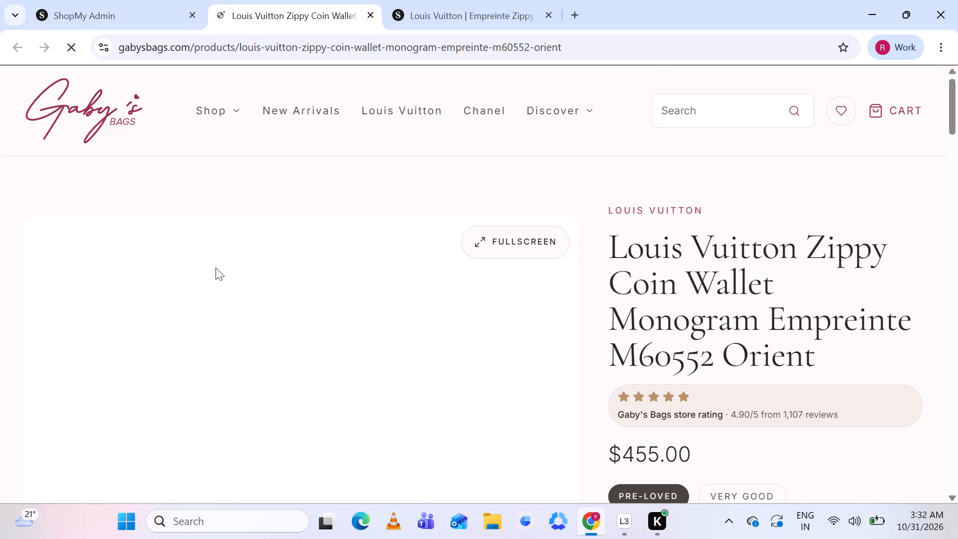
scroll(315, 294, down, 3)
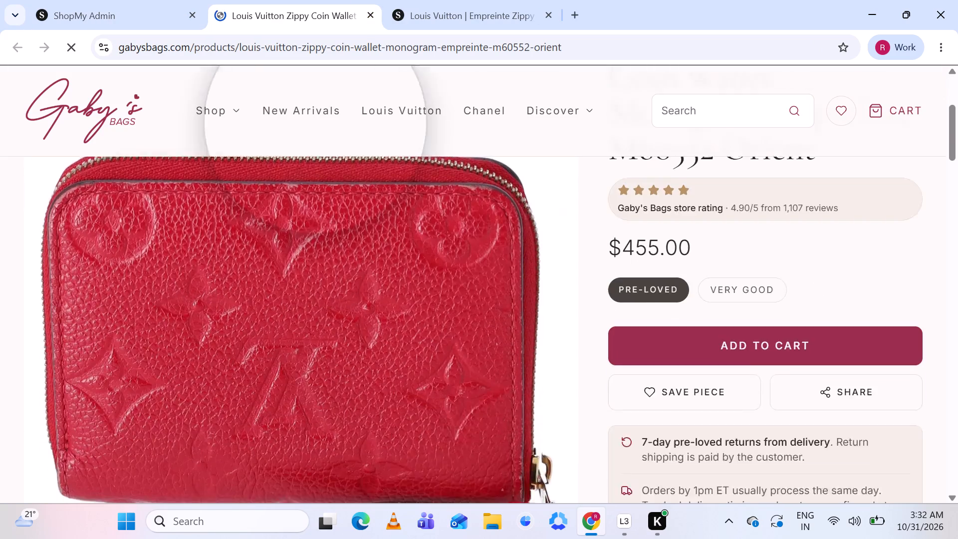
scroll(315, 294, down, 5)
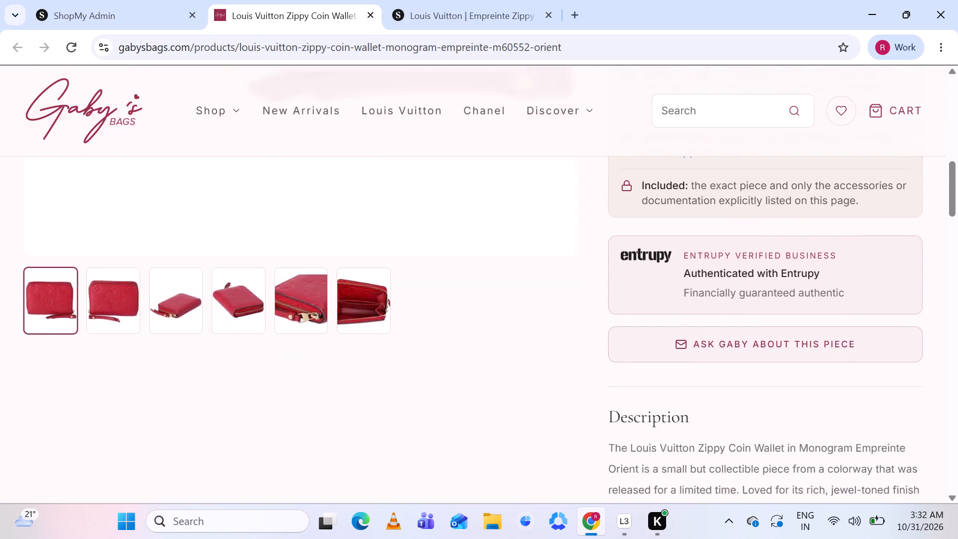
scroll(315, 294, down, 2)
scroll(315, 294, up, 7)
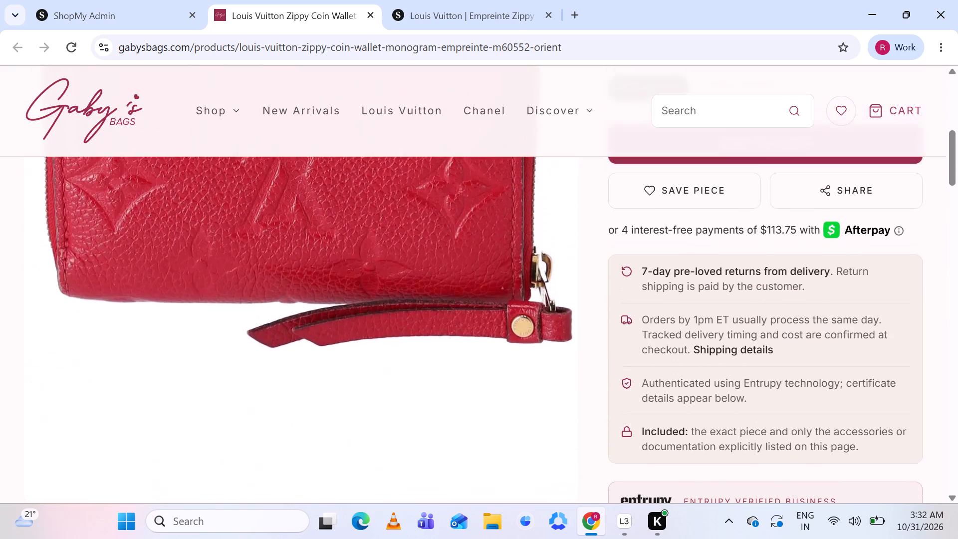
scroll(315, 294, up, 3)
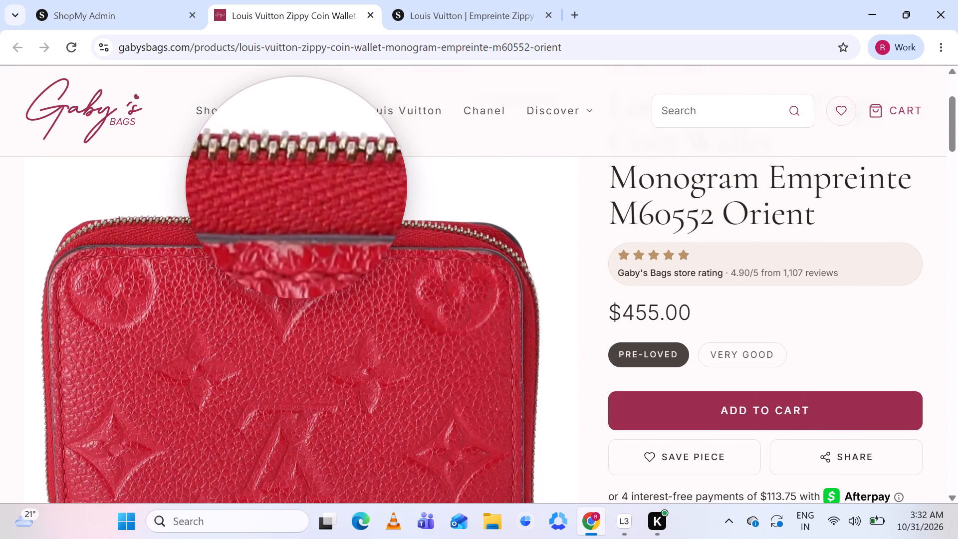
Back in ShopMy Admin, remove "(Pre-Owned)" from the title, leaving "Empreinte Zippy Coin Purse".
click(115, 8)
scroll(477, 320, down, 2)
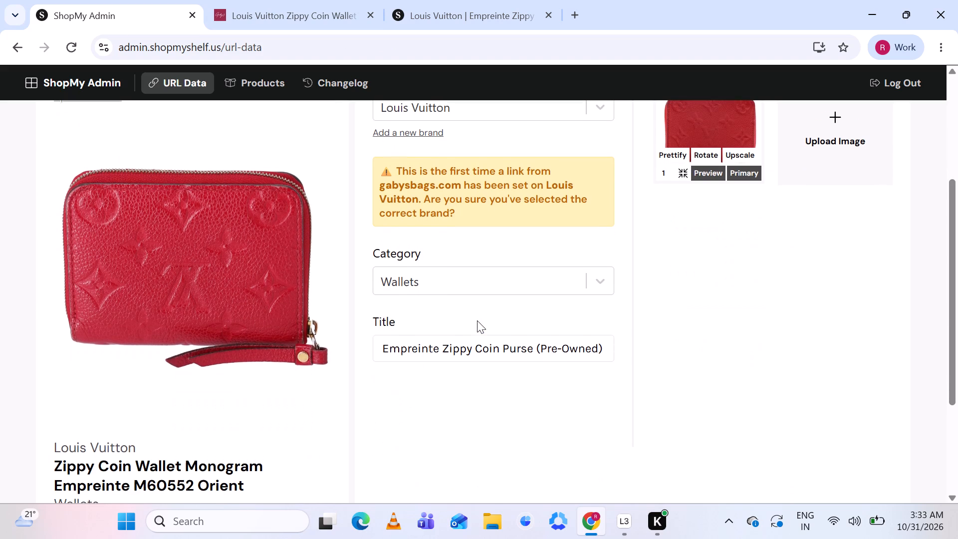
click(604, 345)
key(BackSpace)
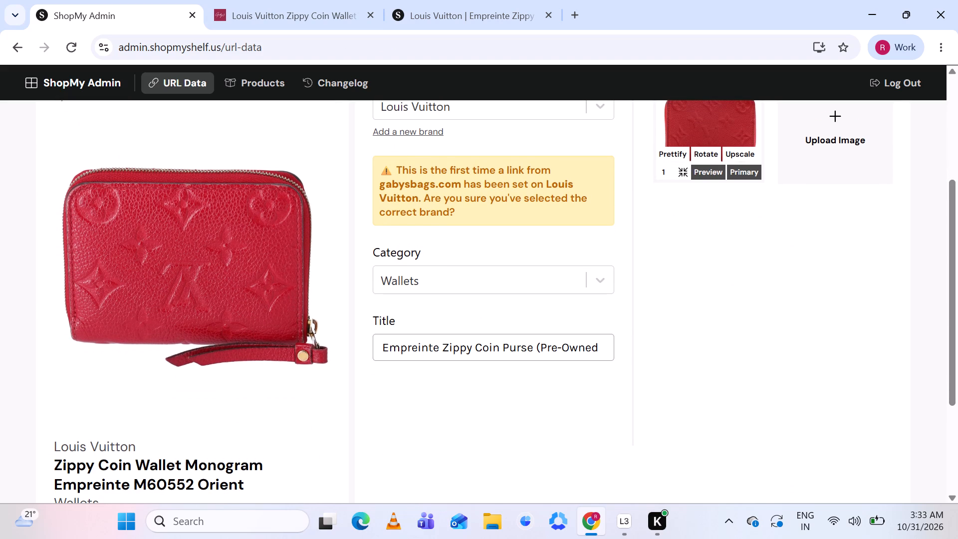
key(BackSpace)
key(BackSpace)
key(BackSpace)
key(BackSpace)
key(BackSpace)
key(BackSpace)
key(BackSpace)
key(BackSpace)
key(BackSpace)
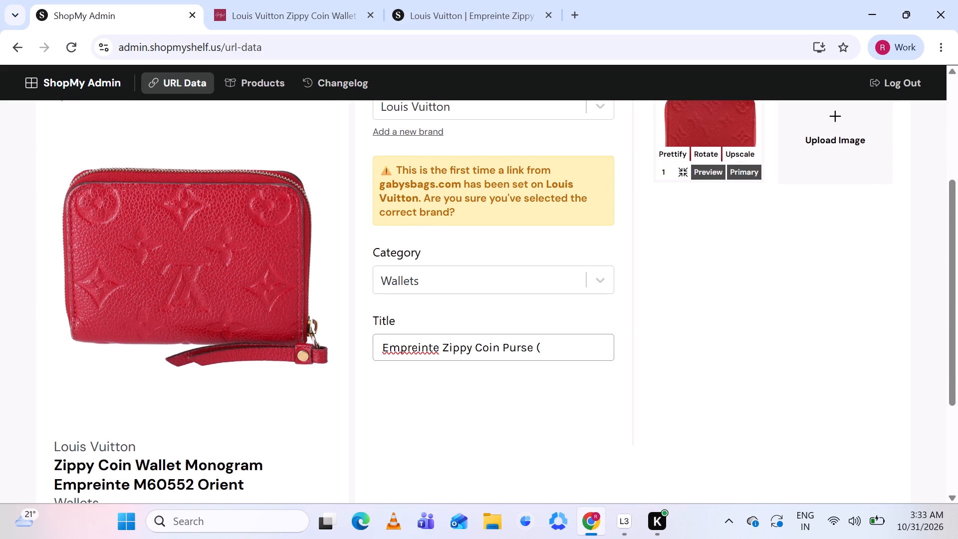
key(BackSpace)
Review the match details for the gabysbags.com wallet, confirm the match with Empreinte Zippy Coin Purse and save the changes.
scroll(543, 380, down, 1)
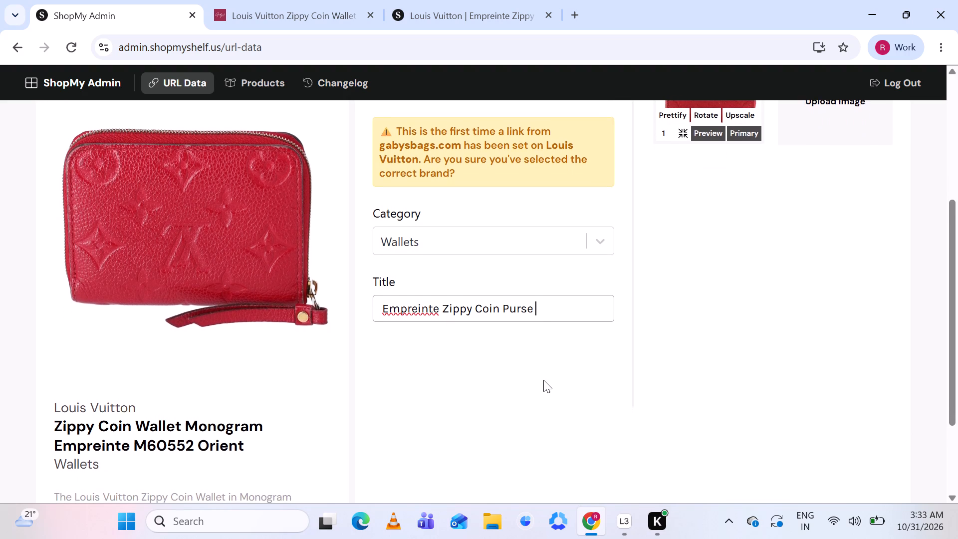
scroll(543, 380, down, 1)
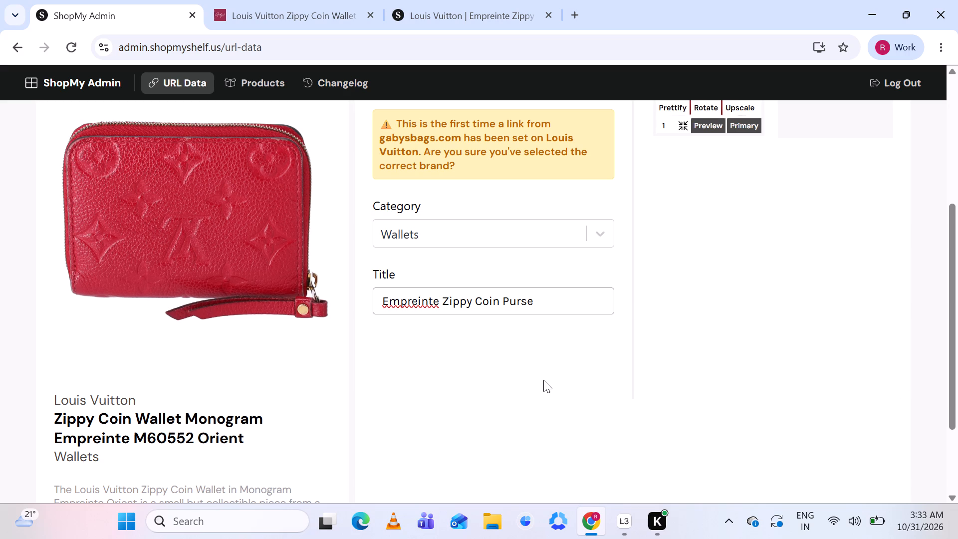
scroll(543, 380, up, 3)
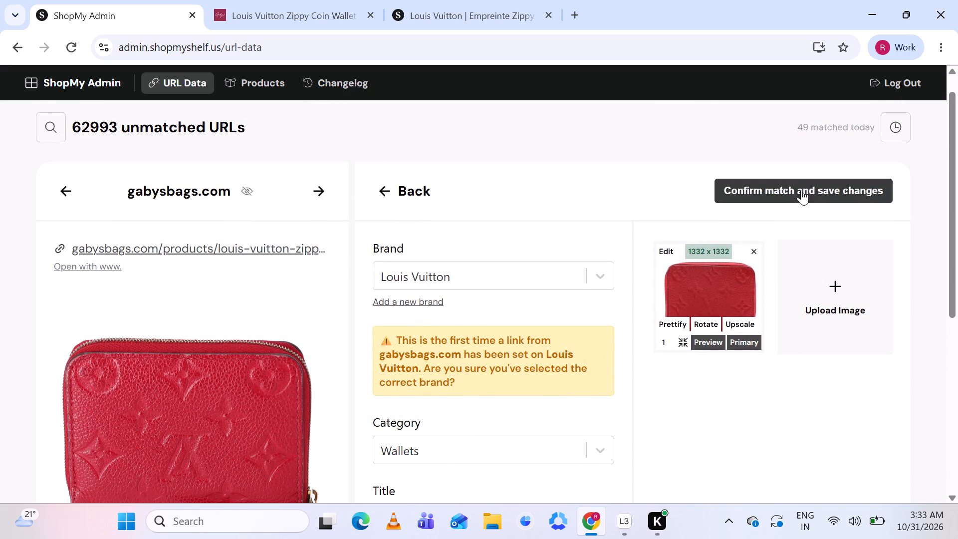
click(801, 190)
scroll(719, 199, down, 2)
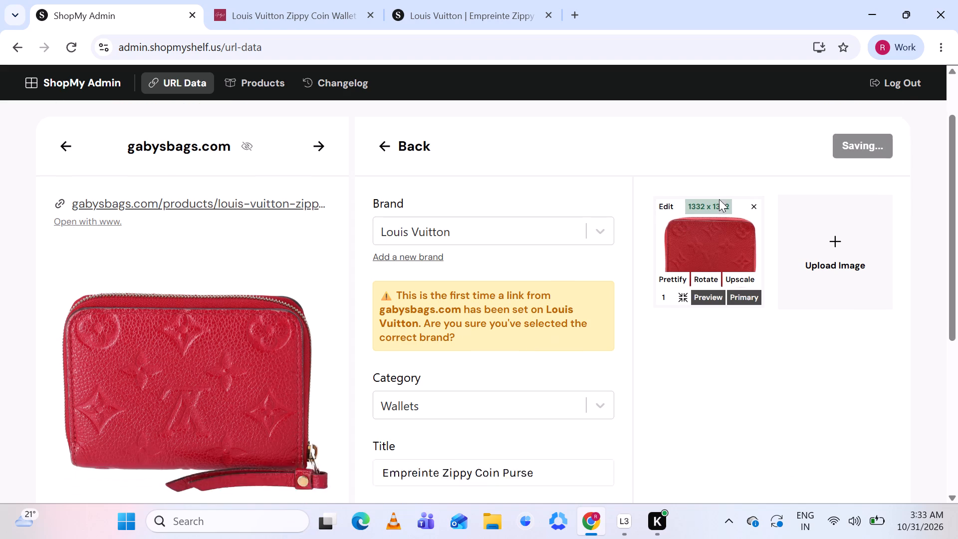
scroll(719, 199, down, 1)
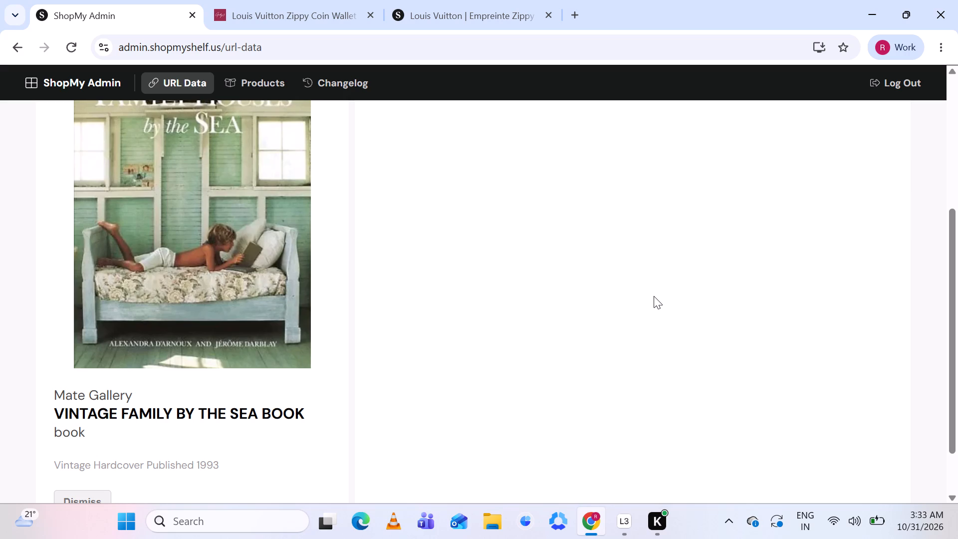
Examine the unmatched mategallery.com listing for the Vintage Family by the Sea book, including its cover and details.
scroll(482, 279, up, 2)
scroll(482, 279, down, 3)
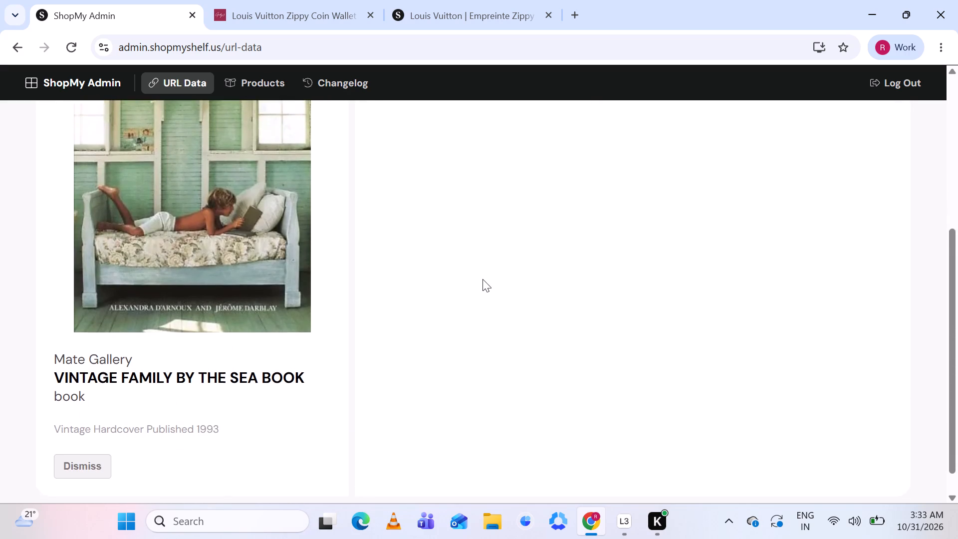
scroll(482, 279, up, 3)
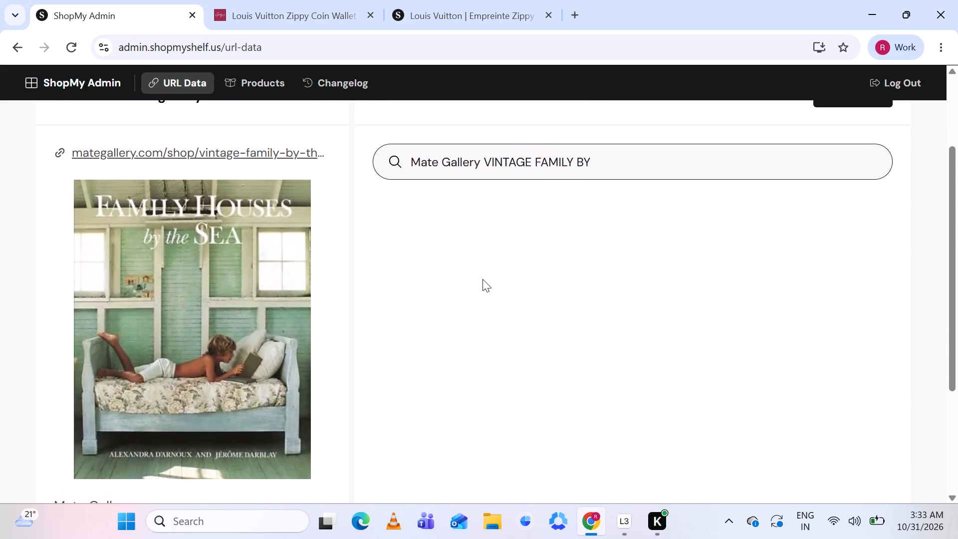